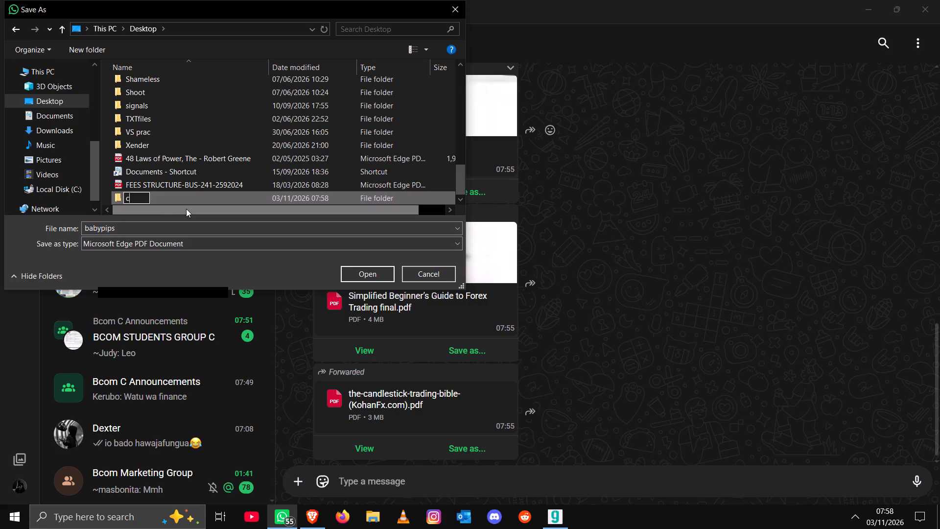
key(BackSpace)
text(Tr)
Name the new folder on the Desktop "TR Pdf" and open it as the save location for the babypips PDF.
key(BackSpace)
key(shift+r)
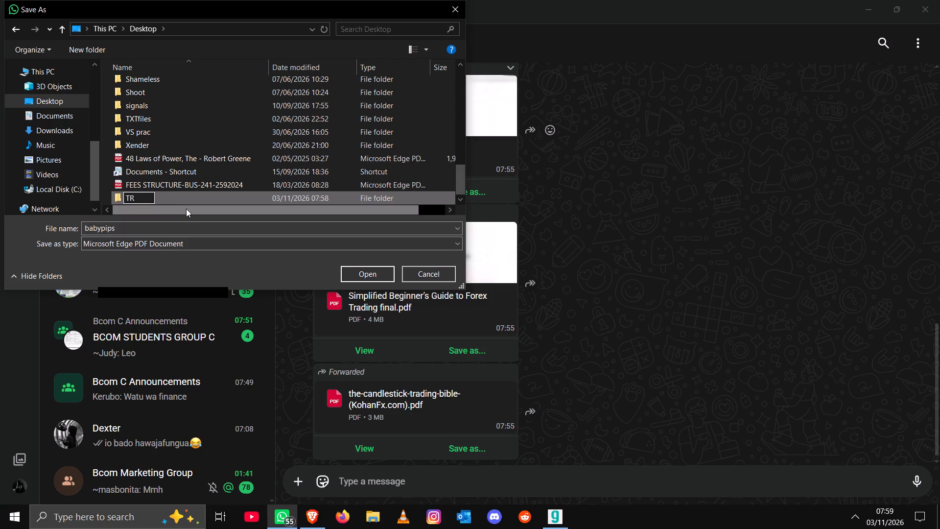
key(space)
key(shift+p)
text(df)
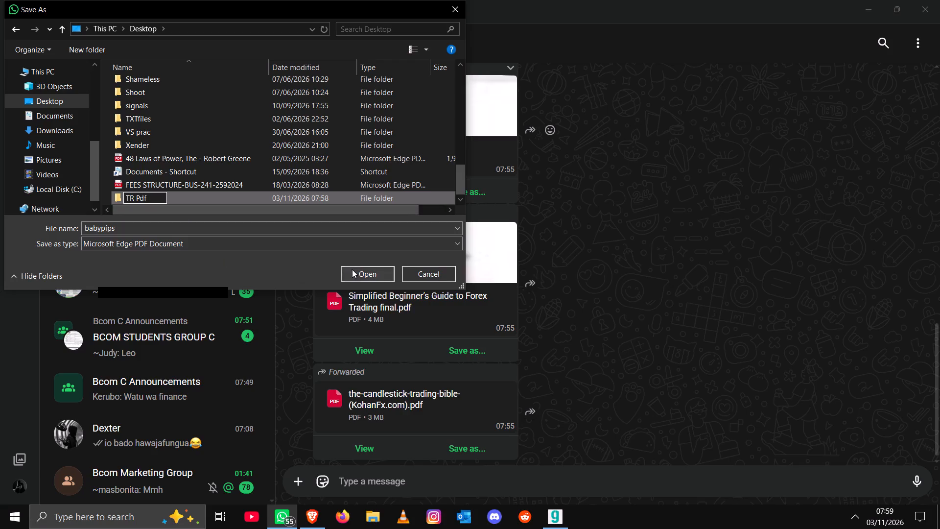
double_click(314, 193)
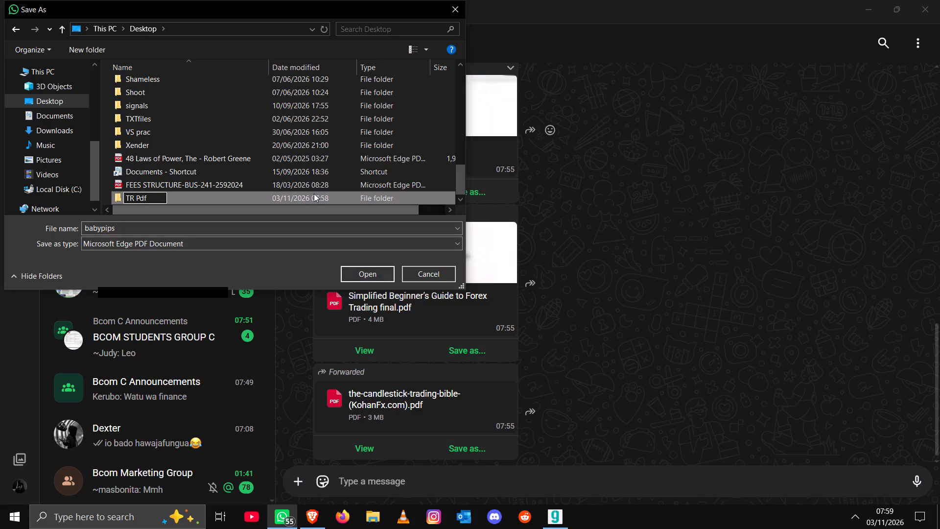
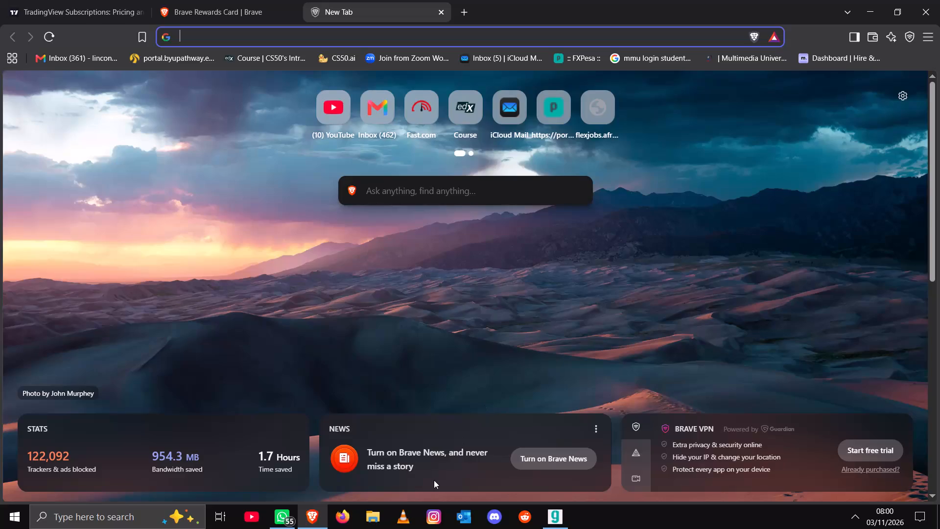
Switch to MetaTrader 5 and bring up the EURJPY chart.
click(544, 511)
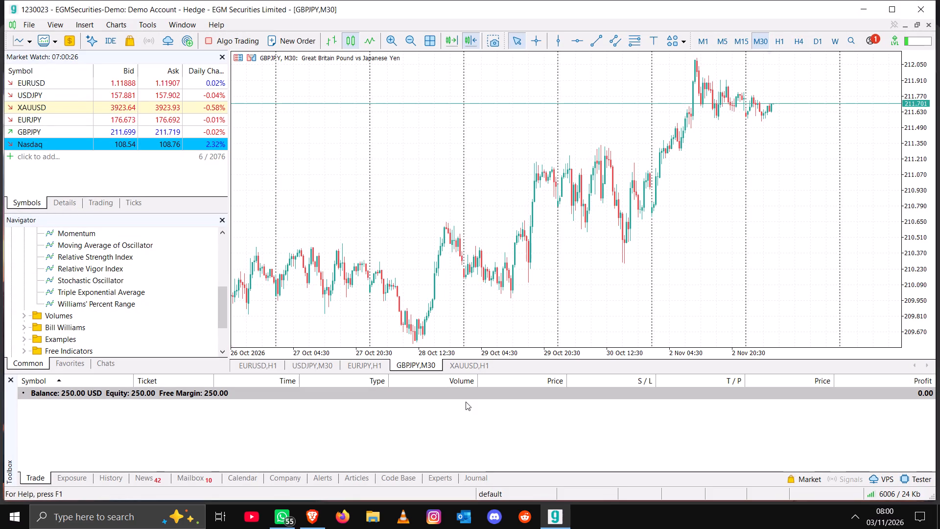
click(371, 370)
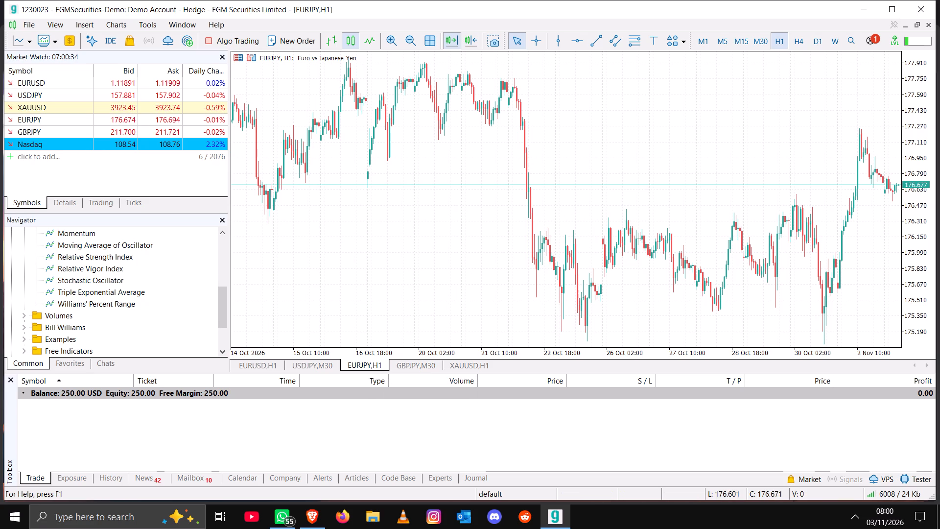
With chart shift enabled, compare the EURJPY chart on H4 and H1, and settle on the M30 timeframe.
drag(756, 179, 624, 203)
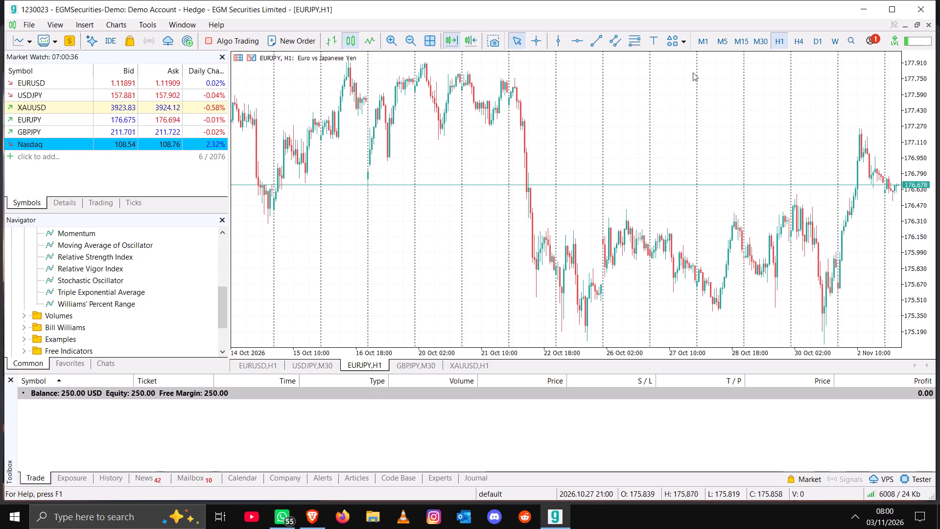
click(470, 41)
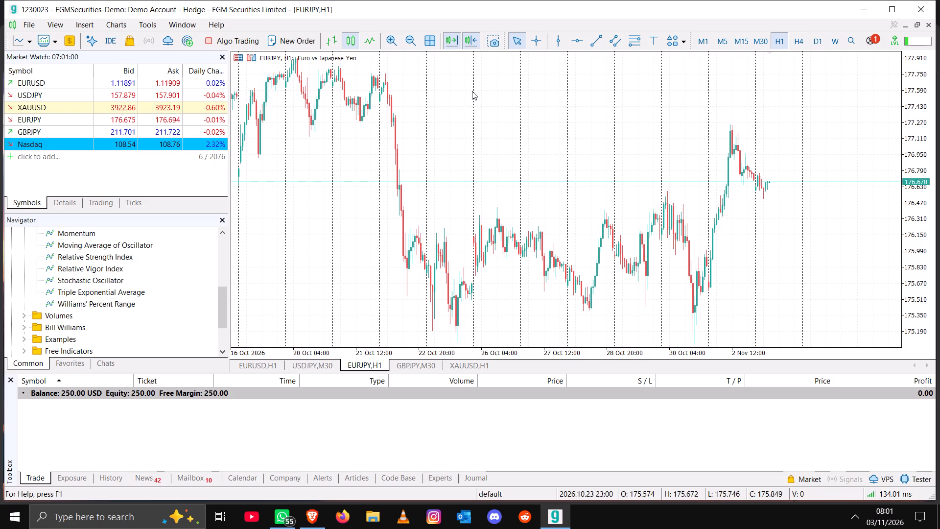
click(799, 48)
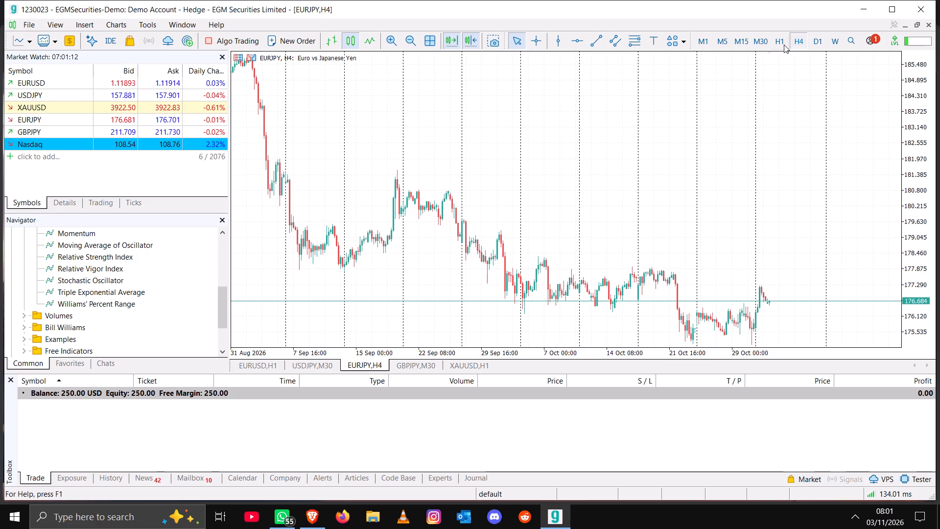
click(784, 45)
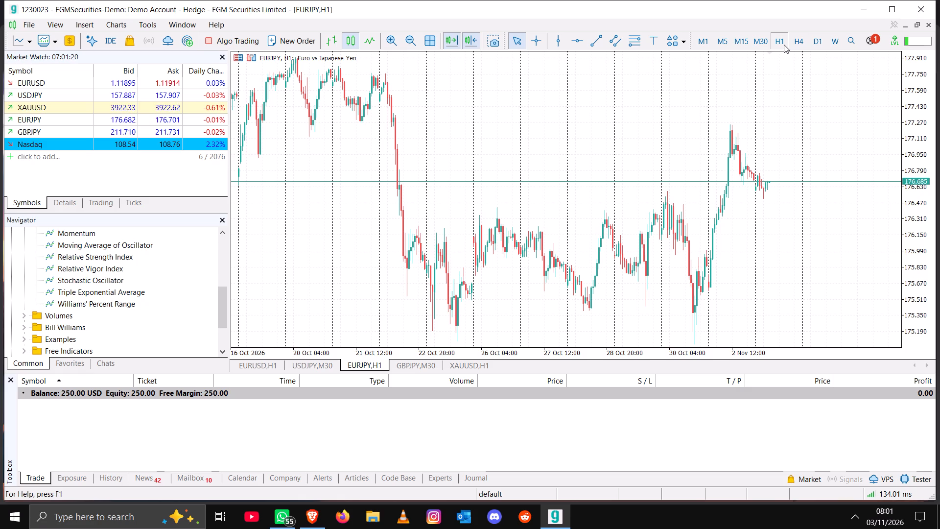
click(758, 42)
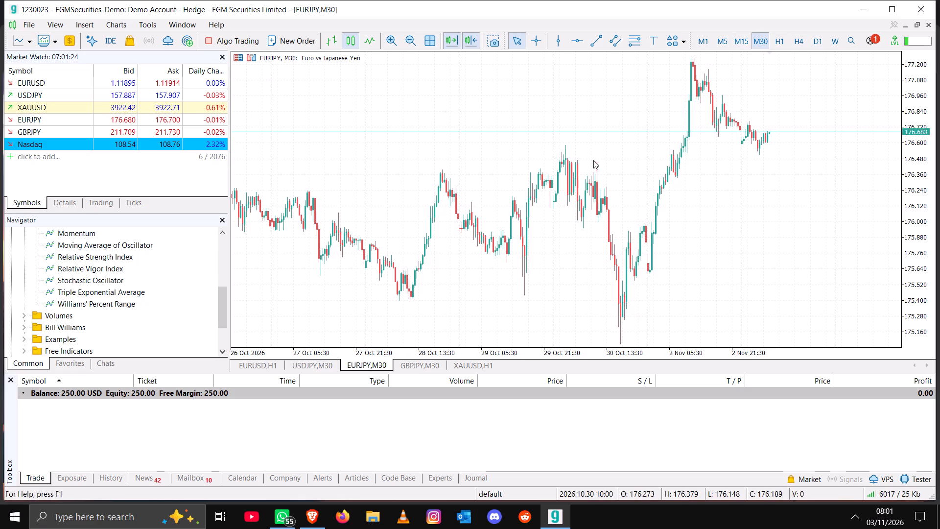
Compress the EURJPY chart's vertical price scale and turn off the chart shift so candles reach the chart's edge.
drag(514, 189, 647, 229)
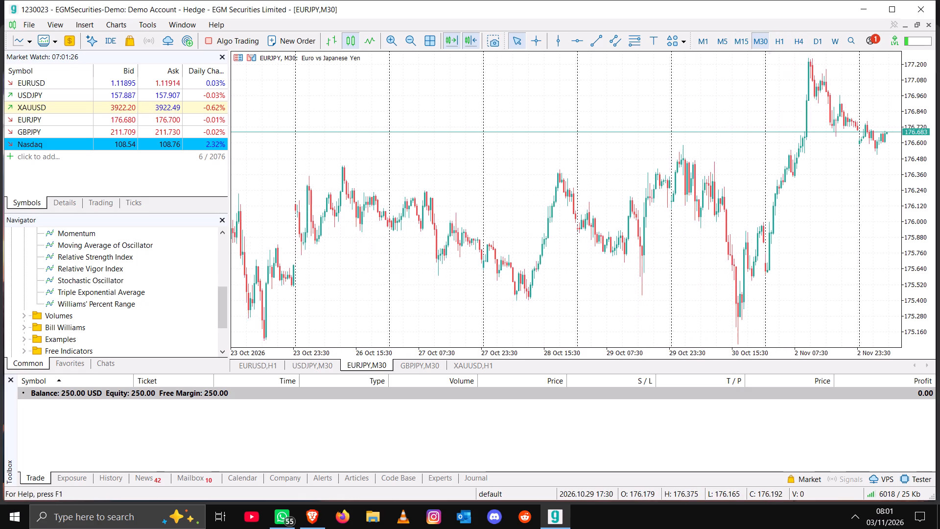
drag(647, 229, 801, 258)
drag(549, 214, 632, 211)
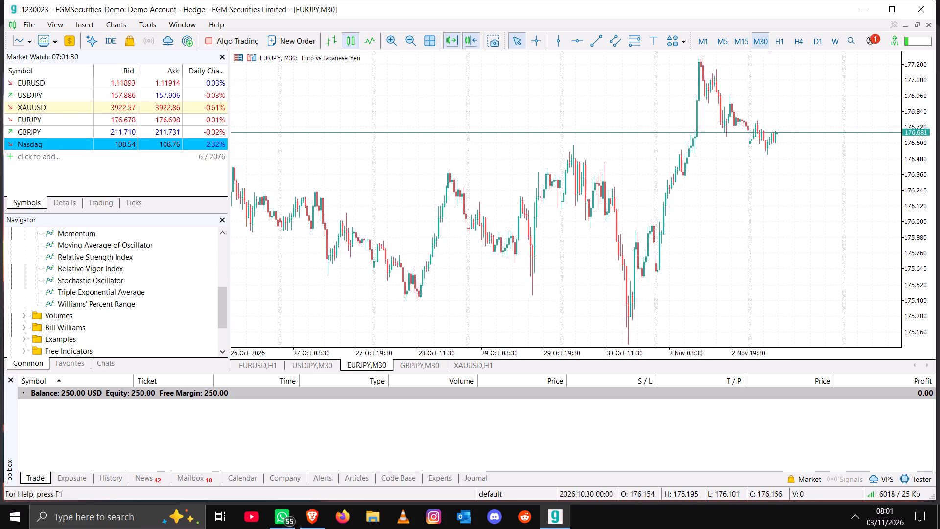
drag(632, 211, 640, 211)
drag(919, 135, 929, 177)
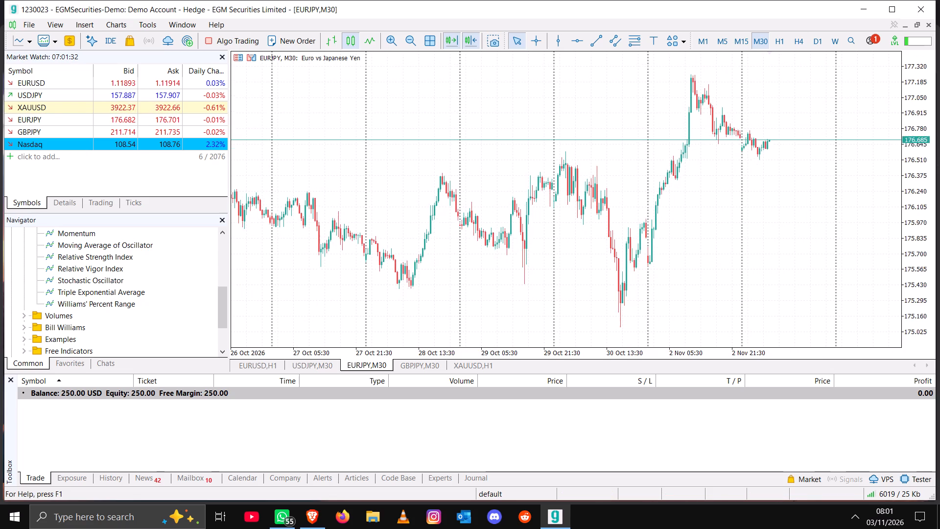
drag(929, 177, 938, 207)
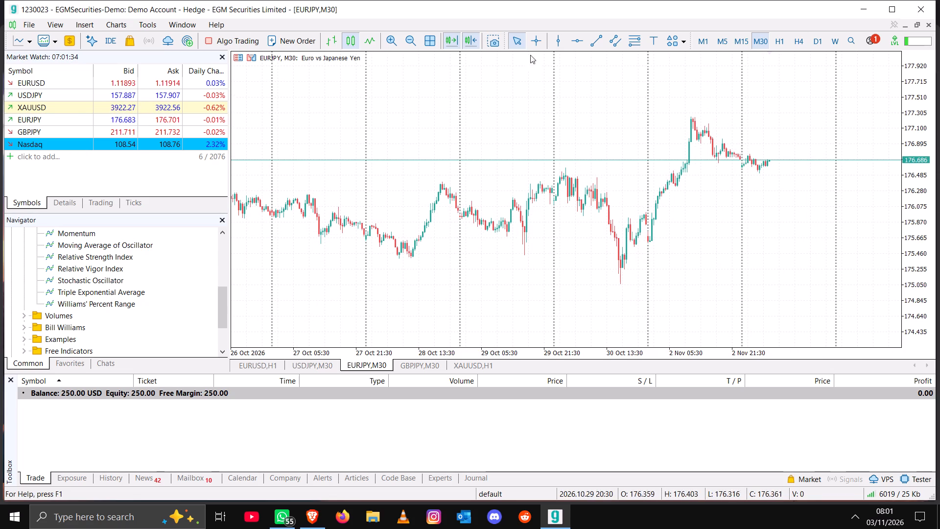
click(470, 40)
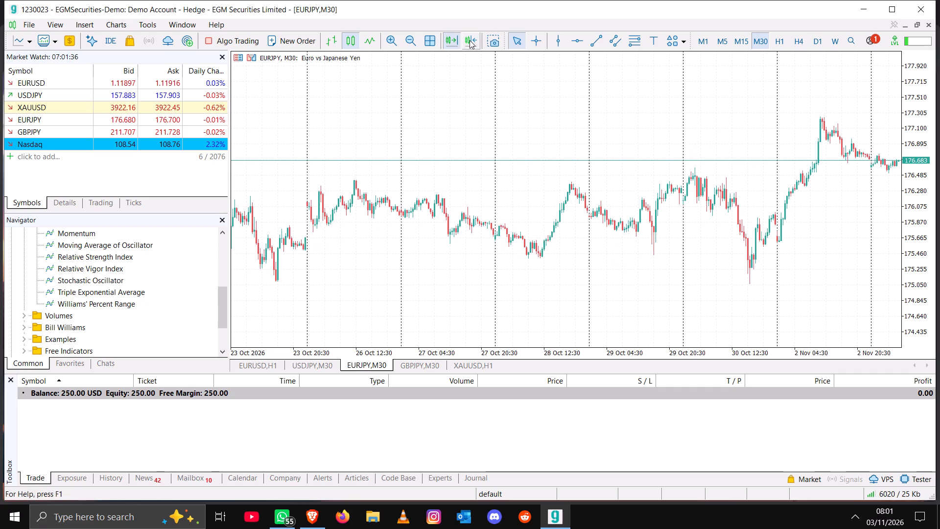
Draw a horizontal line on the EURJPY M30 chart at the 2 November swing high, at about 177.249.
ctrl+scroll(480, 117, down, 2)
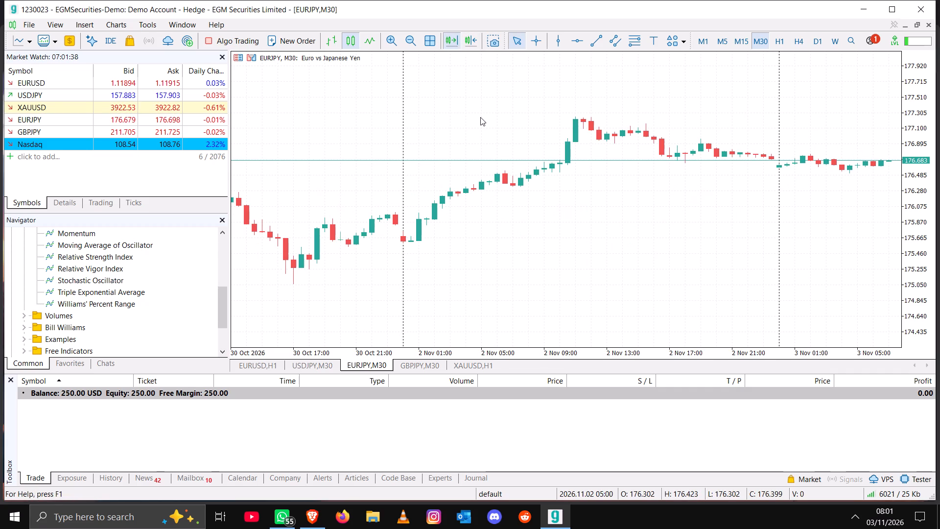
ctrl+scroll(480, 117, up, 3)
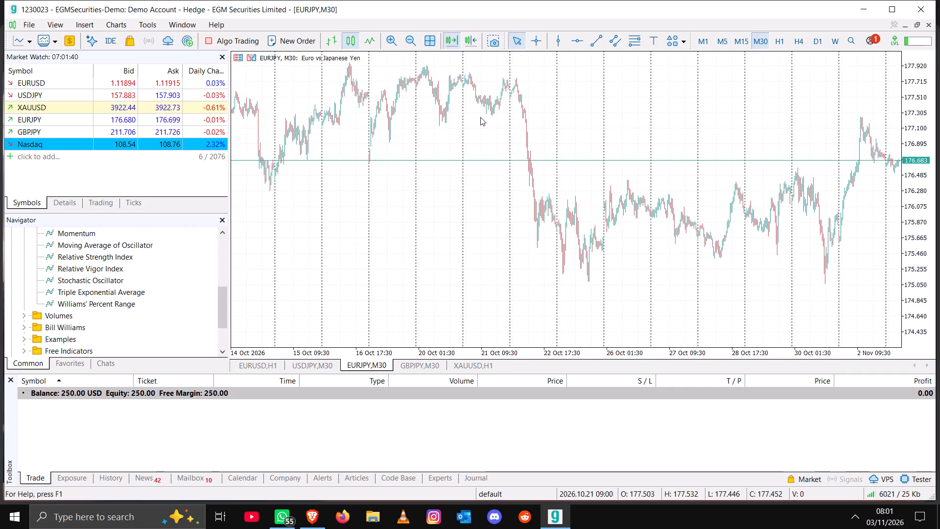
ctrl+scroll(480, 117, down, 1)
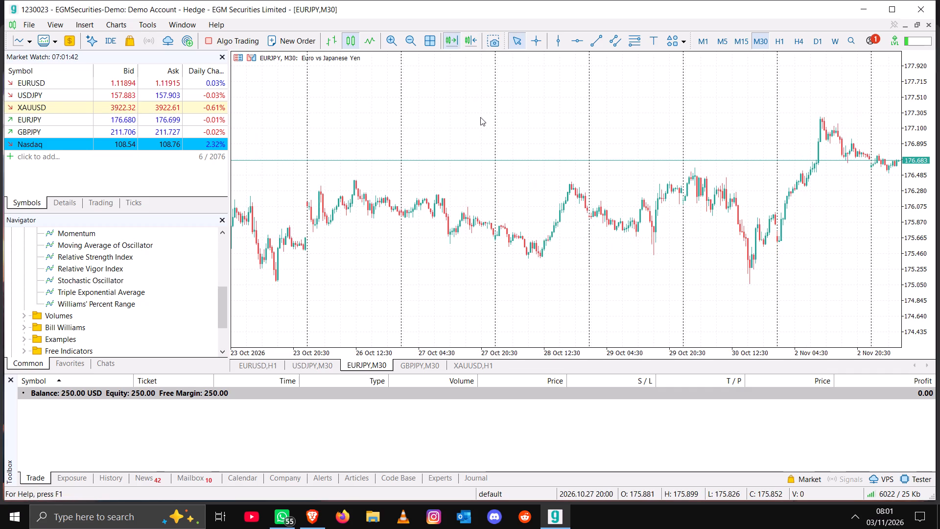
drag(437, 138, 512, 133)
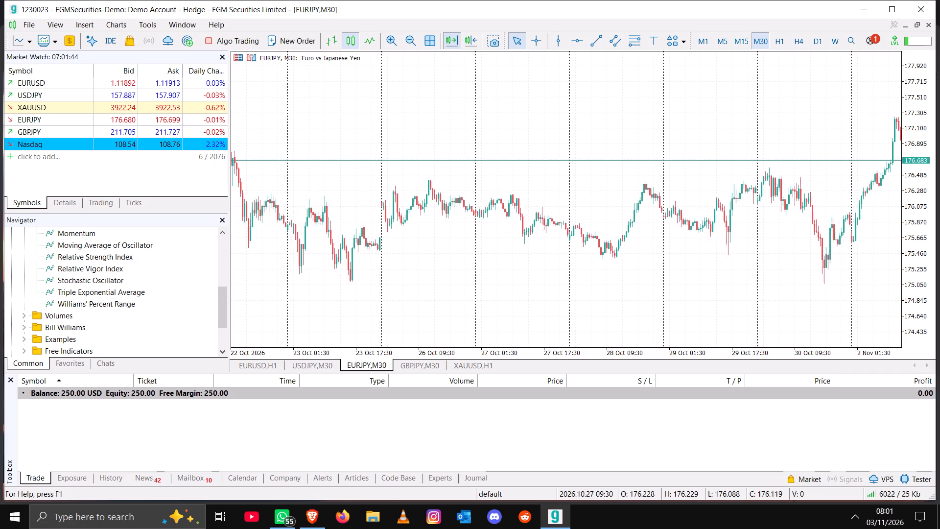
drag(512, 133, 668, 158)
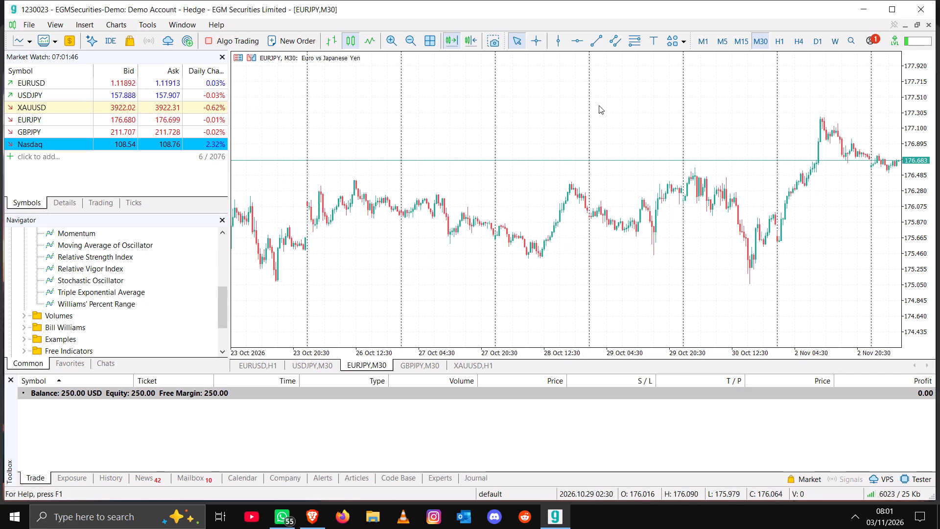
click(581, 39)
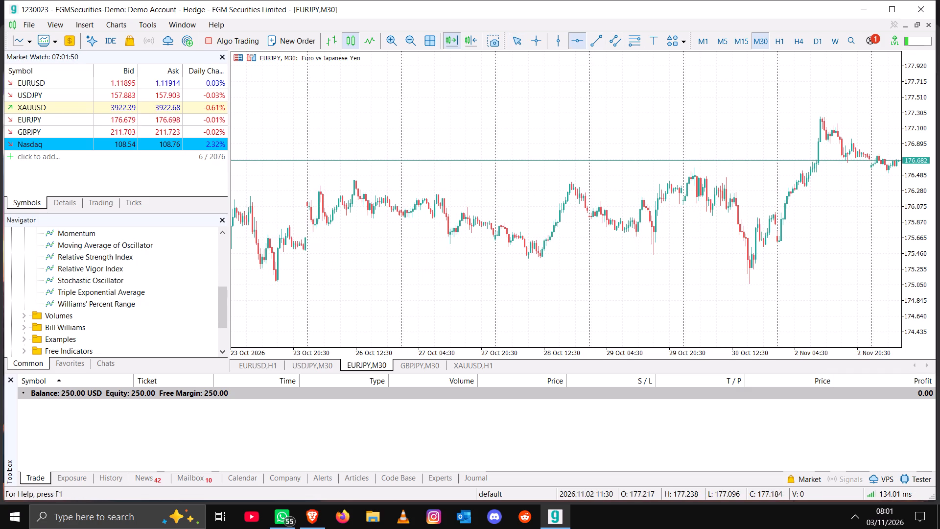
click(821, 118)
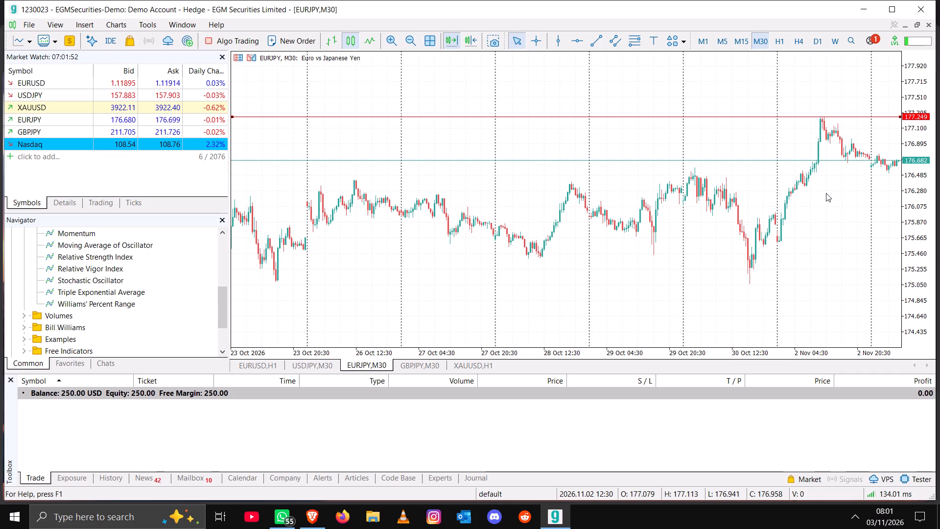
Examine the EURJPY M30 price history from mid-October to early November against the horizontal line, at different zoom levels.
drag(615, 155, 856, 148)
drag(513, 209, 645, 220)
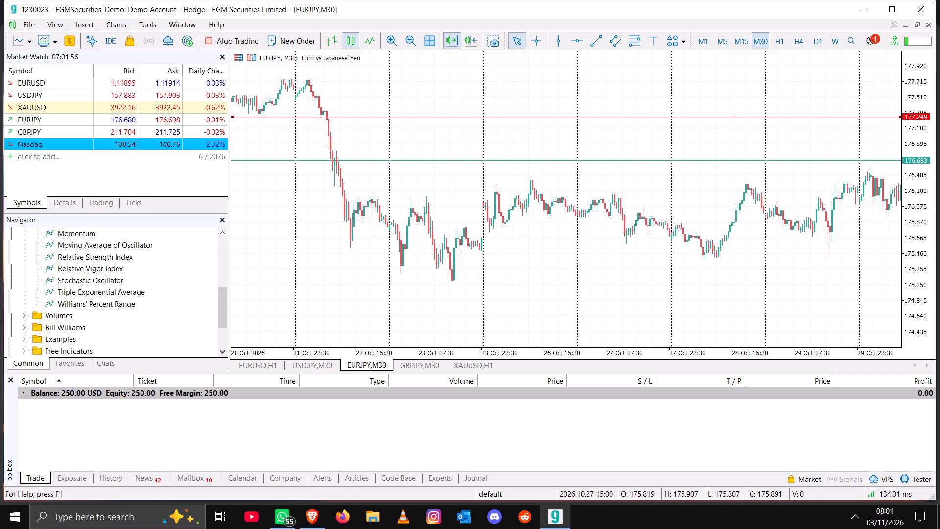
drag(645, 220, 676, 222)
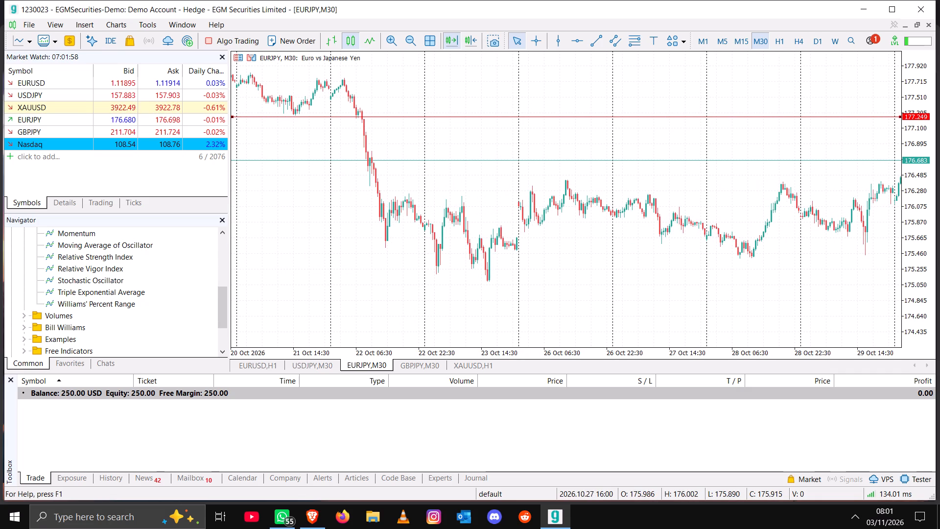
drag(676, 222, 671, 222)
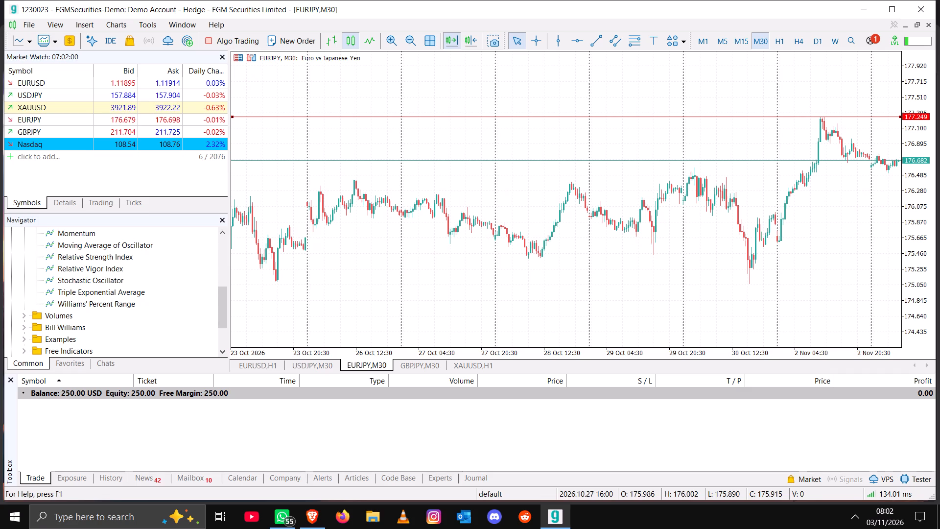
drag(671, 222, 593, 224)
drag(487, 226, 664, 234)
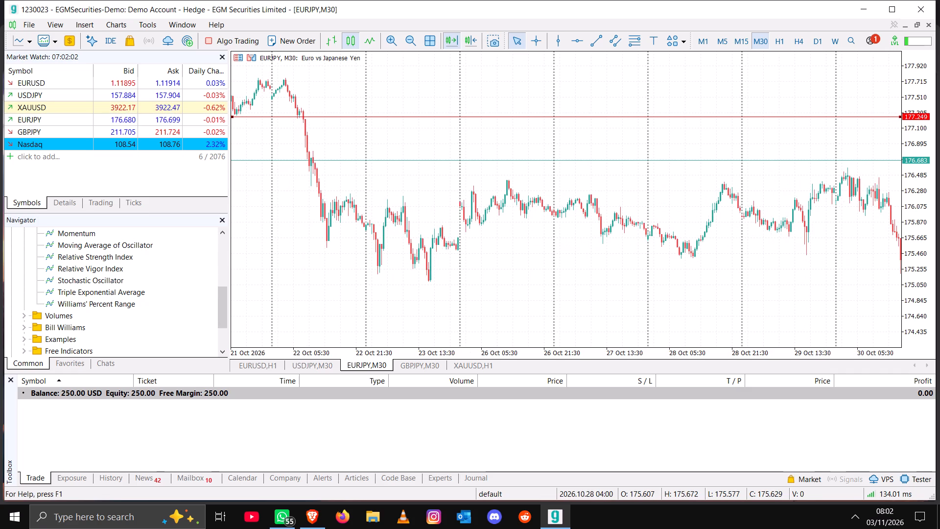
drag(664, 234, 507, 240)
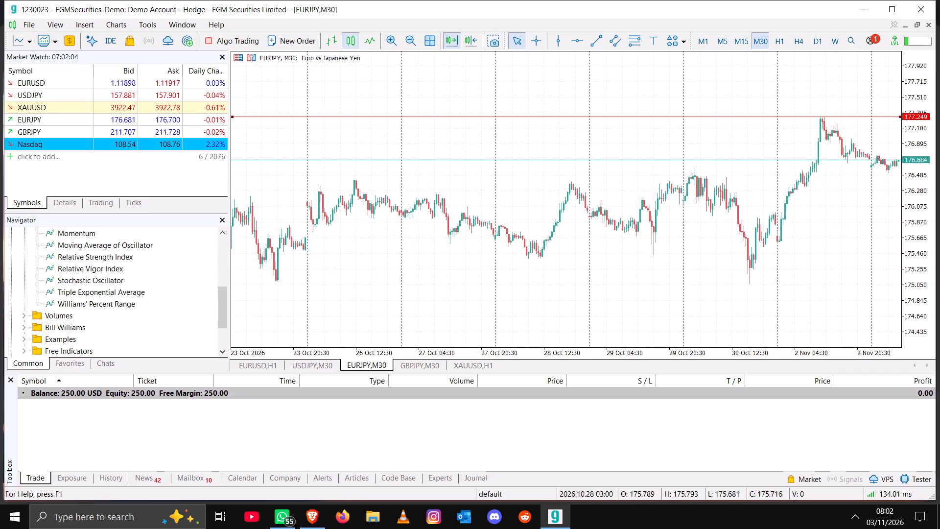
drag(507, 240, 656, 238)
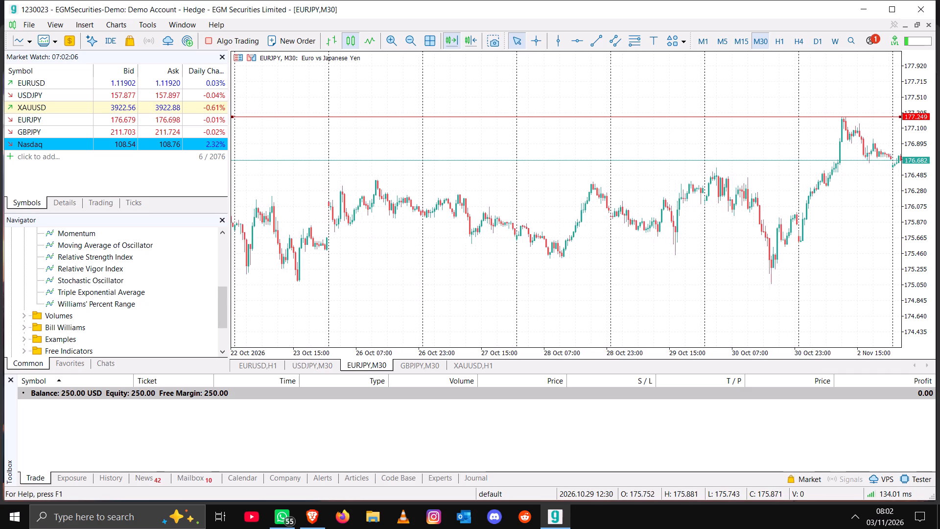
drag(656, 238, 720, 243)
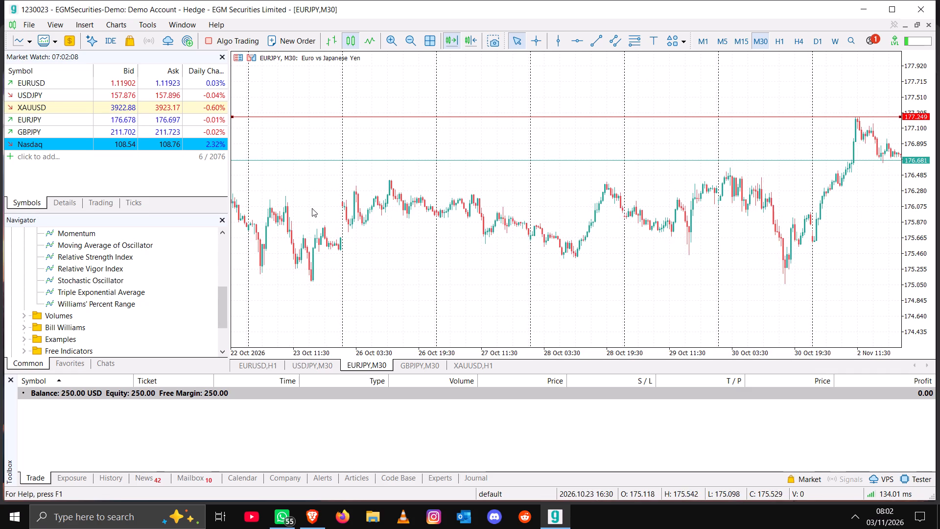
drag(312, 208, 603, 210)
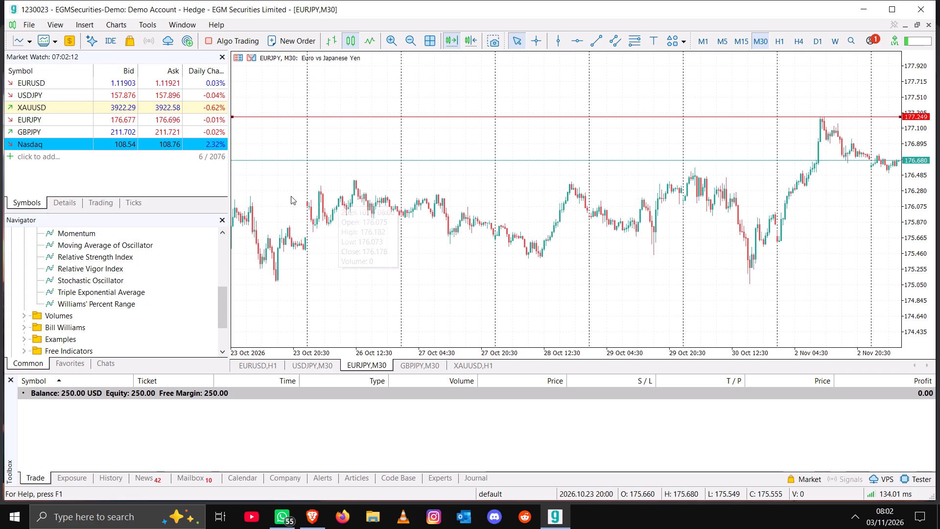
drag(291, 196, 455, 173)
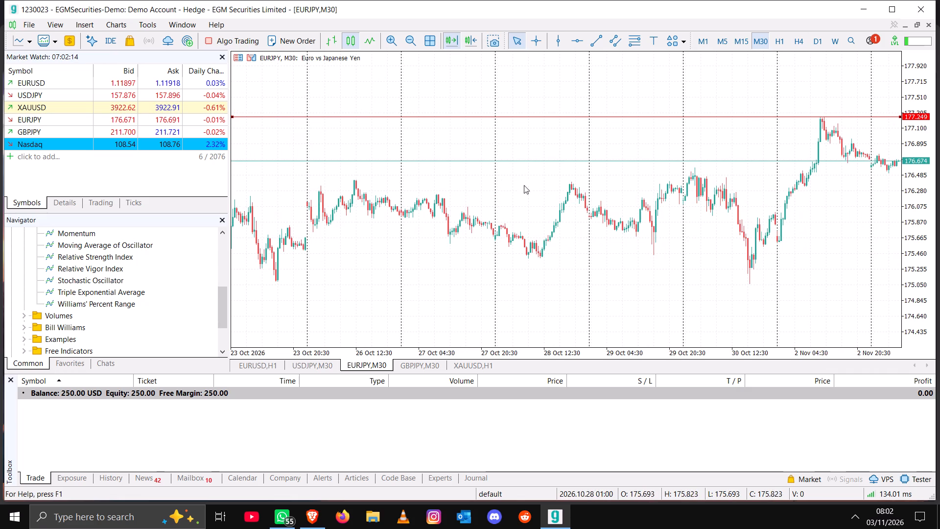
drag(534, 189, 343, 197)
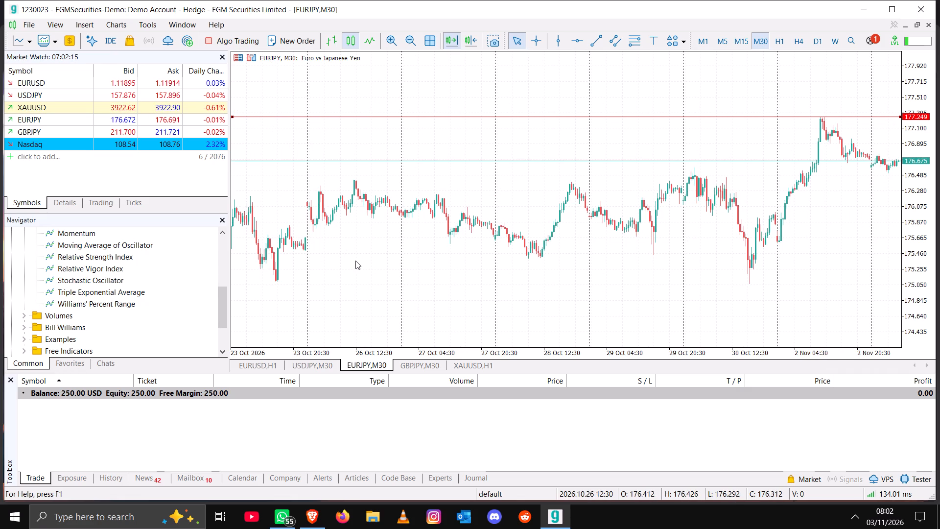
drag(355, 261, 230, 258)
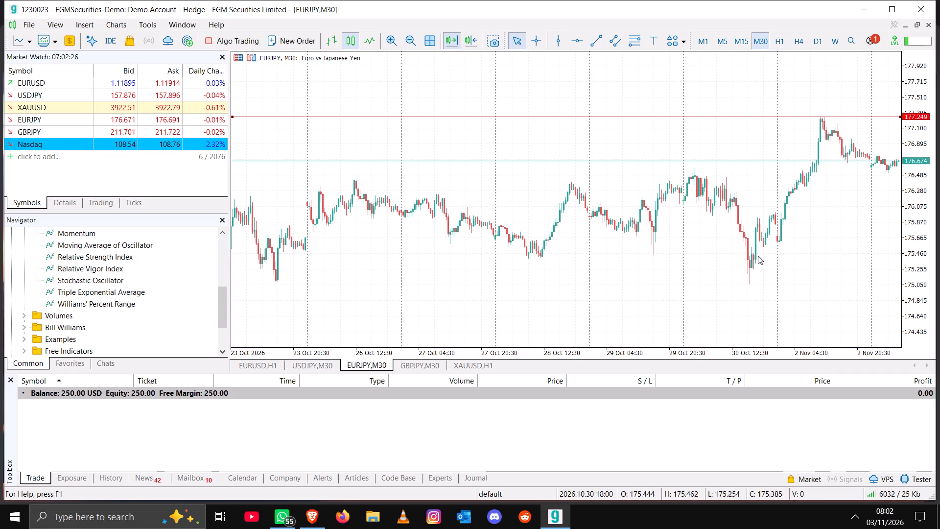
drag(739, 147, 561, 159)
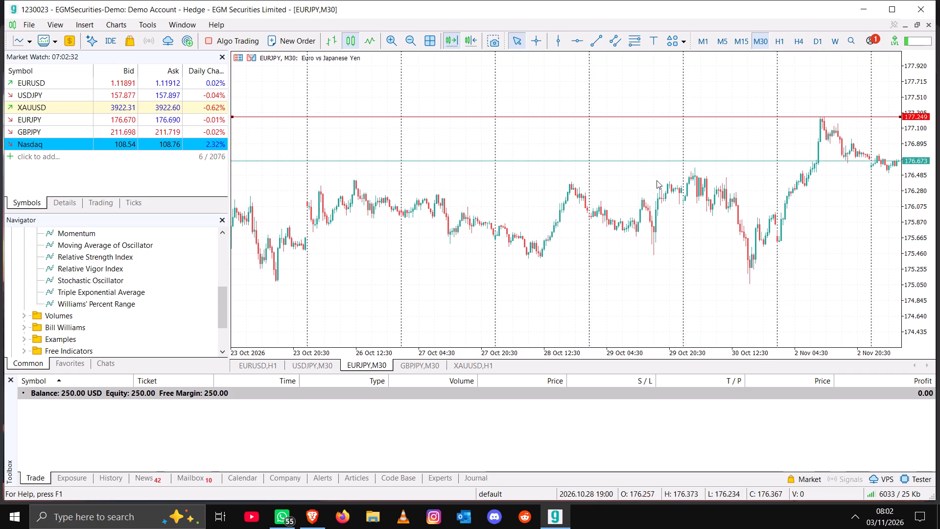
drag(911, 139, 916, 217)
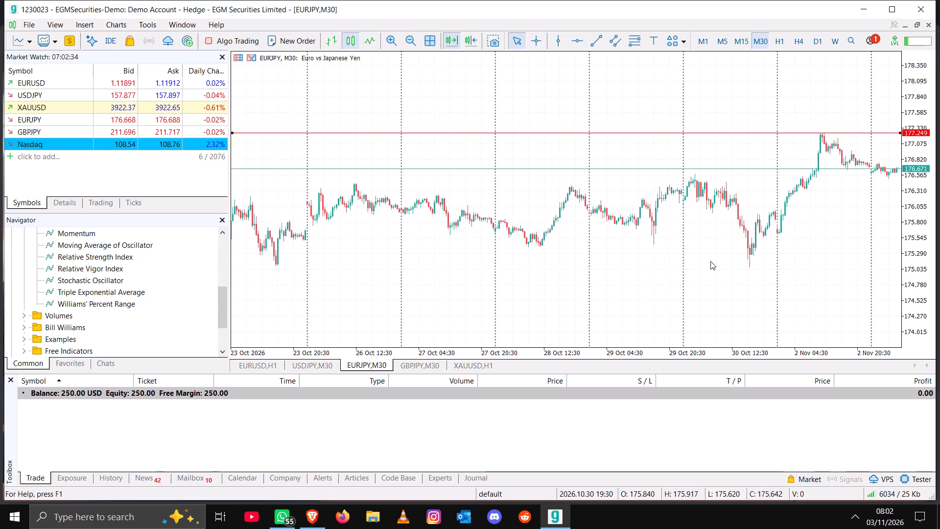
ctrl+scroll(525, 309, down, 5)
ctrl+scroll(525, 309, up, 3)
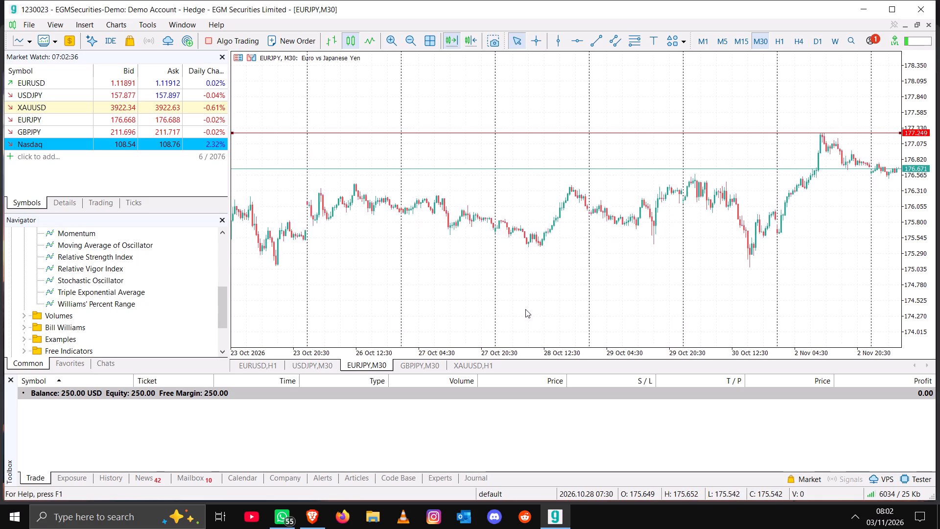
ctrl+scroll(525, 309, up, 1)
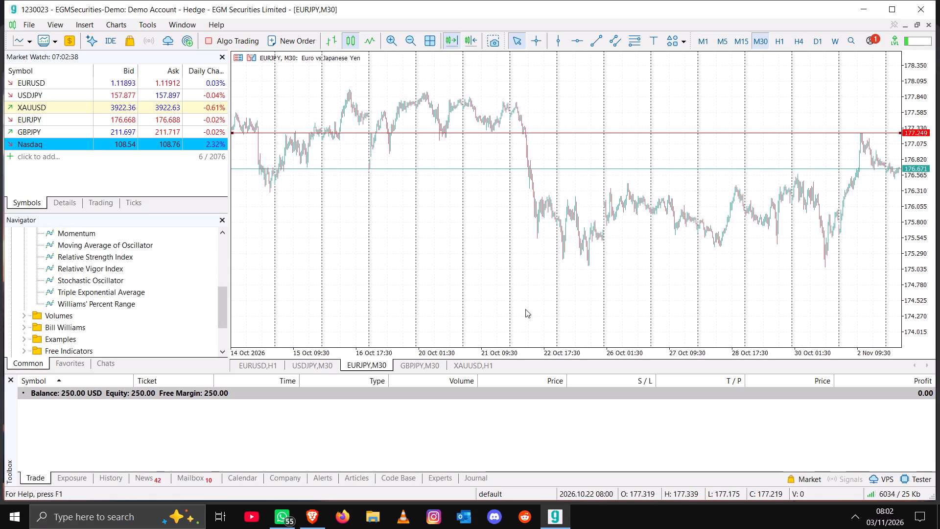
ctrl+scroll(525, 309, down, 1)
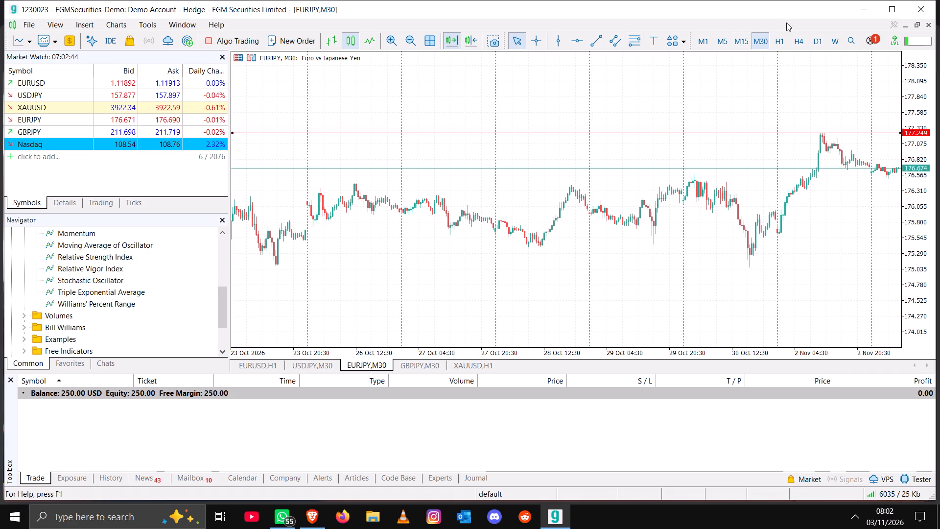
Switch the EURJPY chart to the H4 timeframe and compress its vertical price scale slightly.
click(799, 39)
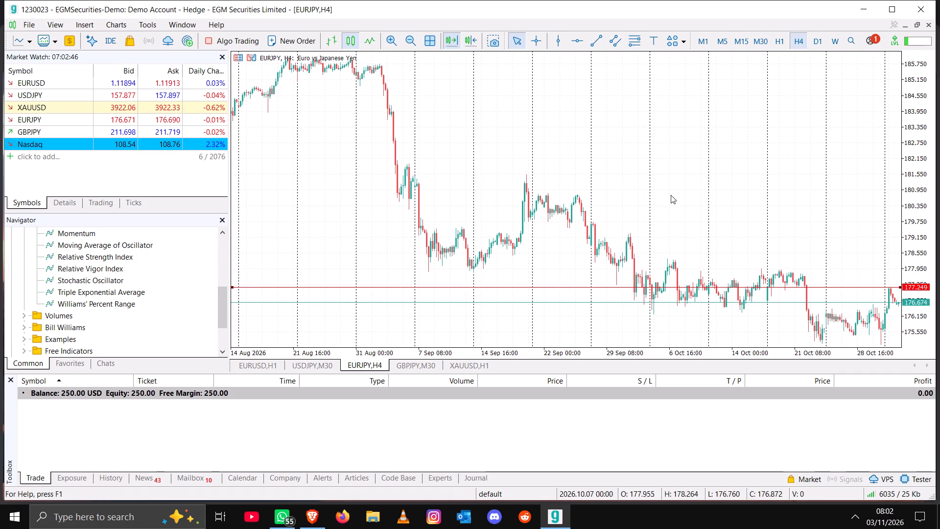
drag(668, 196, 547, 196)
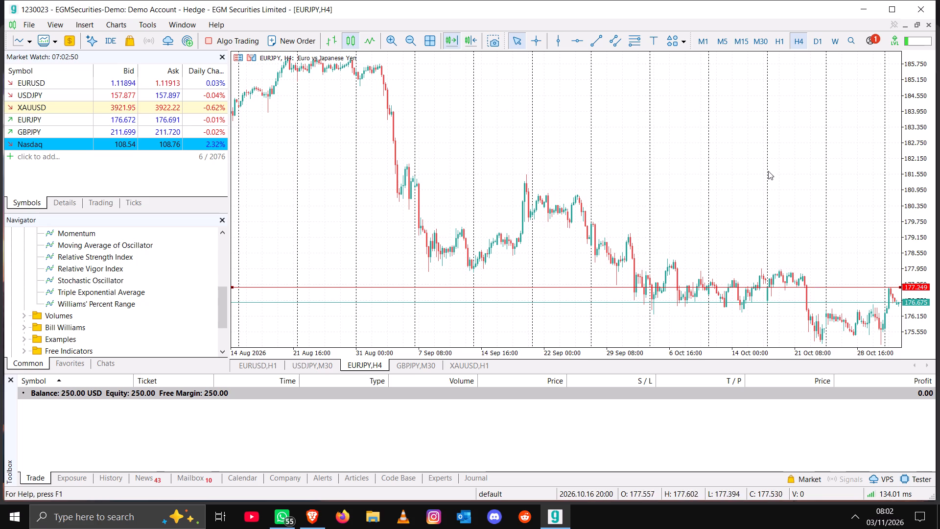
drag(626, 279, 548, 269)
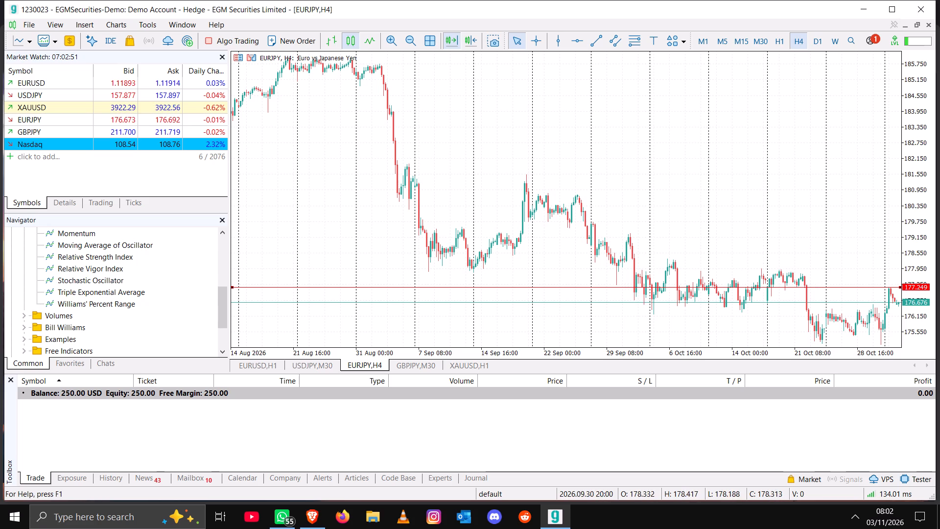
drag(548, 269, 532, 259)
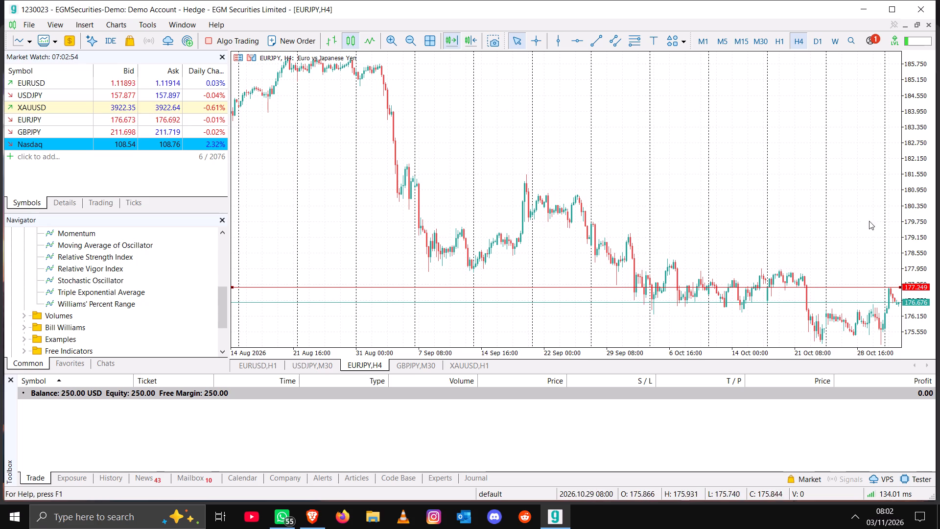
drag(908, 201, 918, 253)
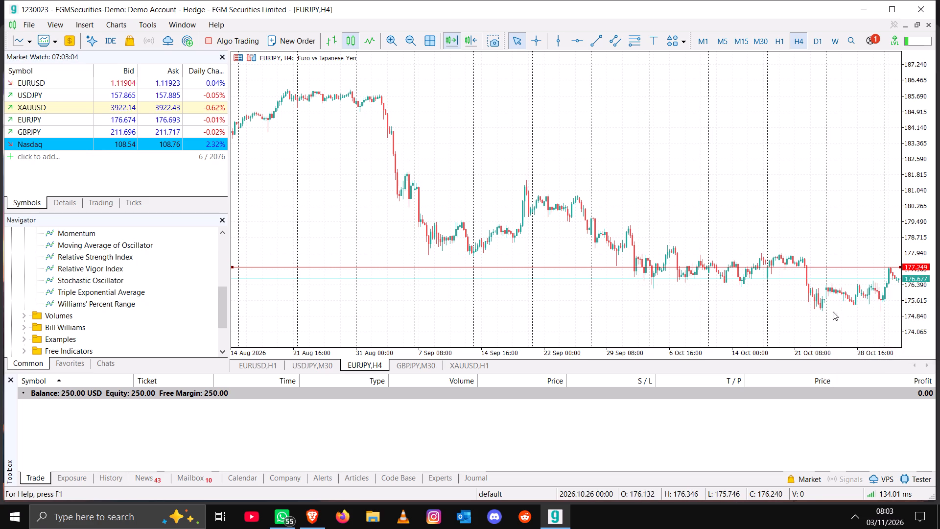
Turn on the chart shift to leave empty space after the latest EURJPY H4 candle.
drag(841, 307, 739, 294)
drag(725, 279, 683, 280)
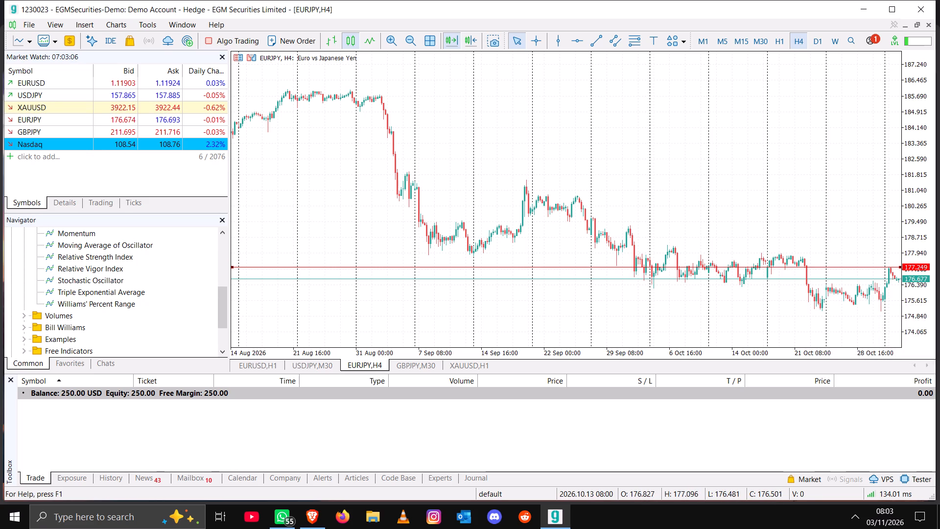
drag(683, 280, 681, 281)
click(469, 35)
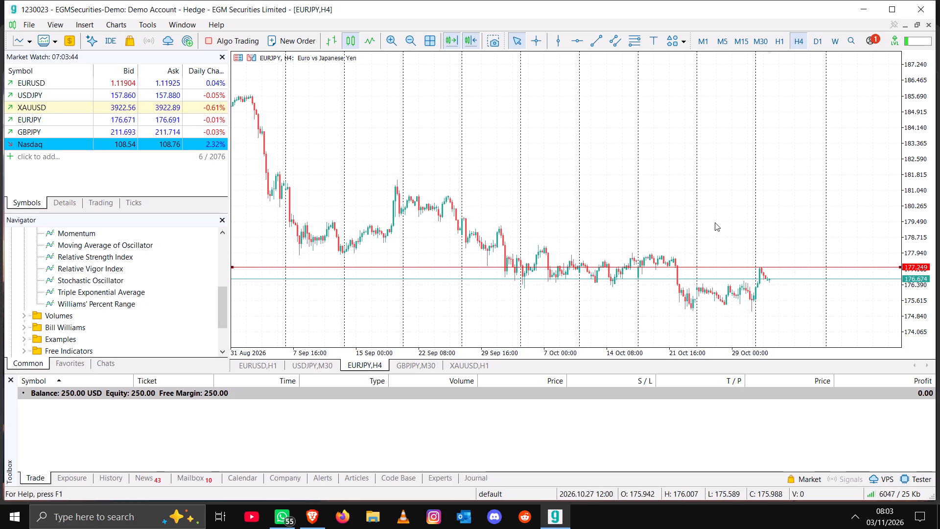
Examine the EURJPY H4 price history from January to early November 2026 against the horizontal line, at different zoom levels.
ctrl+scroll(715, 222, down, 4)
ctrl+scroll(715, 222, up, 4)
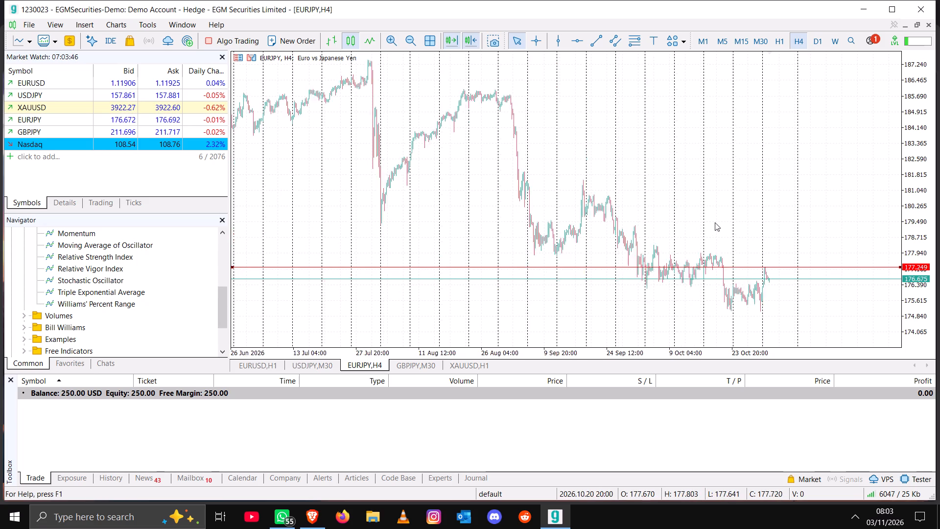
ctrl+scroll(715, 222, up, 1)
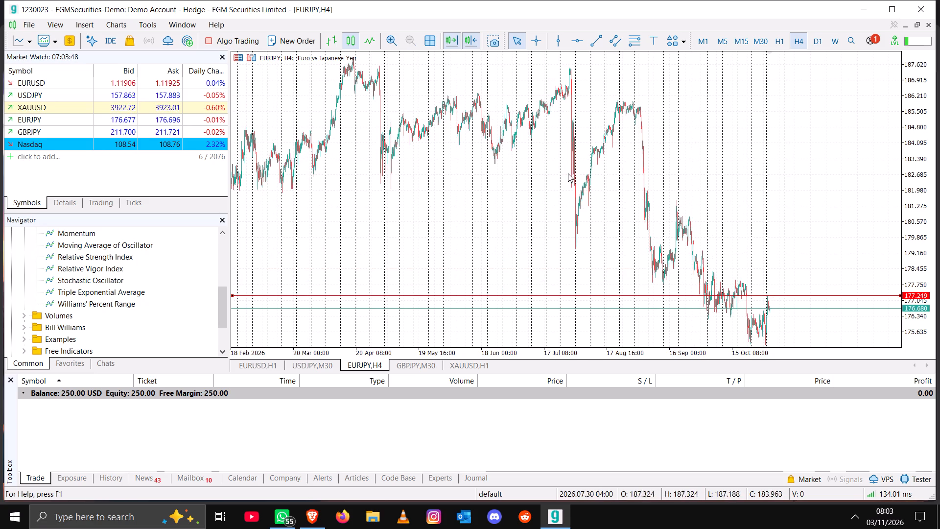
ctrl+scroll(507, 225, up, 2)
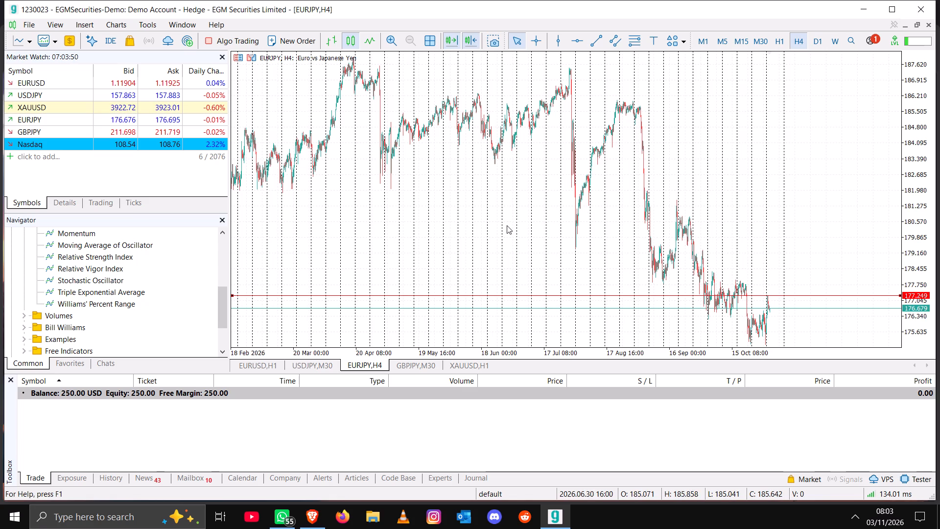
ctrl+scroll(507, 225, up, 1)
drag(447, 237, 615, 214)
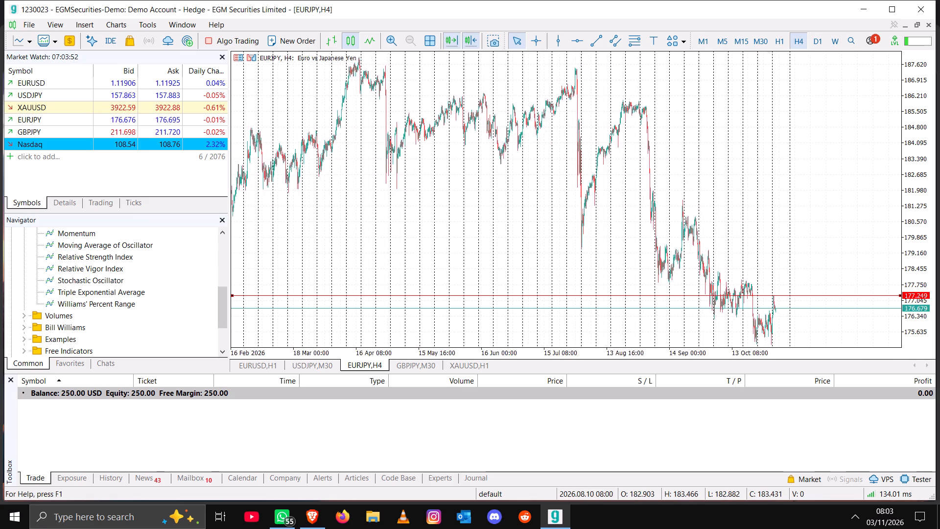
drag(615, 214, 724, 212)
drag(500, 194, 620, 179)
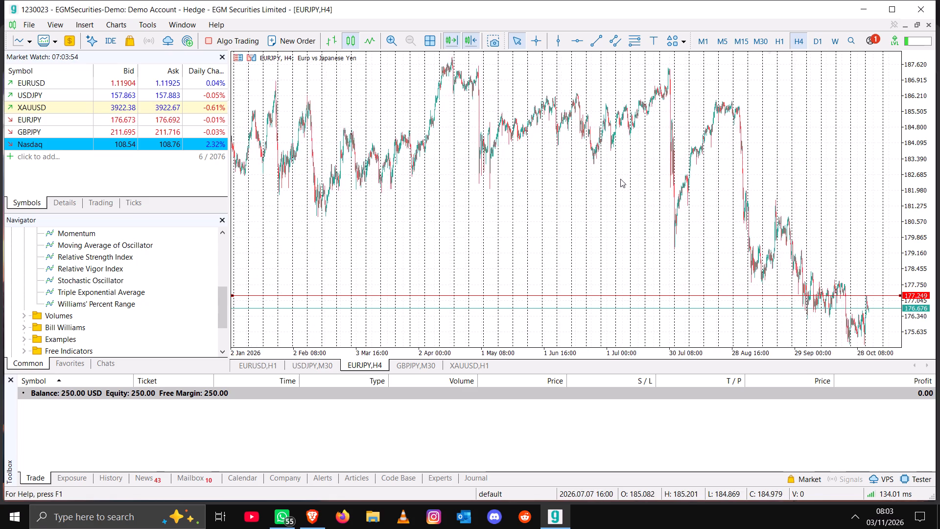
drag(547, 192, 644, 182)
drag(446, 202, 570, 191)
drag(478, 195, 541, 186)
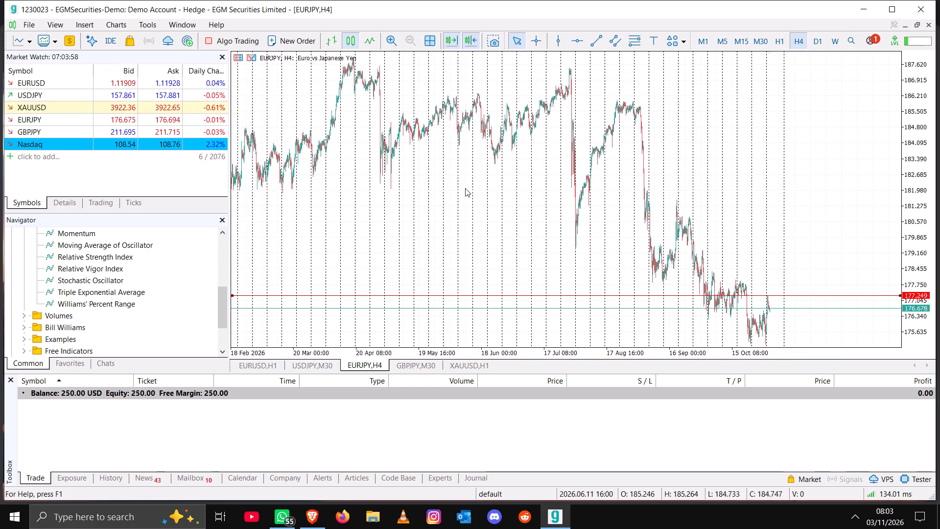
drag(461, 190, 573, 174)
double_click(481, 180)
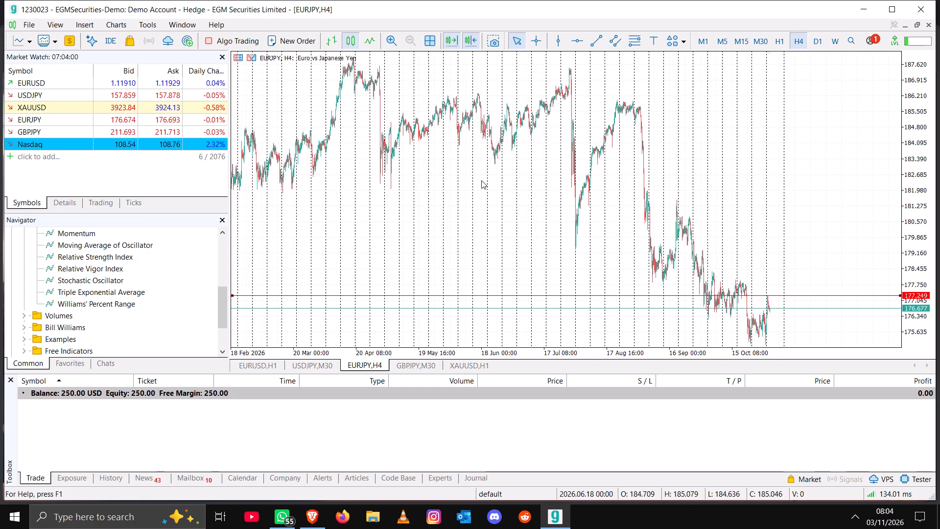
drag(471, 353, 509, 353)
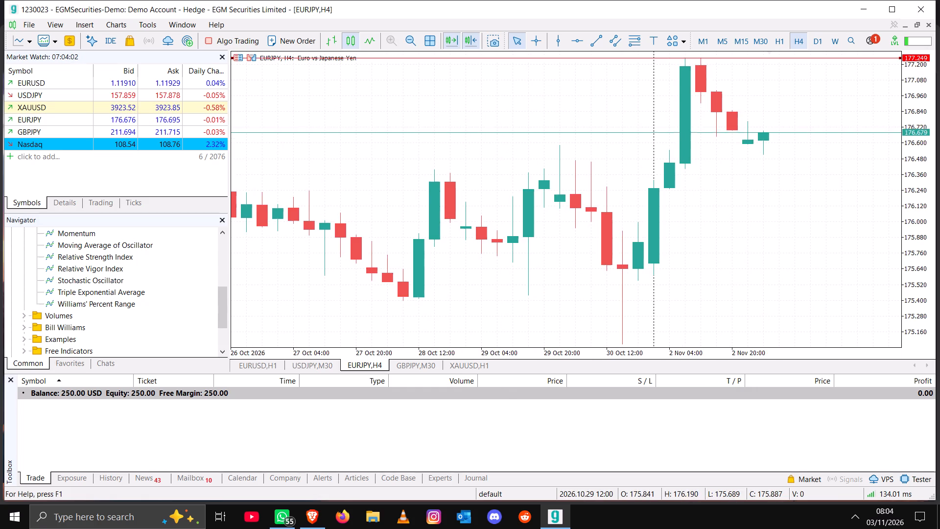
drag(509, 353, 461, 358)
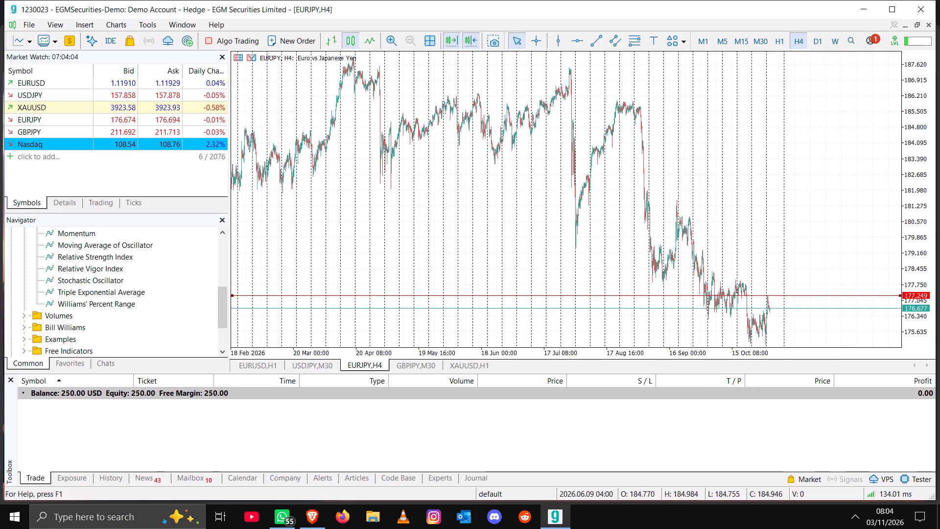
drag(461, 358, 460, 358)
drag(445, 356, 449, 353)
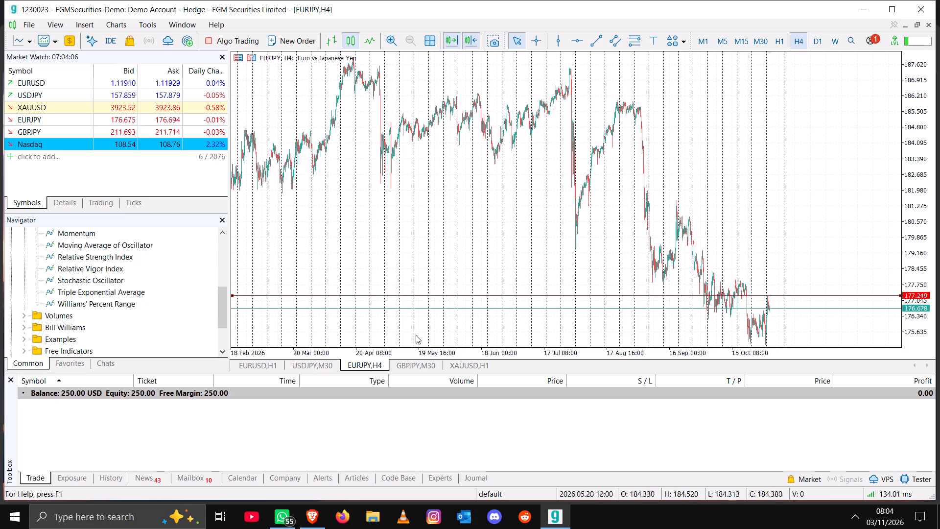
drag(401, 326, 466, 322)
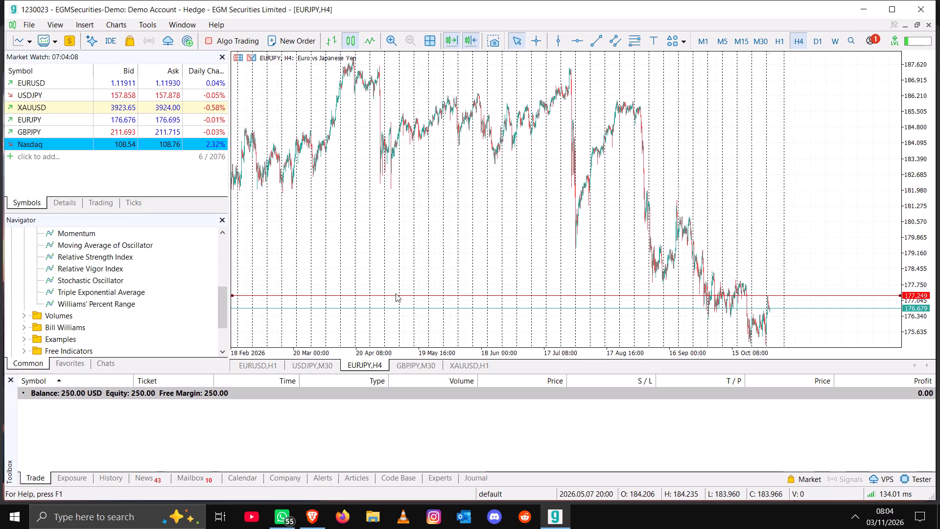
Move the horizontal line on the EURJPY H4 chart up to about 177.718.
drag(396, 293, 478, 285)
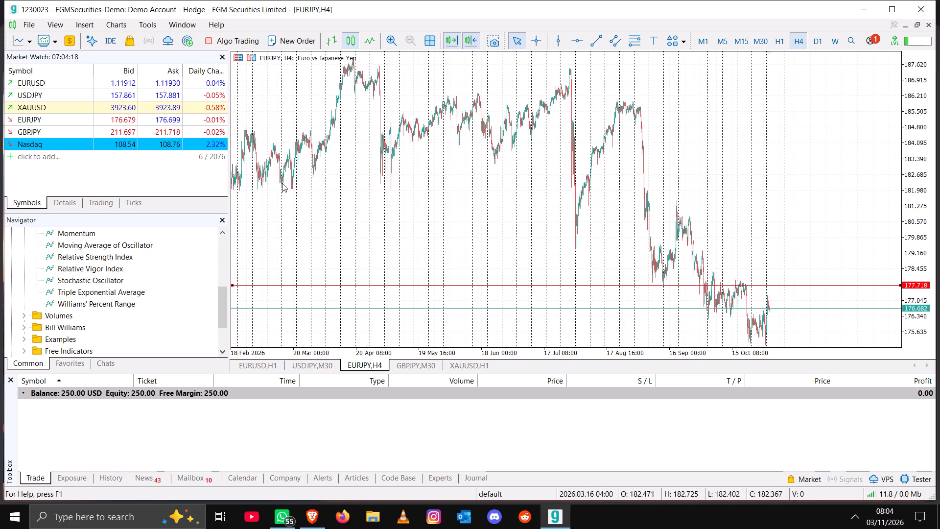
drag(281, 183, 335, 174)
drag(276, 159, 379, 157)
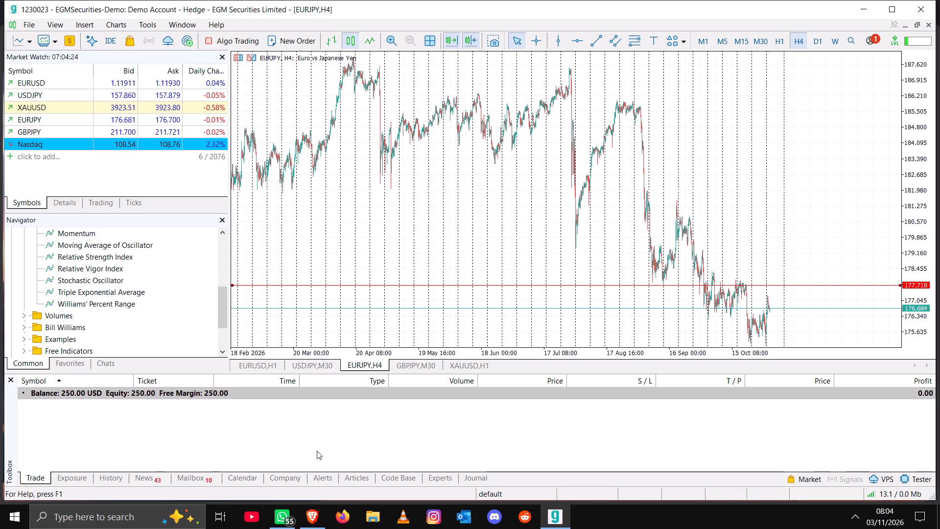
Reorder the open charts so that EURJPY H4 comes first, ahead of EURUSD H1.
drag(362, 363, 267, 365)
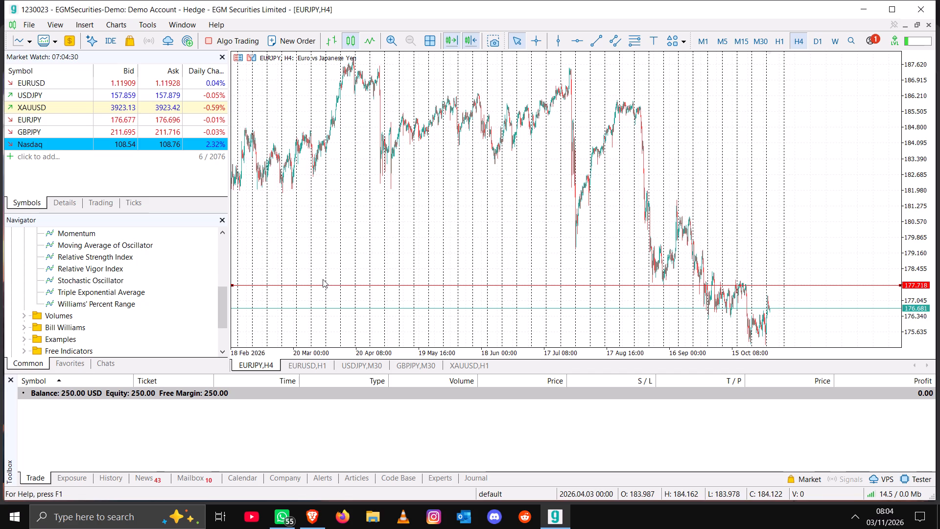
Examine the EURJPY H4 candles from October to early November at a closer zoom against the raised horizontal line.
click(353, 272)
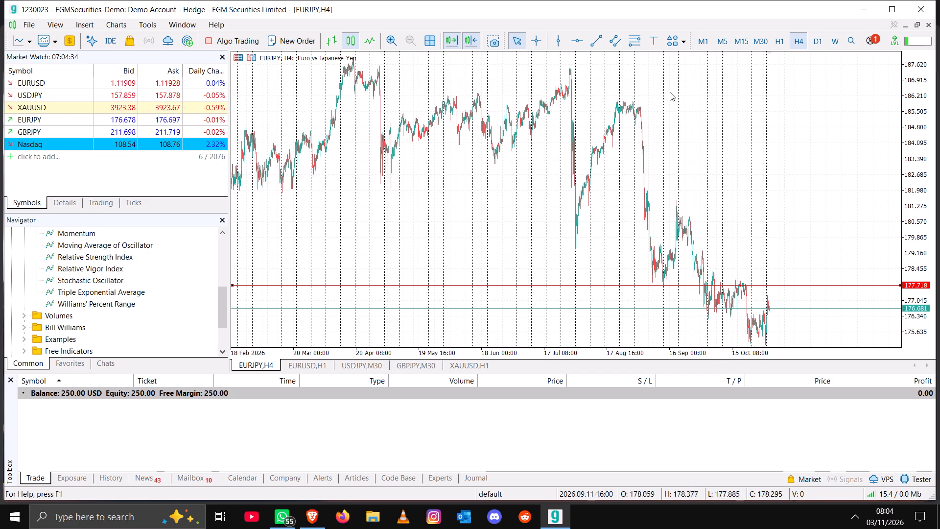
ctrl+scroll(653, 141, up, 6)
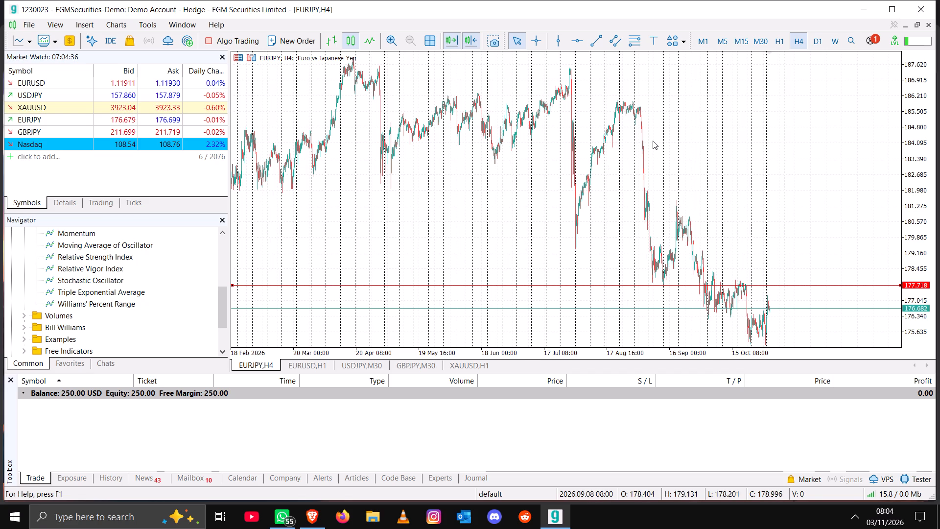
ctrl+scroll(661, 194, up, 3)
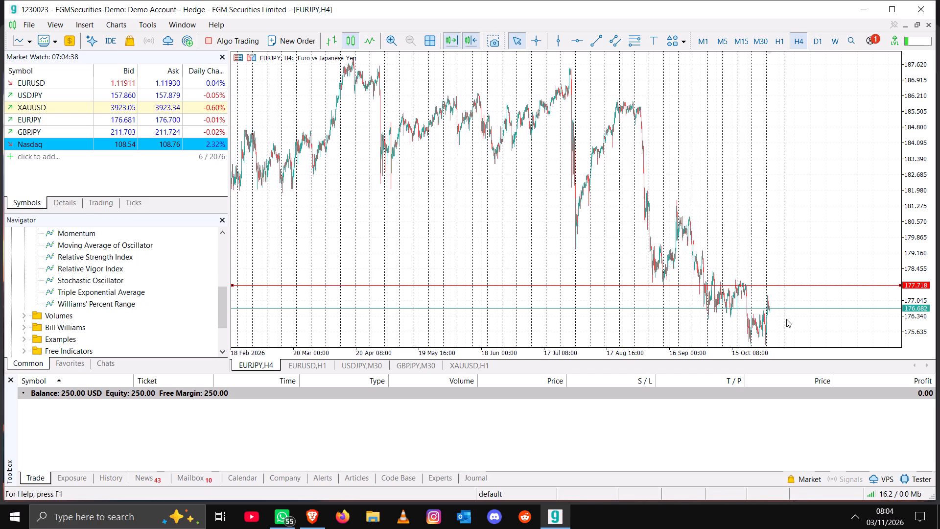
ctrl+scroll(742, 313, up, 4)
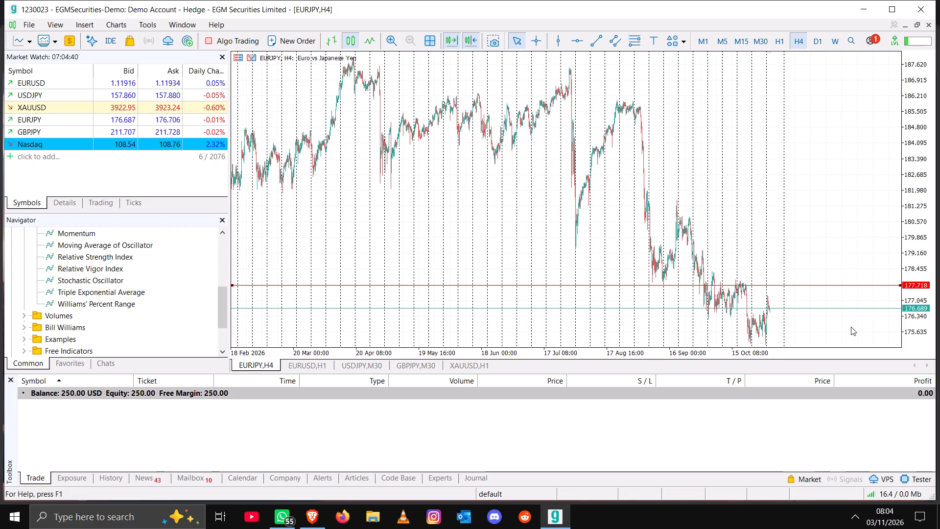
ctrl+scroll(741, 287, up, 5)
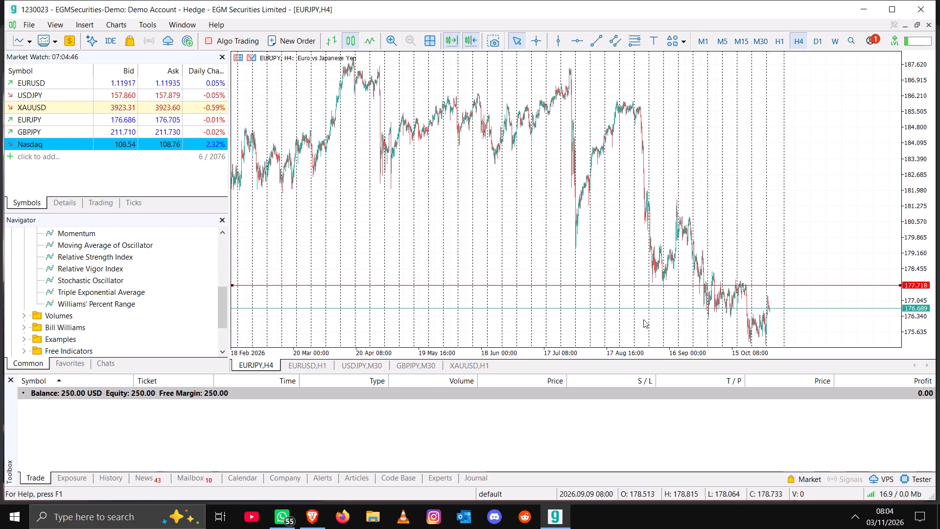
drag(591, 355, 562, 354)
drag(571, 353, 509, 351)
drag(508, 351, 598, 345)
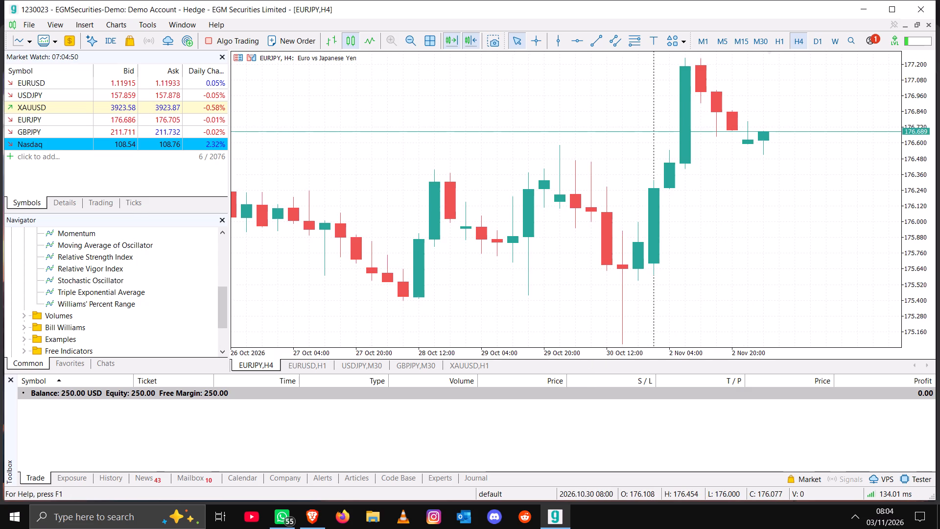
drag(598, 345, 584, 348)
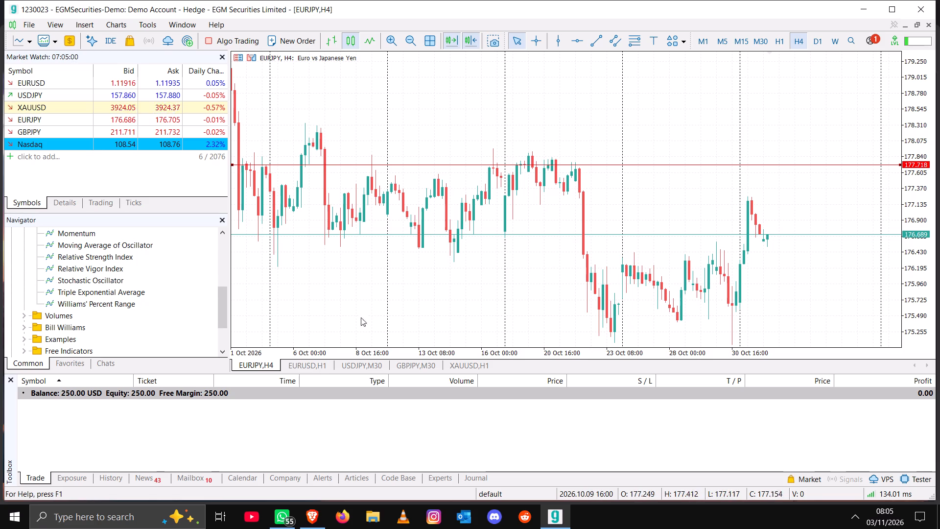
click(259, 366)
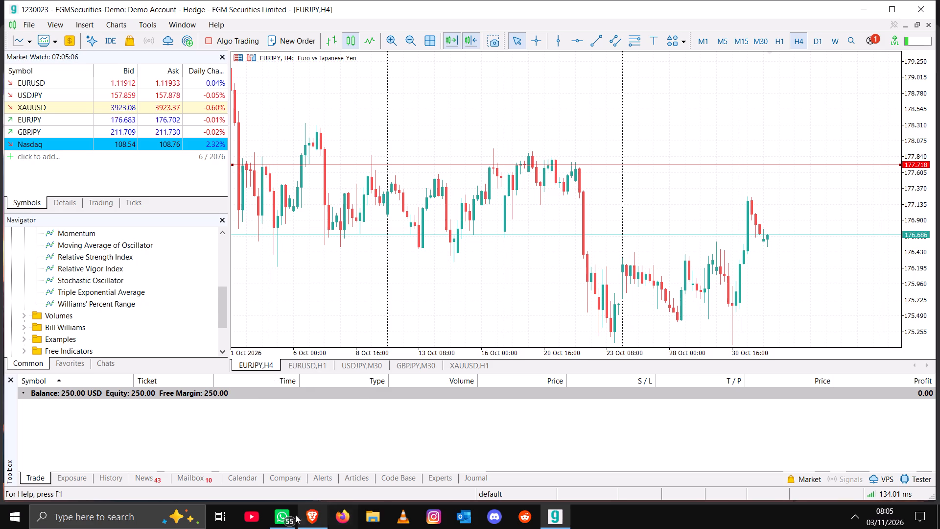
Find and open the TradingView desktop app by searching for "tr".
click(138, 516)
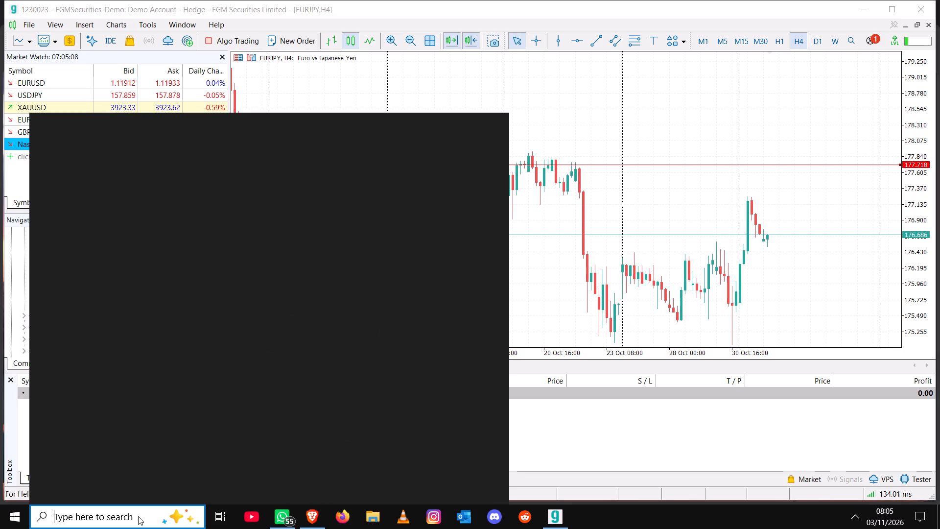
text(tr)
key(Return)
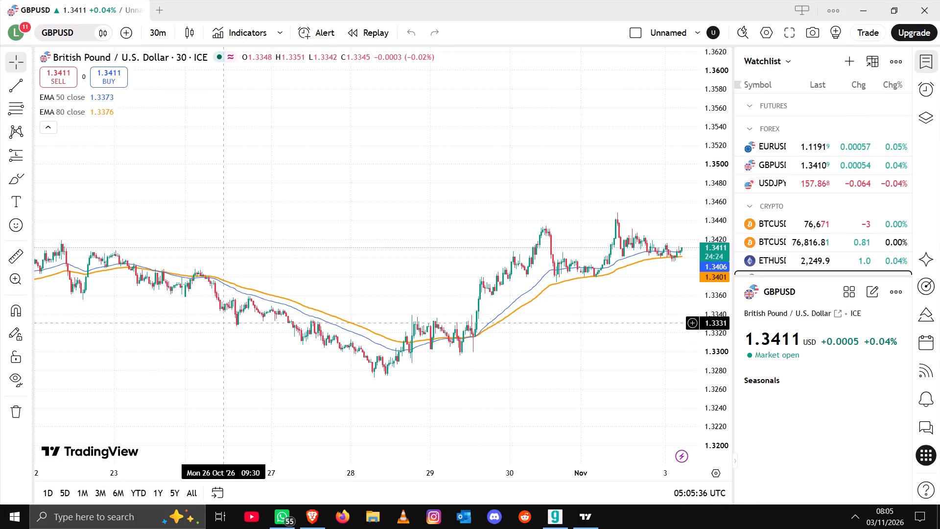
Switch the GBPUSD chart to the EURJPY symbol.
click(73, 37)
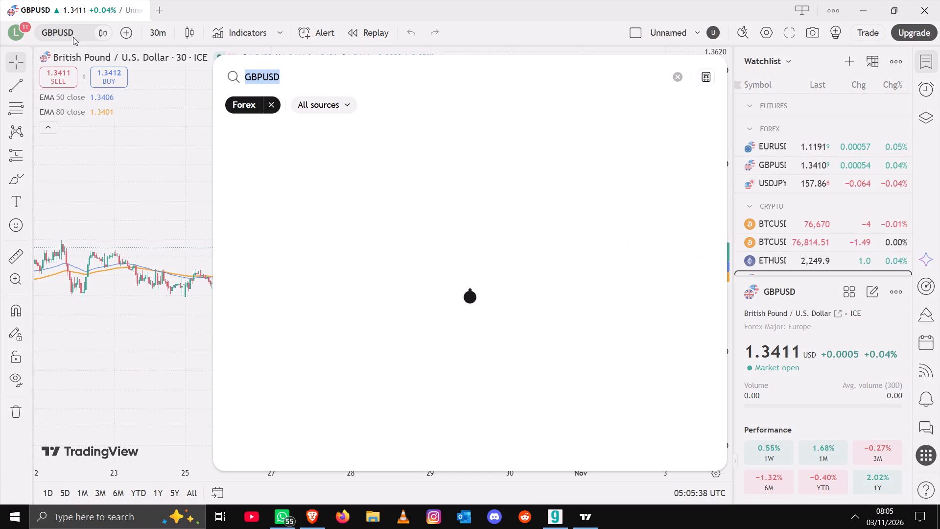
key(e)
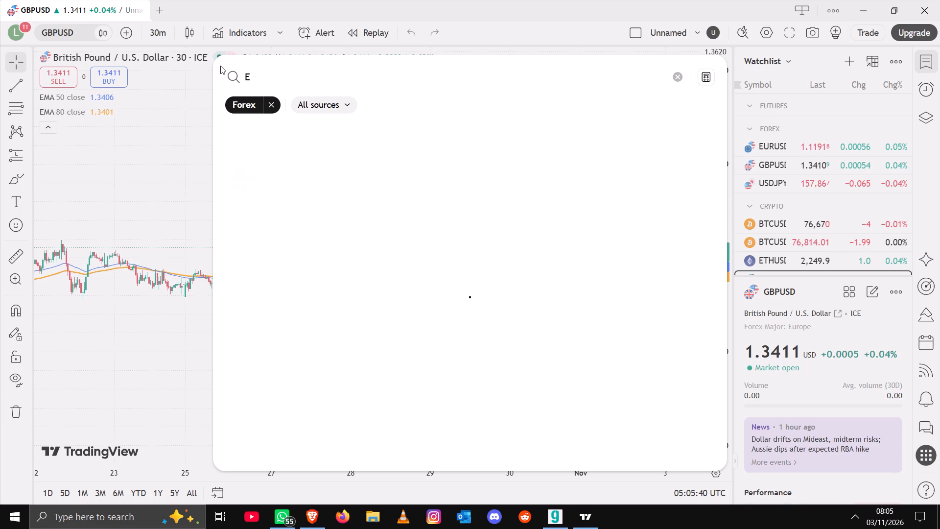
text(ur)
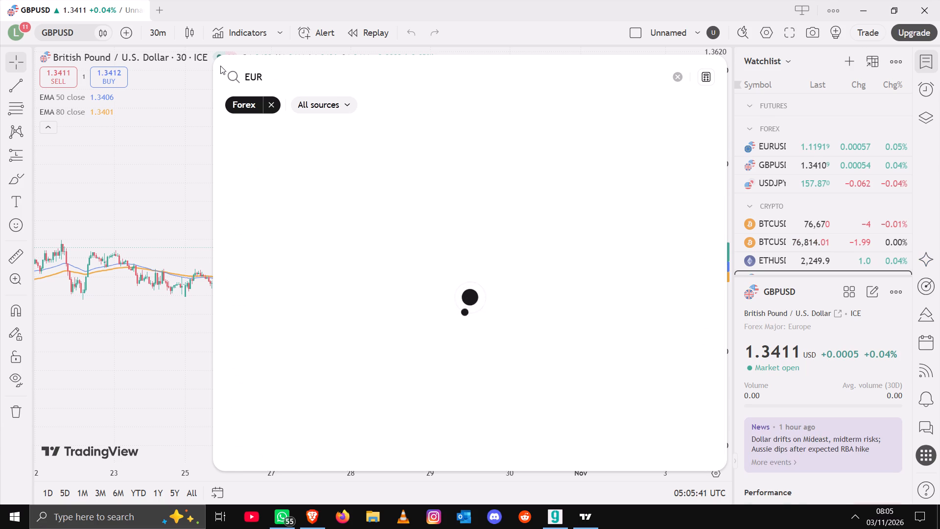
text(jy)
key(BackSpace)
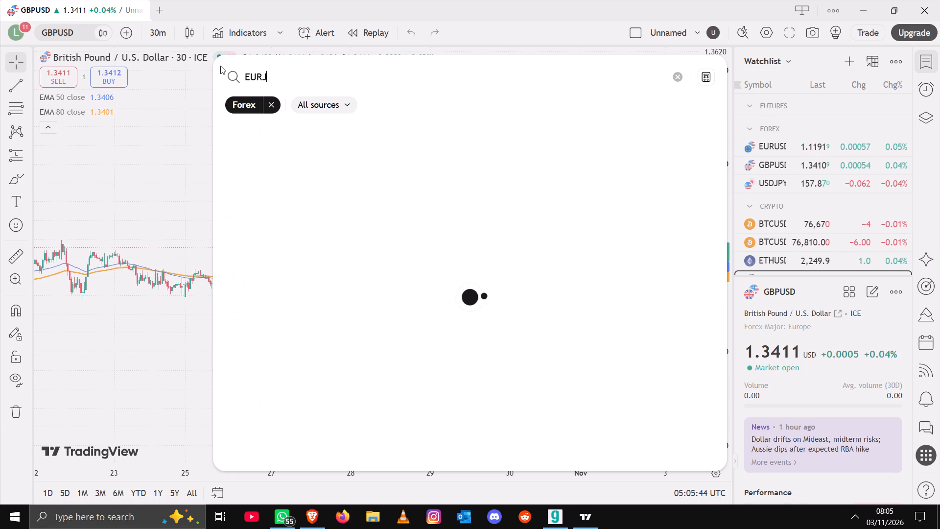
text(py)
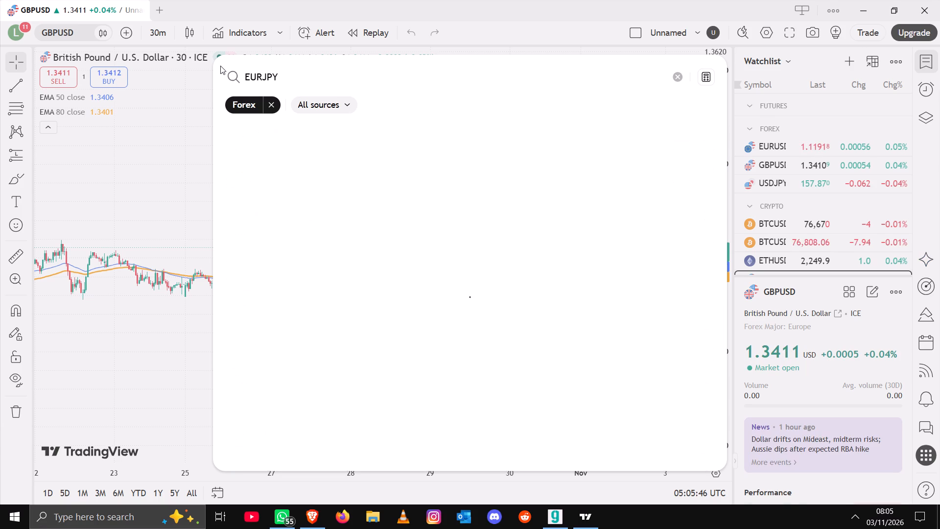
key(Return)
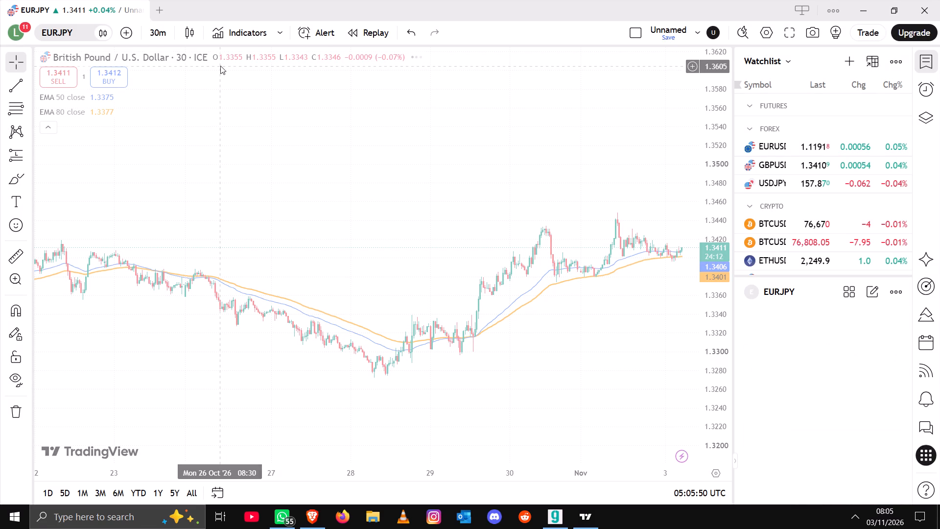
Set the EURJPY chart's interval to 4 hours.
click(161, 28)
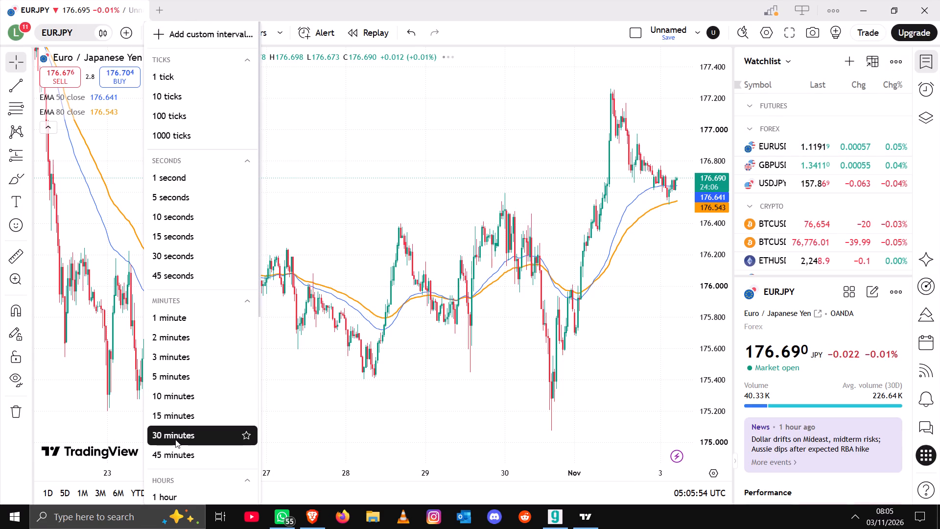
scroll(175, 439, down, 2)
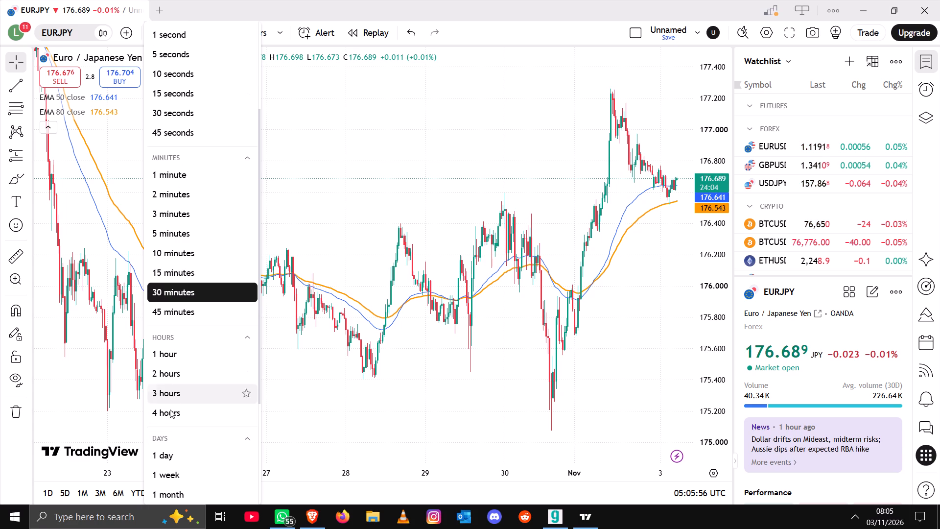
click(170, 410)
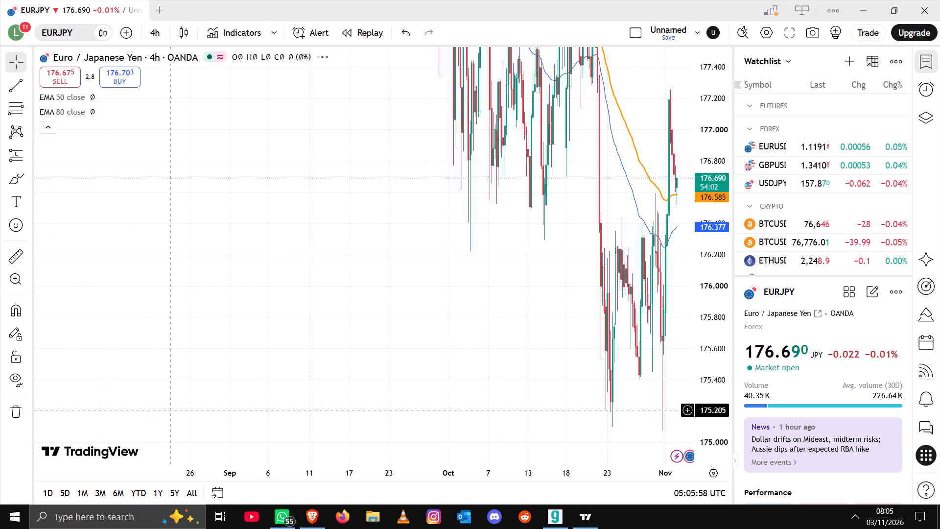
Draw a horizontal line at about 175.178 along the late October lows of the EURJPY 4-hour chart.
drag(399, 238, 354, 249)
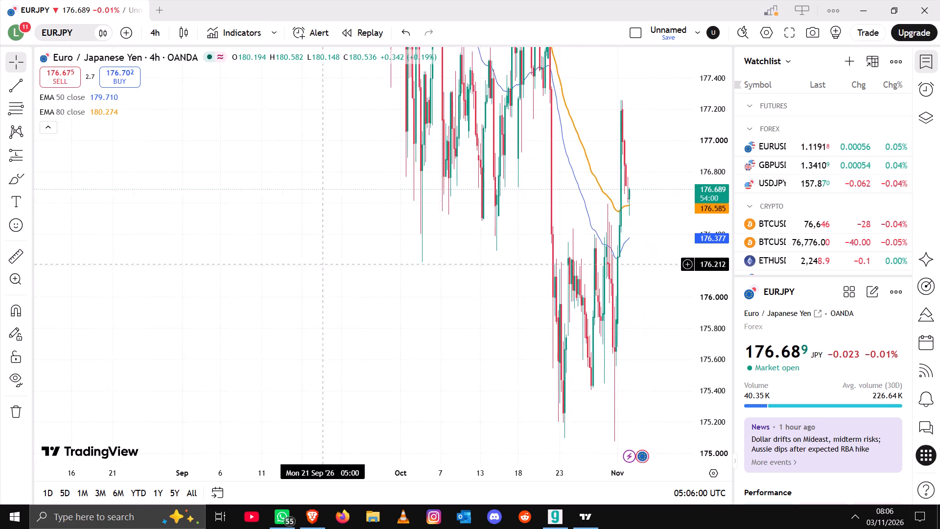
drag(354, 249, 442, 239)
drag(340, 249, 211, 254)
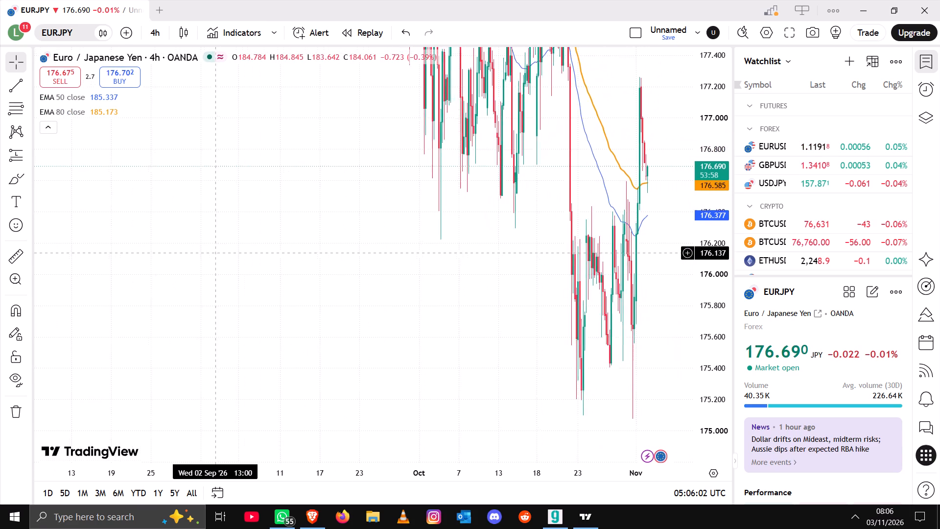
drag(706, 138, 722, 190)
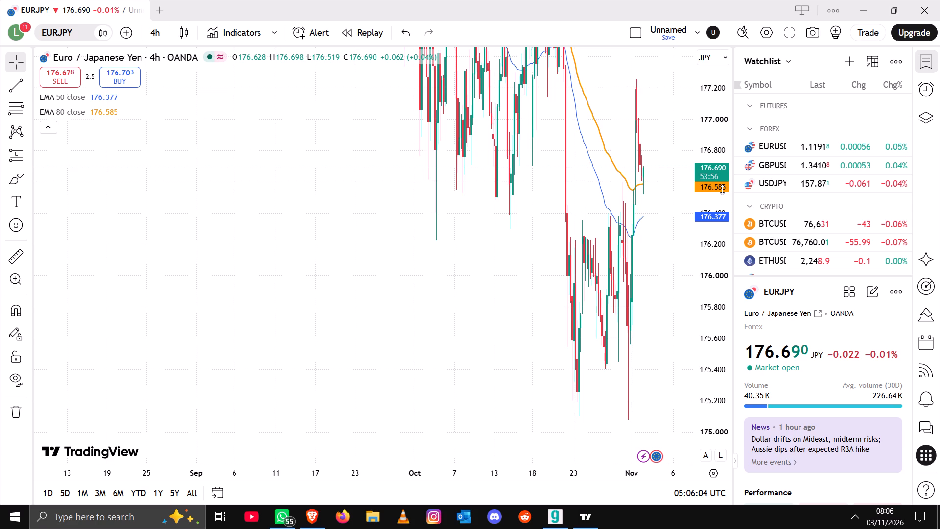
drag(722, 190, 760, 424)
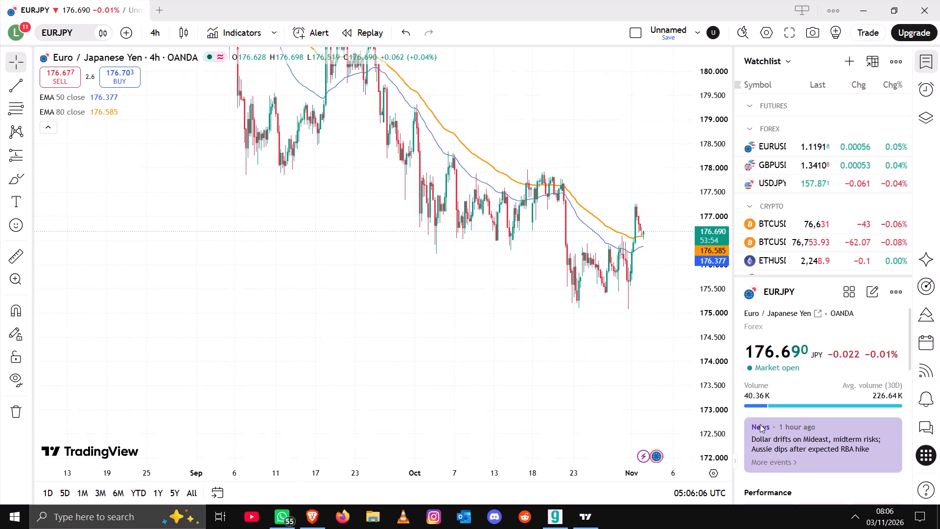
drag(760, 424, 760, 437)
drag(705, 276, 713, 319)
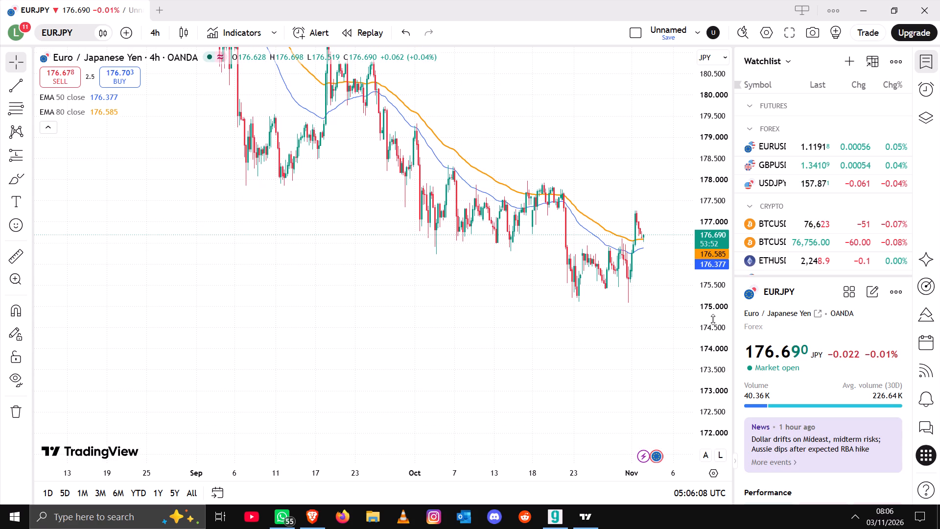
drag(713, 319, 717, 390)
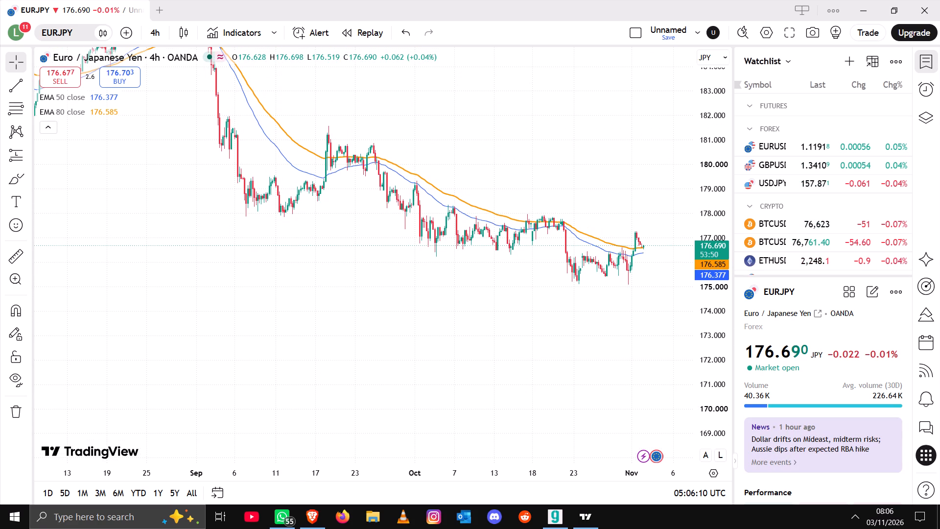
drag(478, 300, 472, 419)
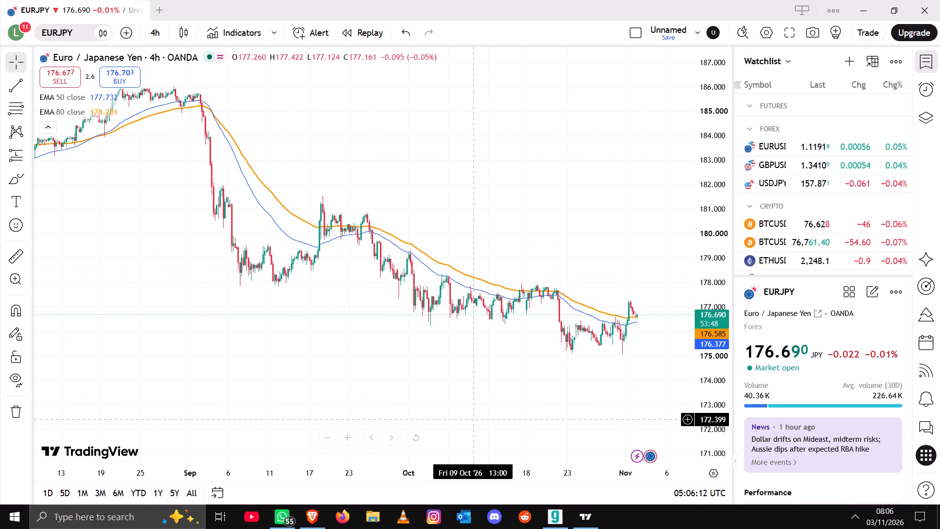
drag(401, 371, 468, 352)
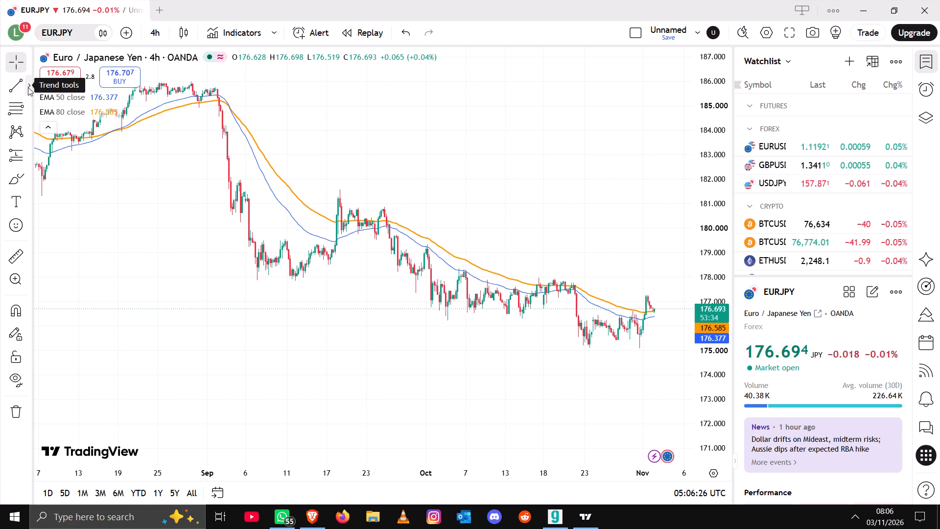
click(28, 87)
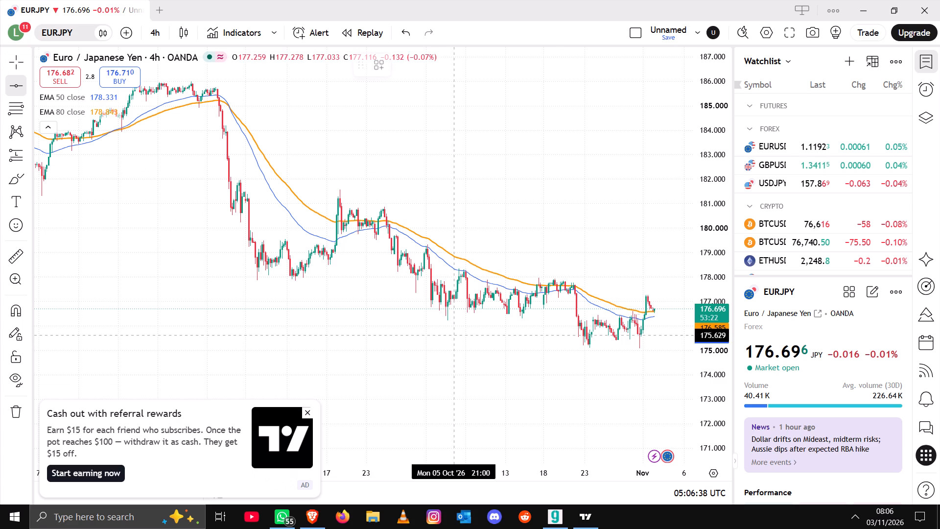
click(591, 345)
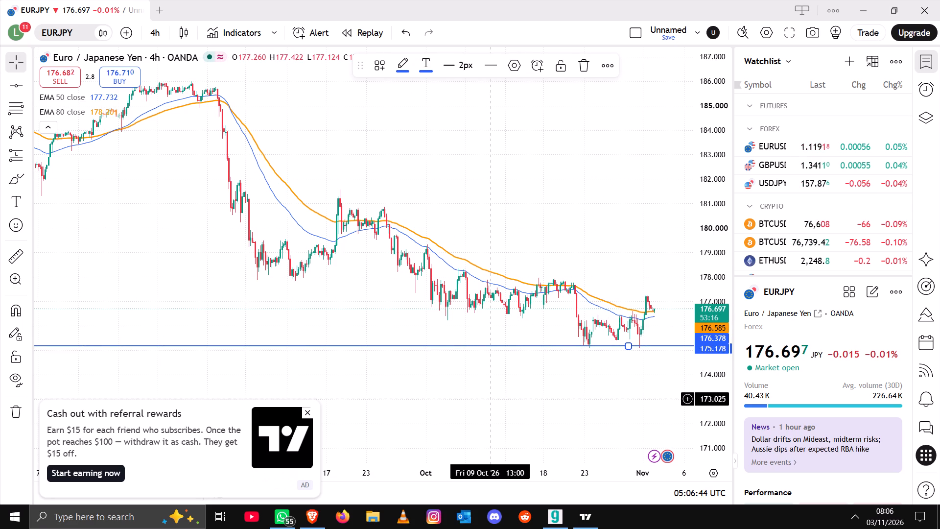
click(519, 196)
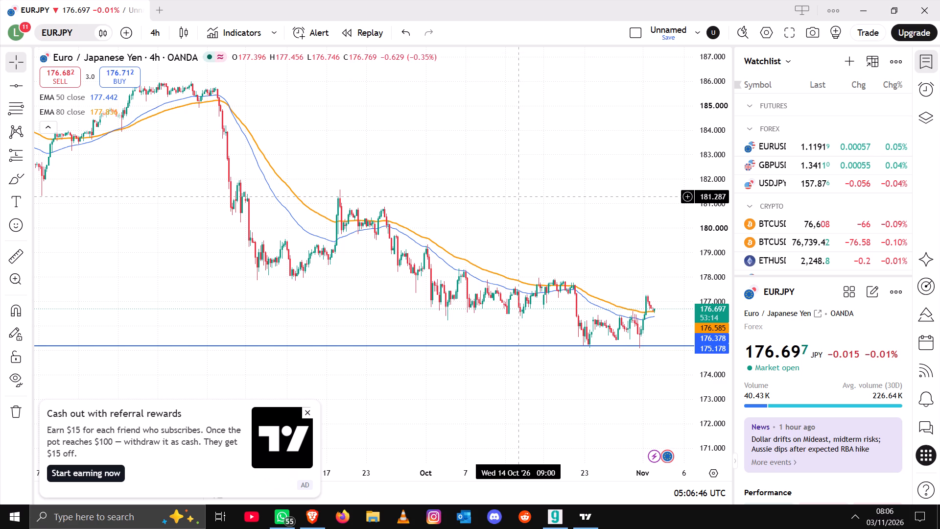
double_click(519, 196)
Examine the EURJPY 4-hour price history back beyond April to see how price behaved around the horizontal line.
drag(564, 210, 606, 244)
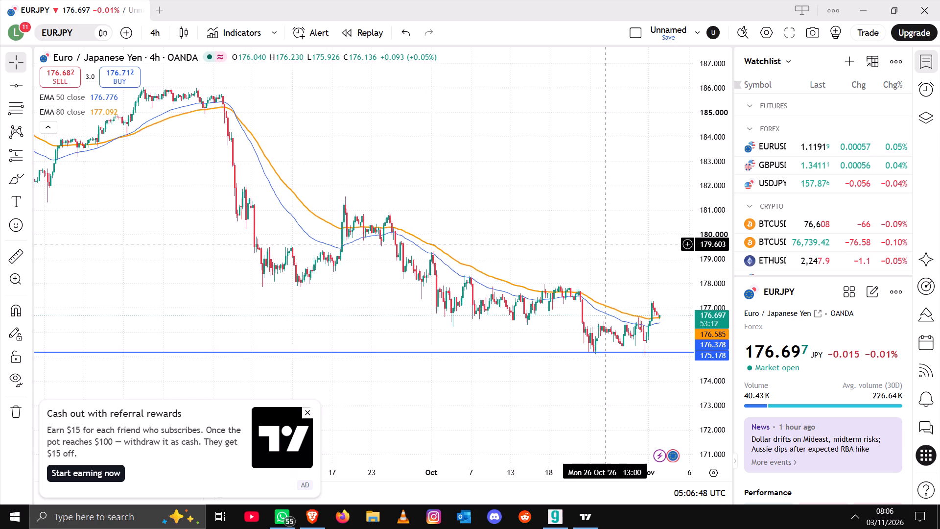
drag(606, 244, 571, 253)
ctrl+scroll(571, 253, down, 1)
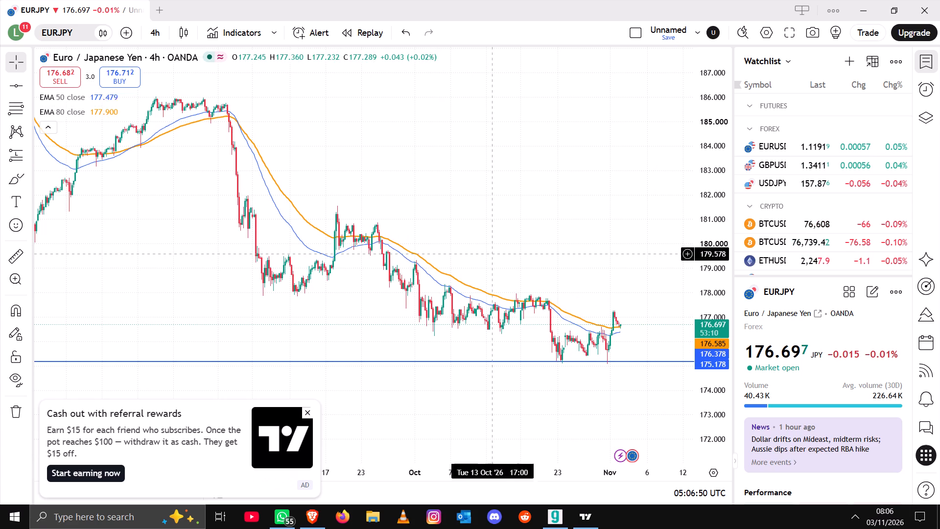
drag(332, 285, 352, 281)
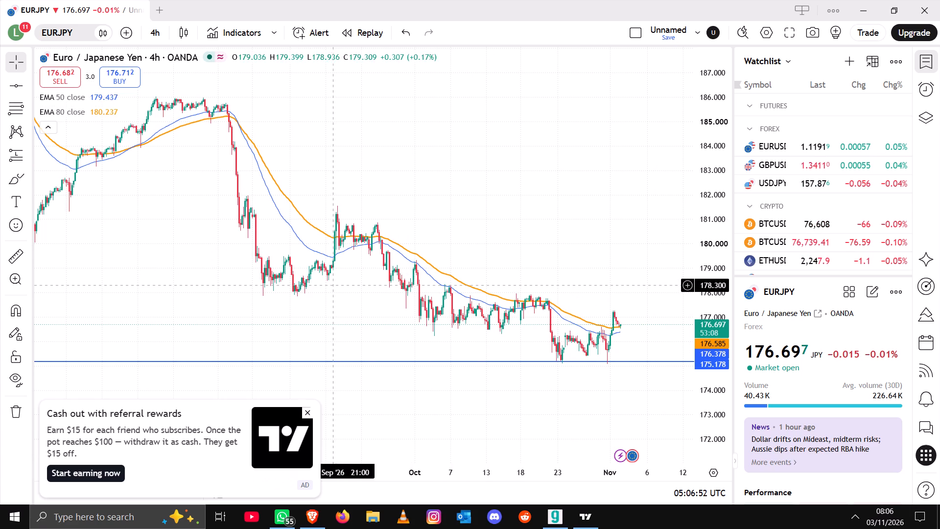
drag(352, 281, 499, 274)
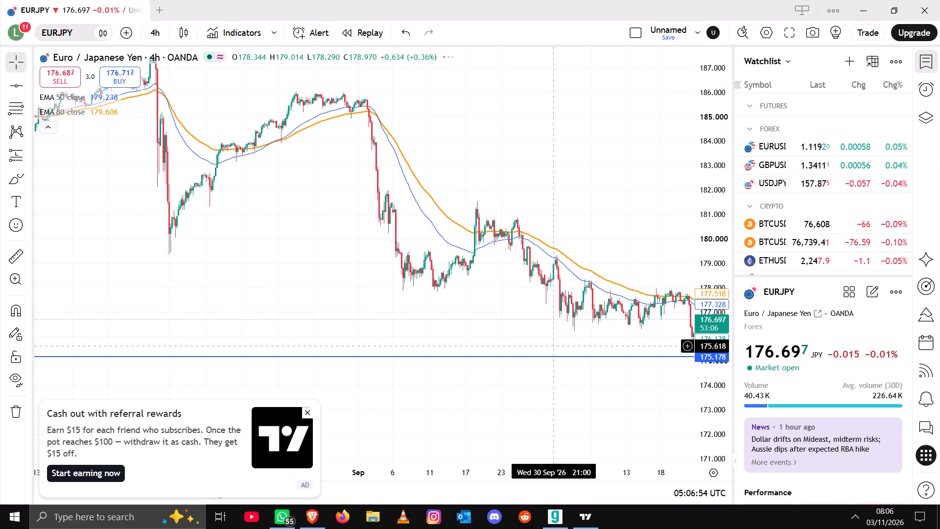
drag(710, 198, 727, 290)
ctrl+scroll(374, 271, down, 3)
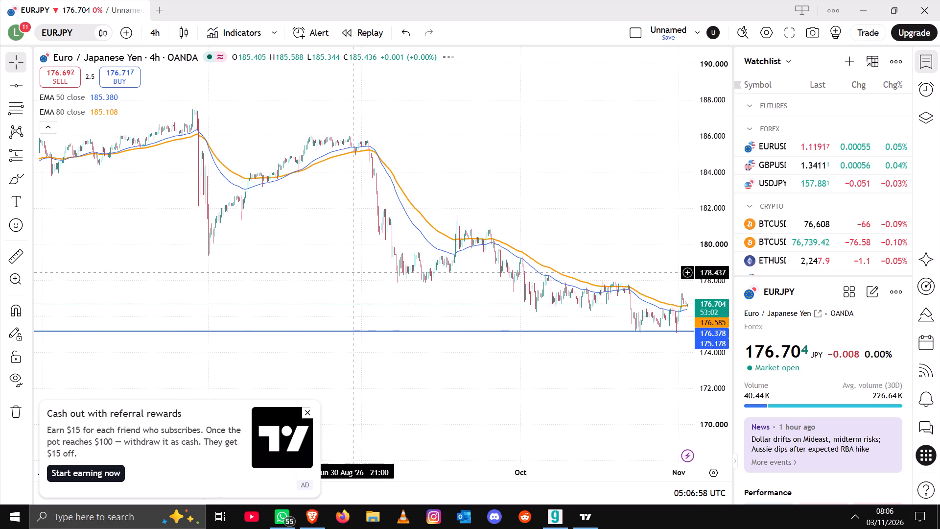
drag(348, 273, 515, 247)
drag(340, 256, 459, 247)
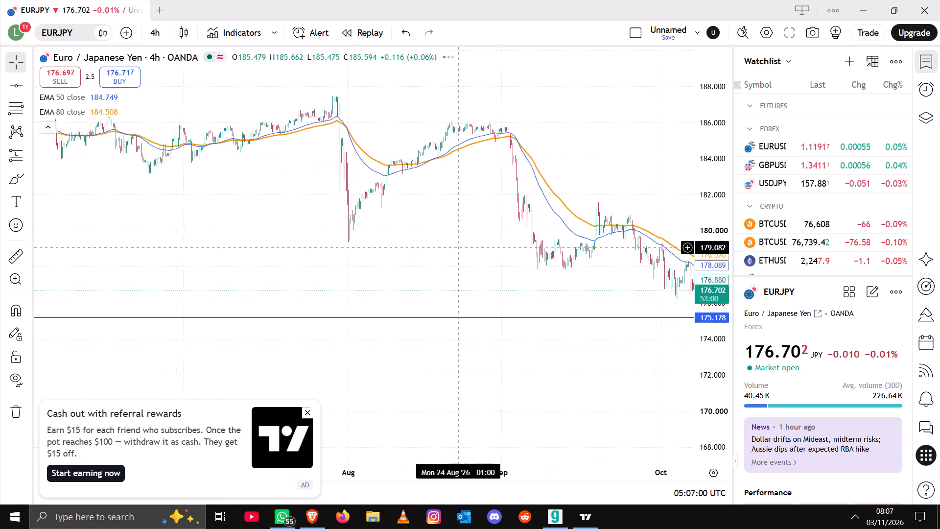
ctrl+scroll(459, 246, down, 3)
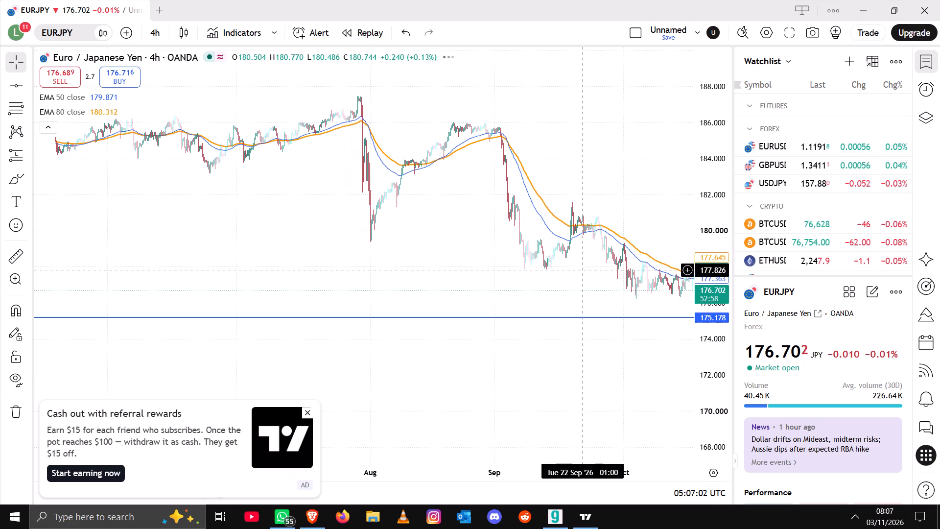
ctrl+scroll(493, 291, down, 4)
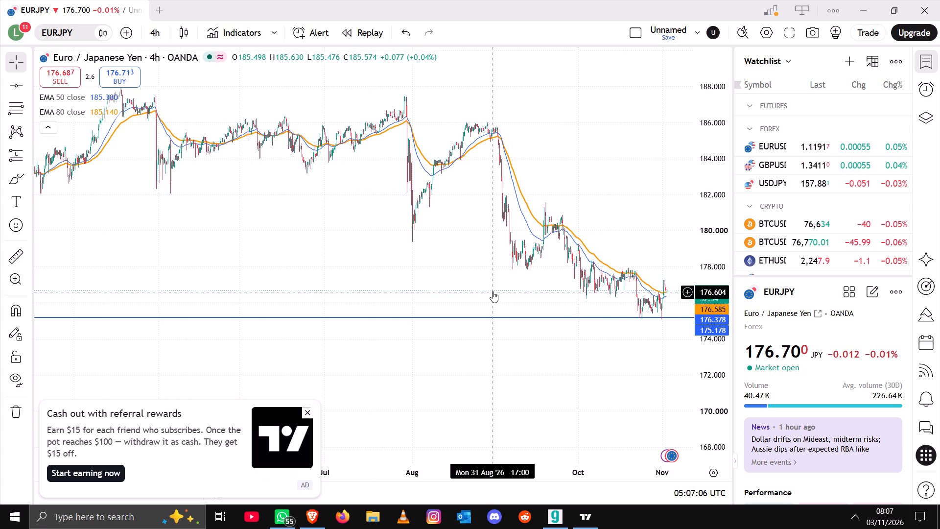
ctrl+scroll(493, 291, down, 2)
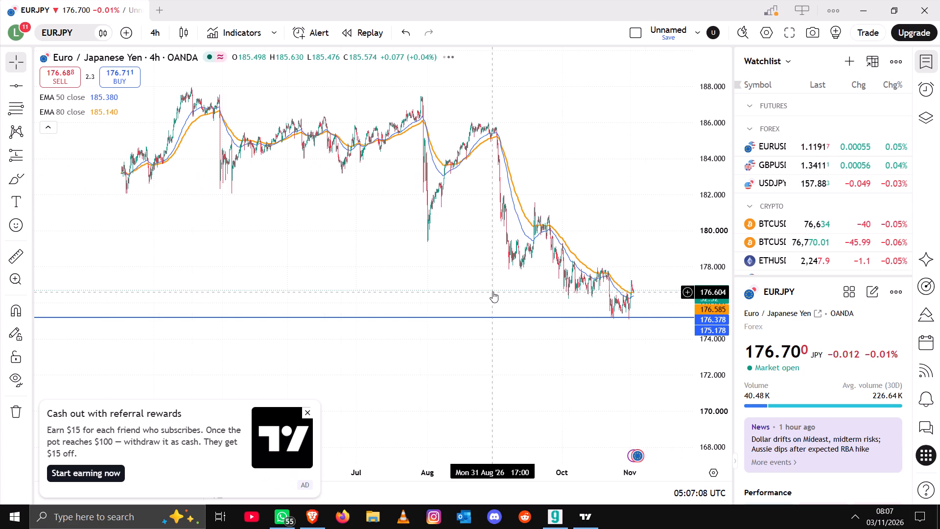
ctrl+scroll(493, 292, down, 1)
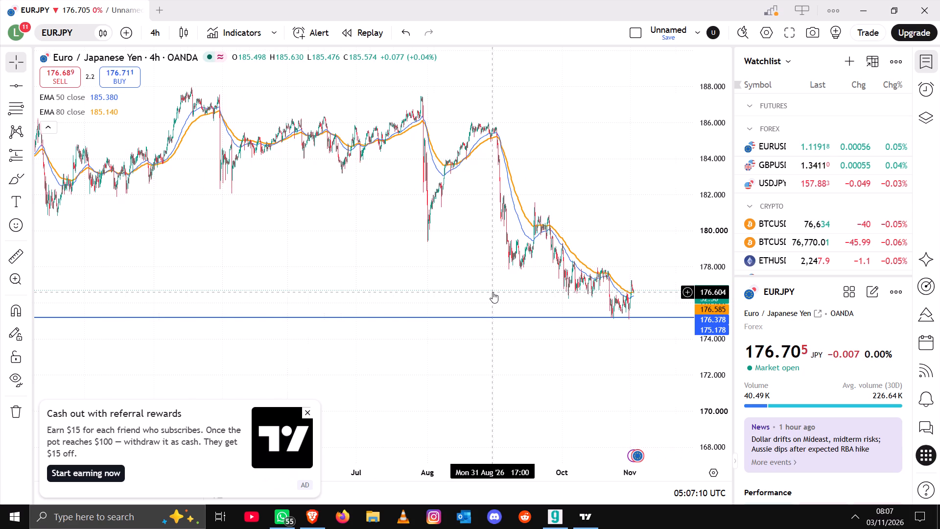
ctrl+scroll(493, 292, down, 2)
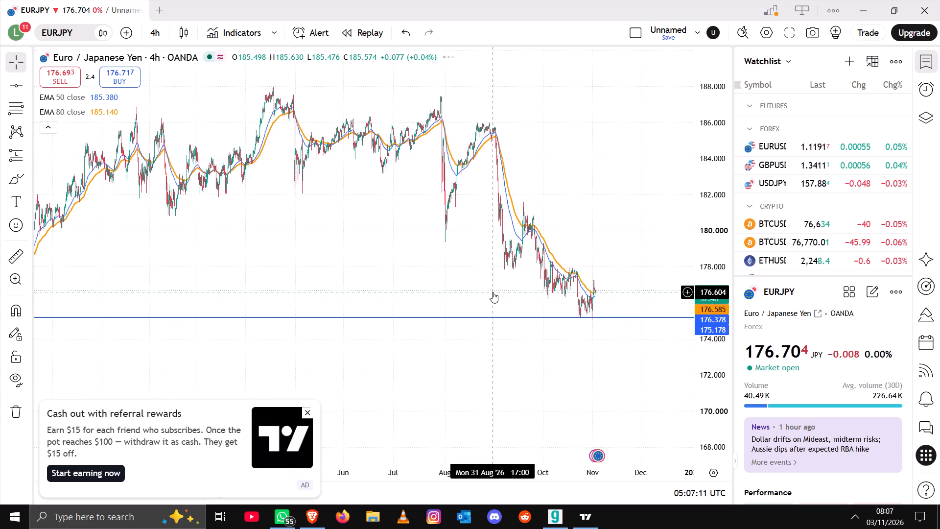
drag(338, 266, 431, 264)
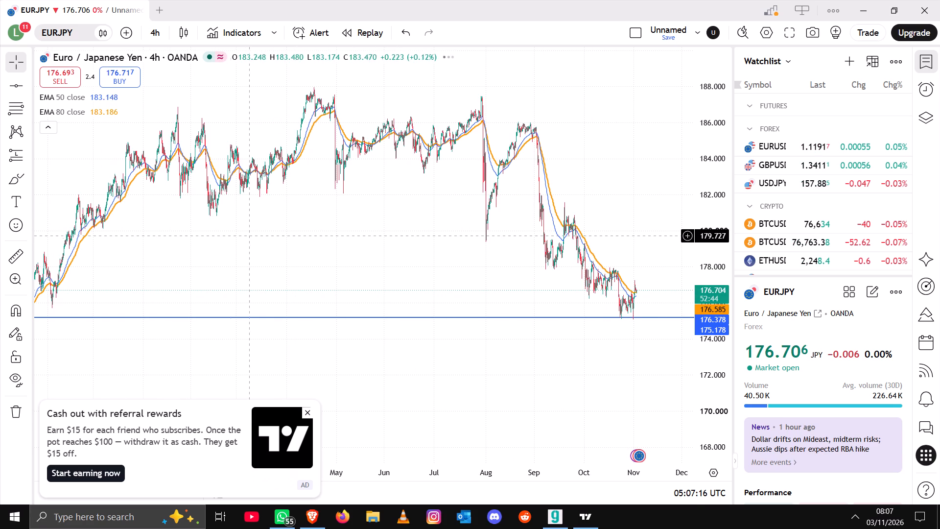
drag(175, 243, 214, 235)
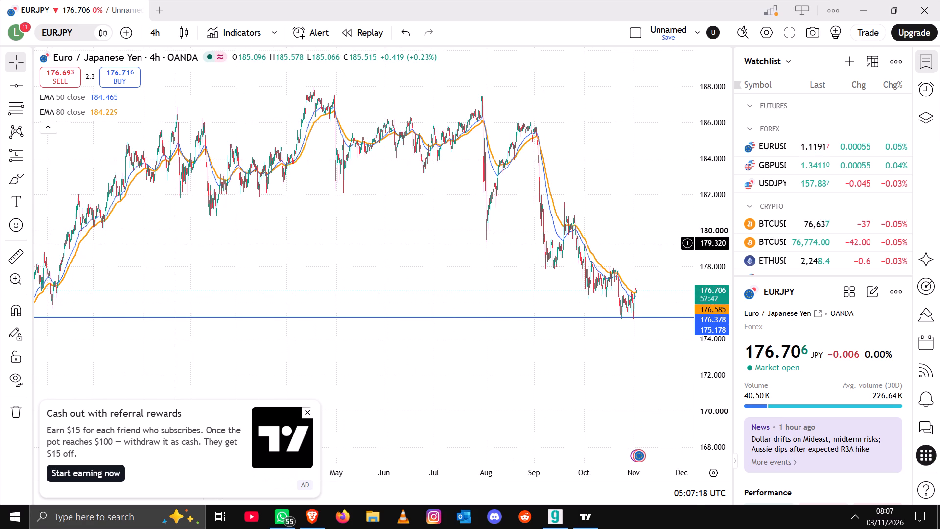
drag(214, 235, 301, 234)
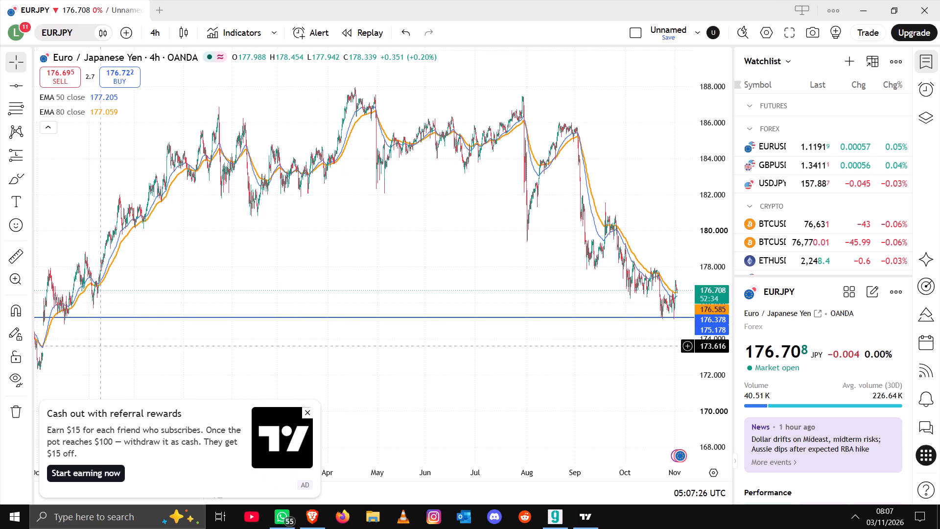
drag(64, 313, 78, 313)
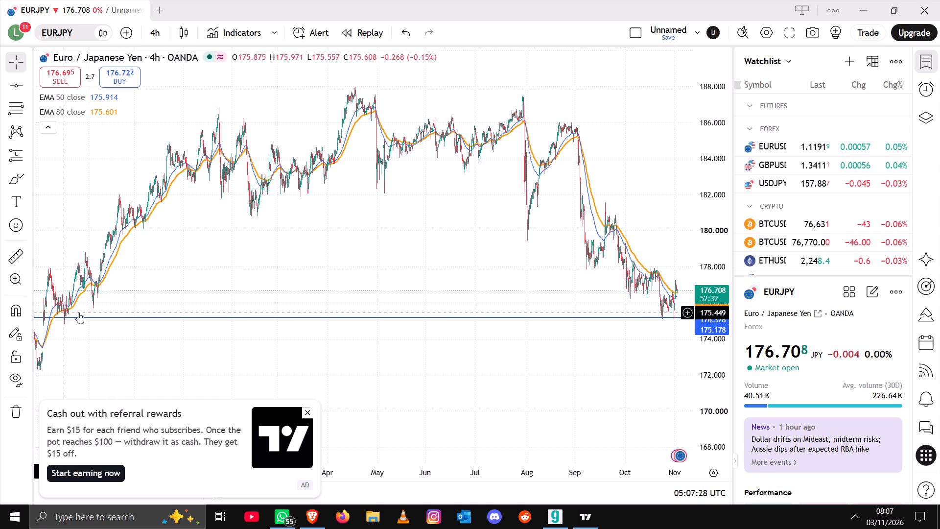
Examine the EURJPY 4-hour history back to autumn 2025, where price crosses the horizontal line at 175.178.
drag(78, 313, 127, 311)
drag(113, 295, 220, 295)
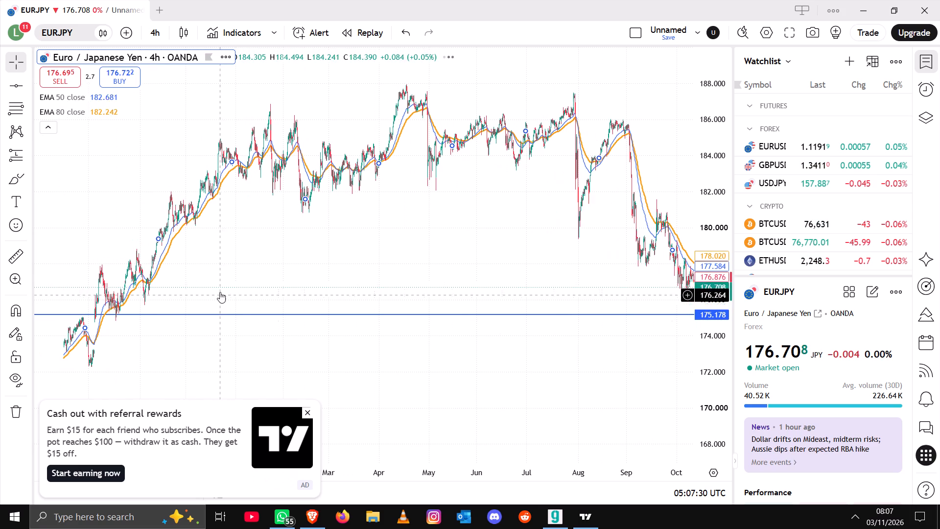
drag(143, 290, 248, 281)
drag(208, 287, 344, 254)
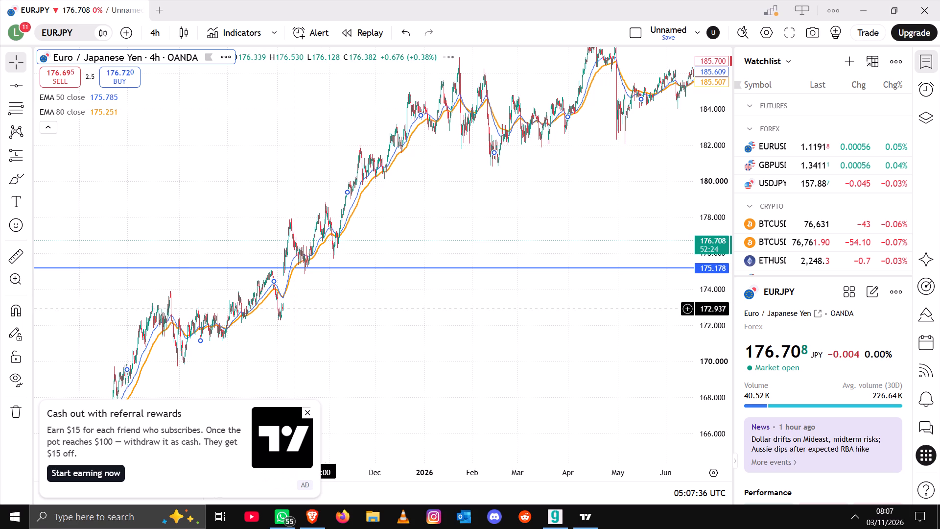
ctrl+scroll(291, 256, up, 3)
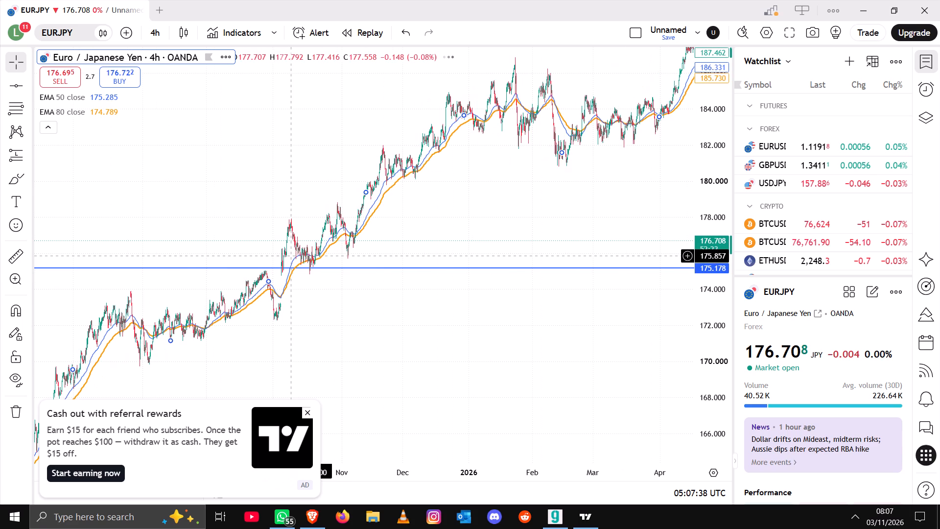
ctrl+scroll(291, 256, up, 3)
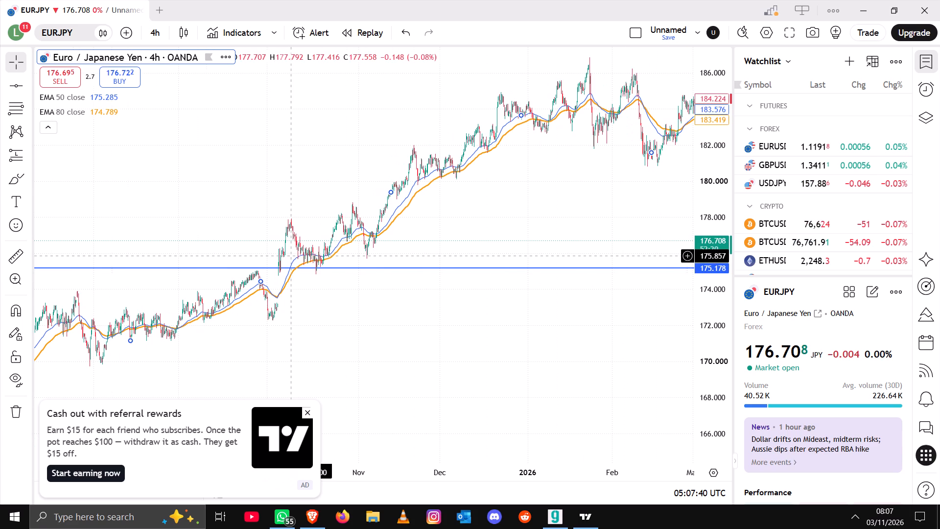
right_click(291, 256)
ctrl+scroll(291, 256, up, 1)
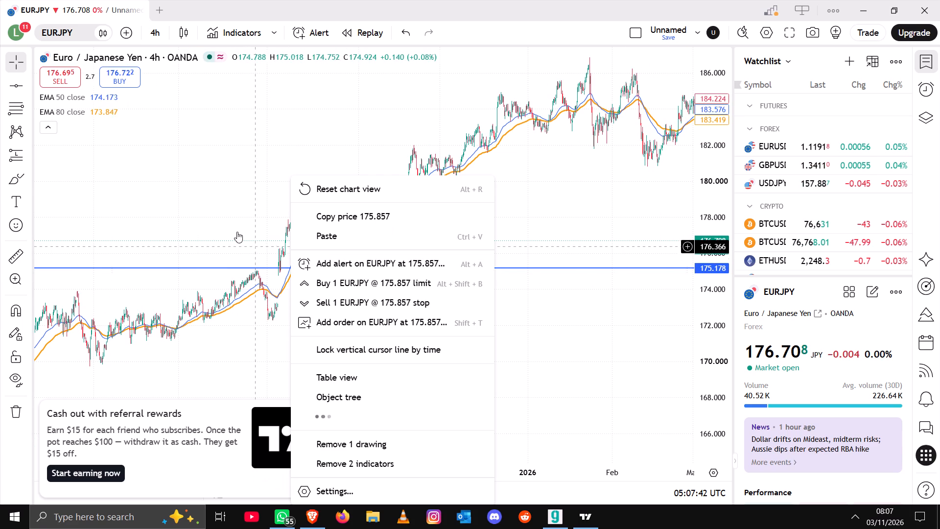
click(235, 228)
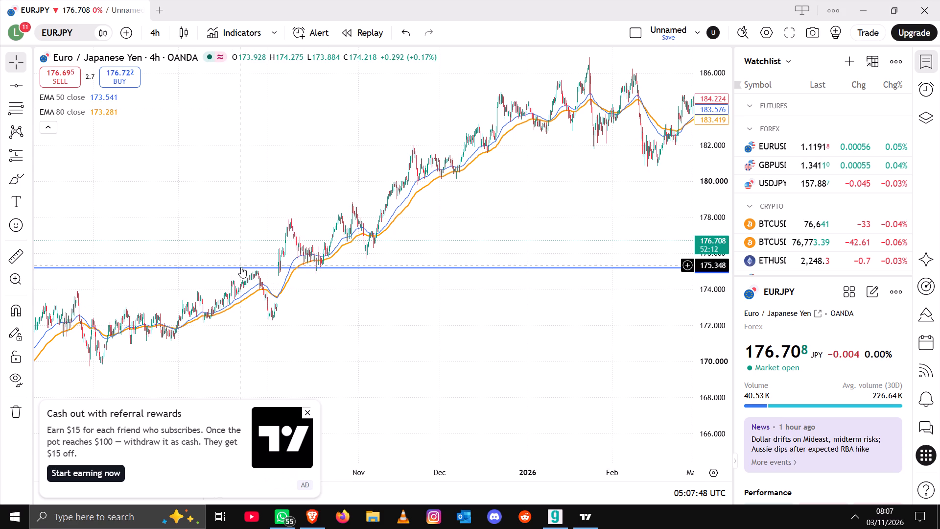
Examine the September and October 2025 EURJPY candles up close to see how price reacts around the 175.178 line.
ctrl+scroll(242, 271, up, 2)
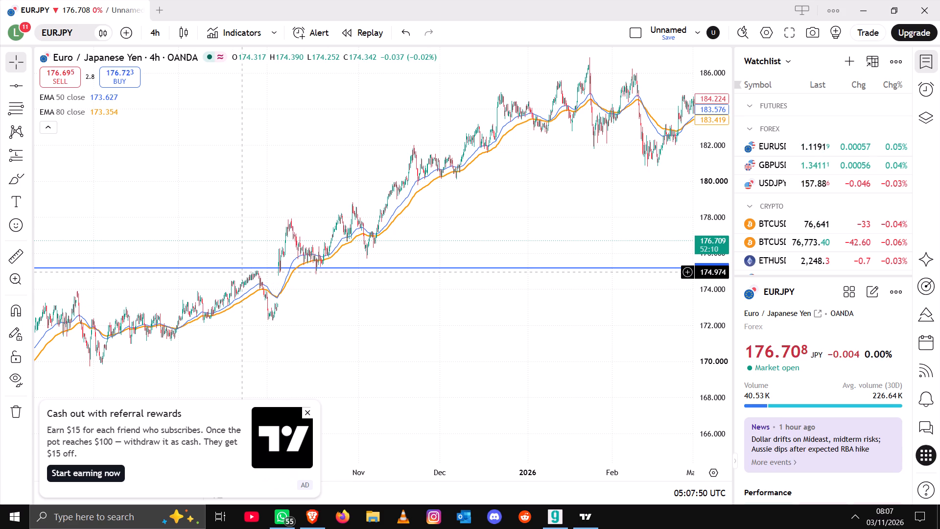
ctrl+scroll(242, 271, up, 3)
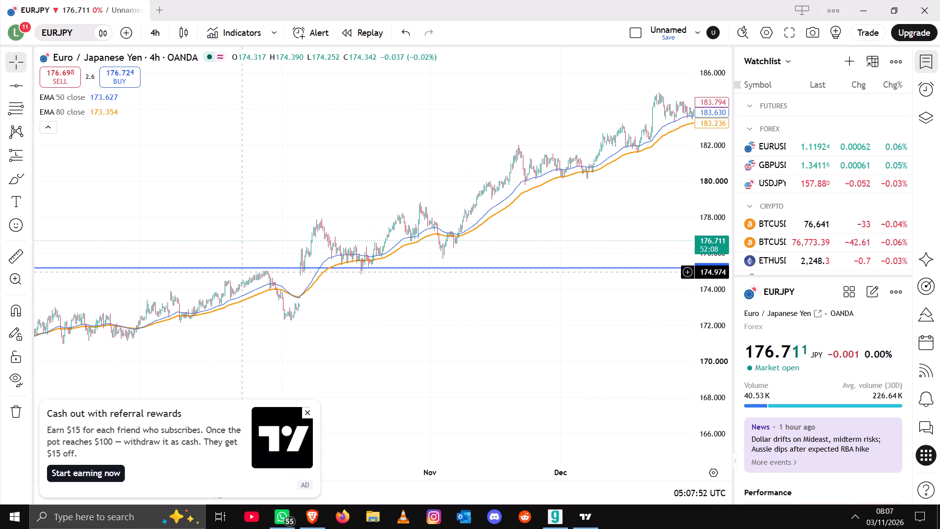
ctrl+scroll(332, 268, up, 1)
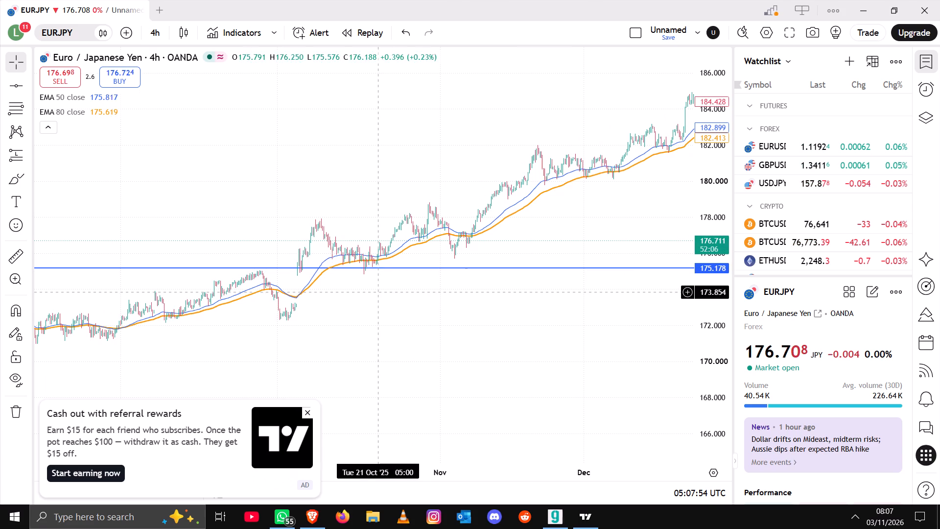
ctrl+scroll(333, 244, up, 5)
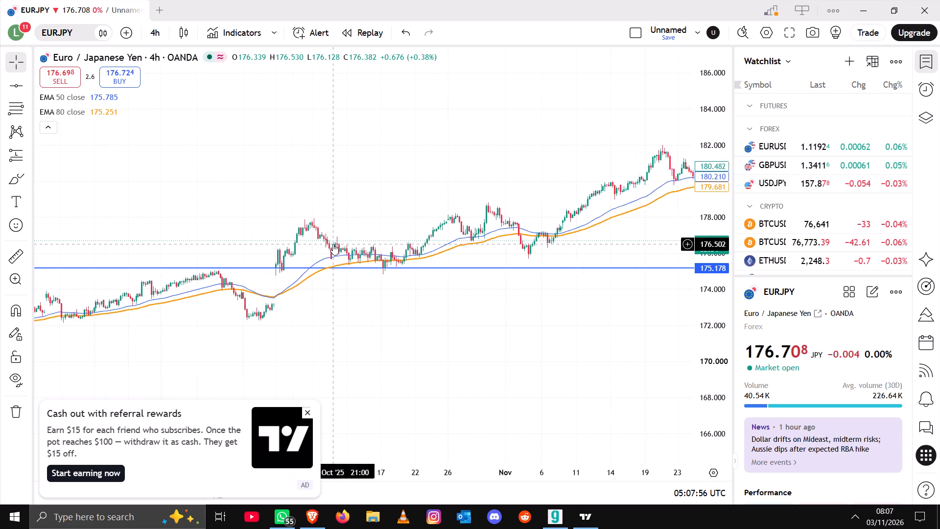
ctrl+scroll(333, 244, up, 1)
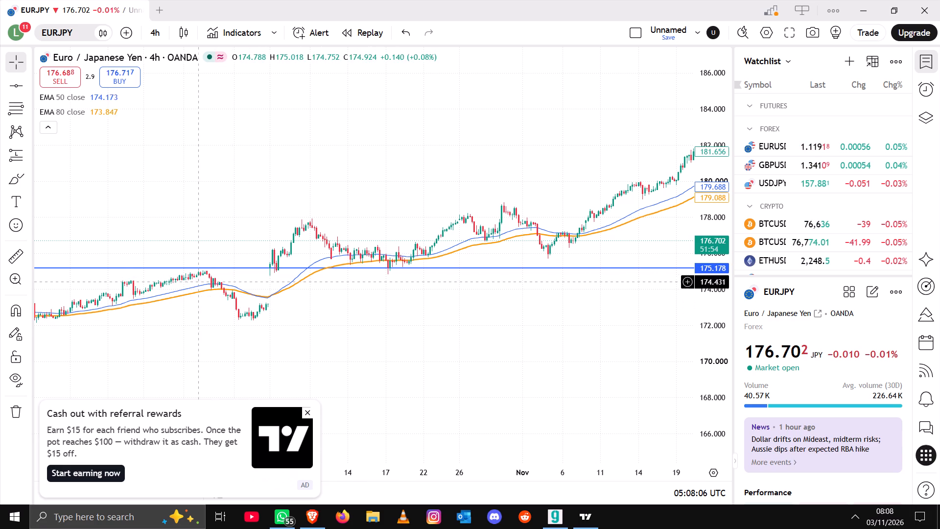
drag(185, 275, 233, 272)
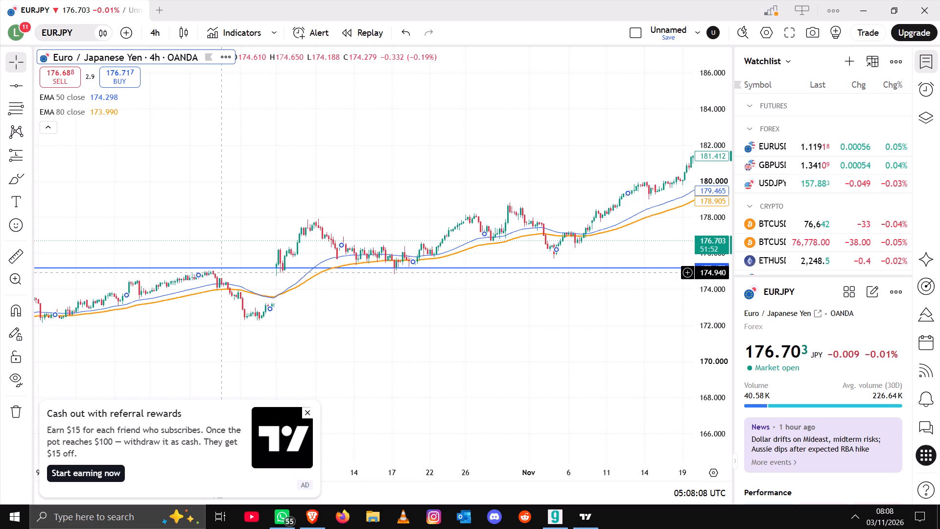
drag(233, 272, 304, 265)
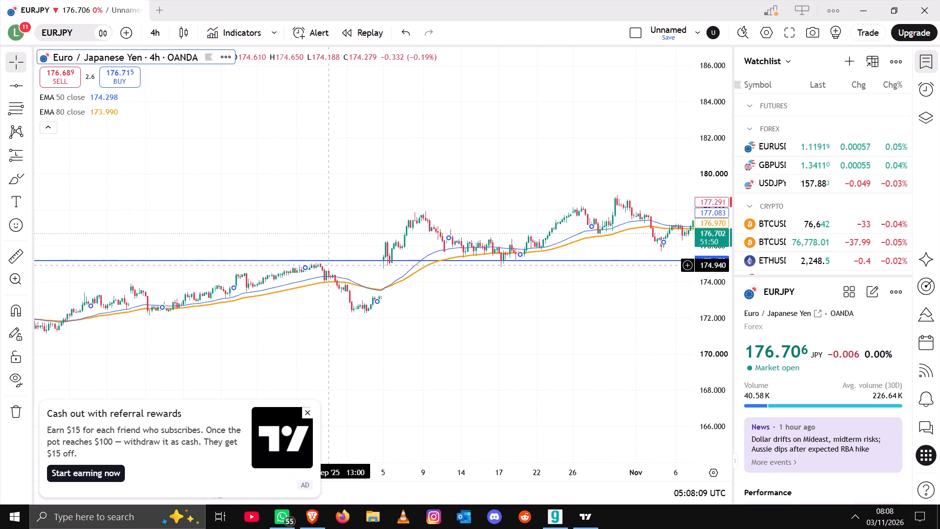
drag(304, 265, 233, 254)
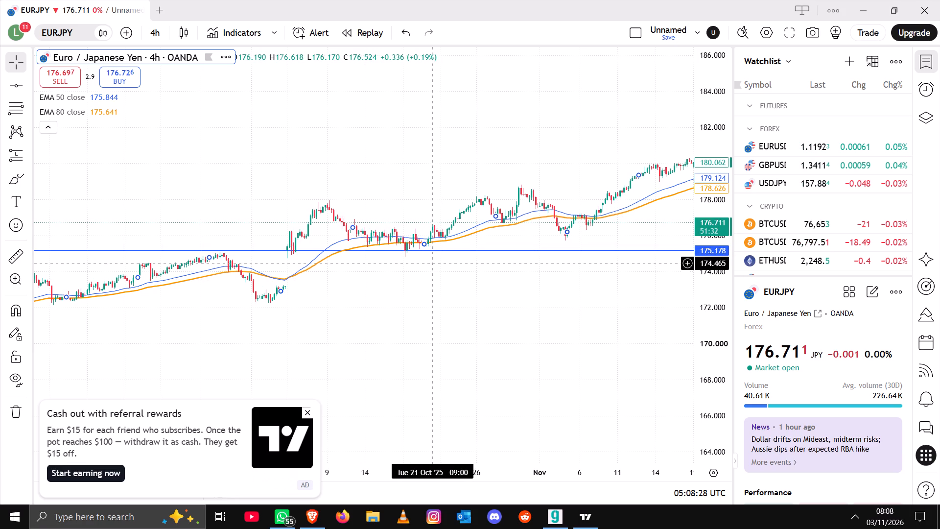
ctrl+scroll(411, 231, up, 1)
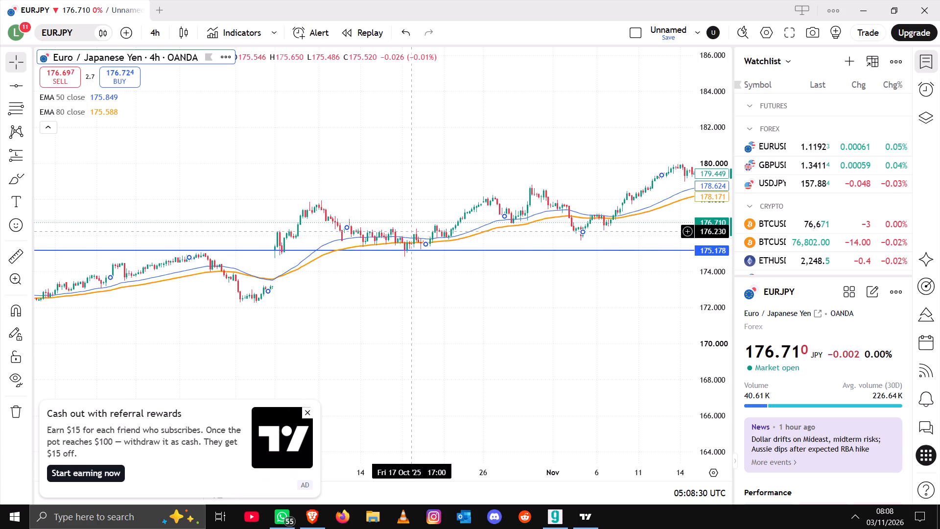
drag(703, 254, 689, 125)
drag(716, 258, 716, 259)
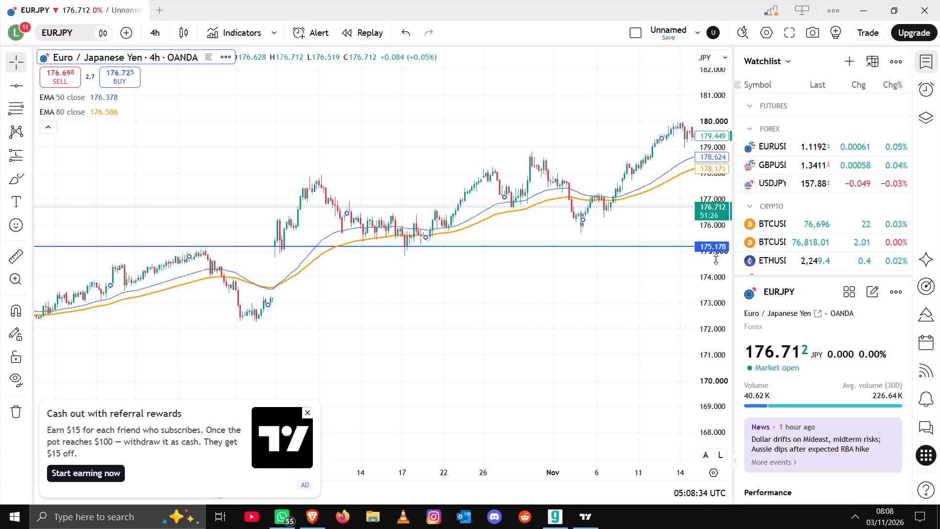
drag(716, 259, 714, 152)
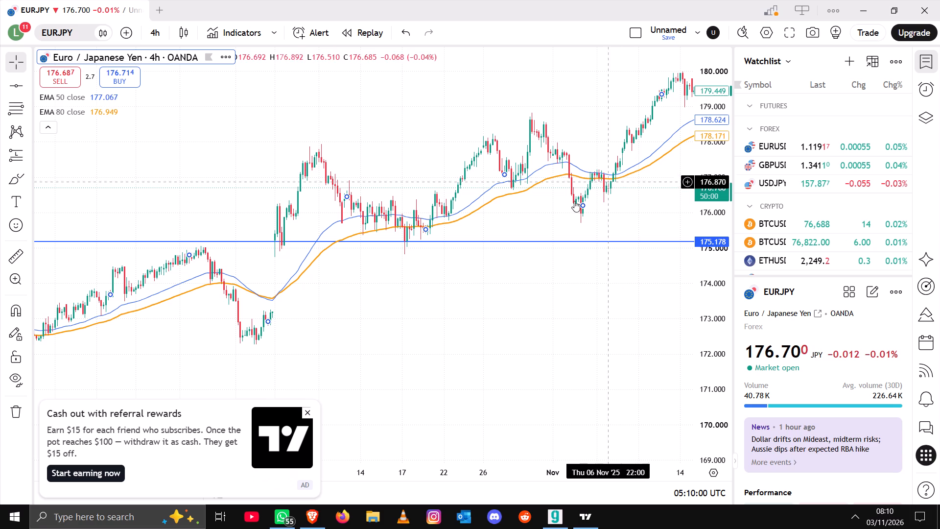
Examine the EURJPY 4-hour candles from mid-October into November 2025 to see how price moves away from the 175.178 line.
drag(578, 252, 518, 270)
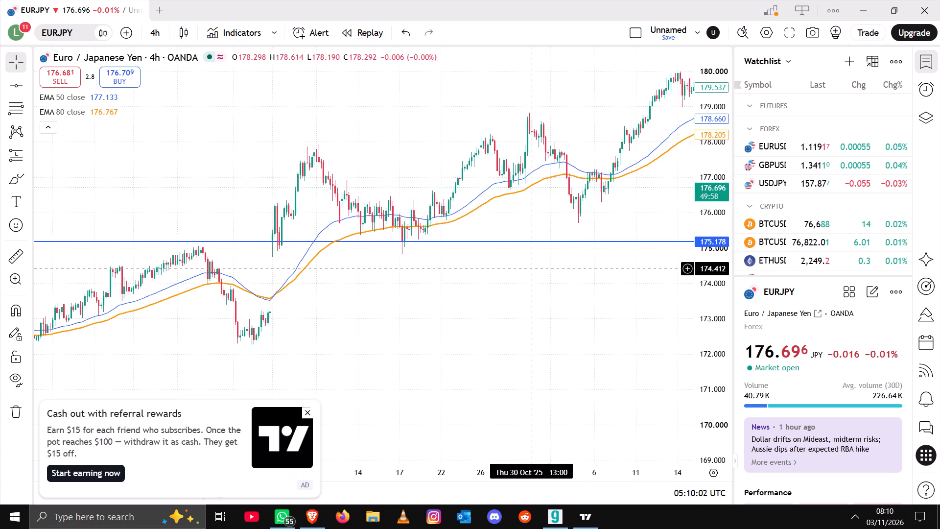
drag(518, 270, 425, 293)
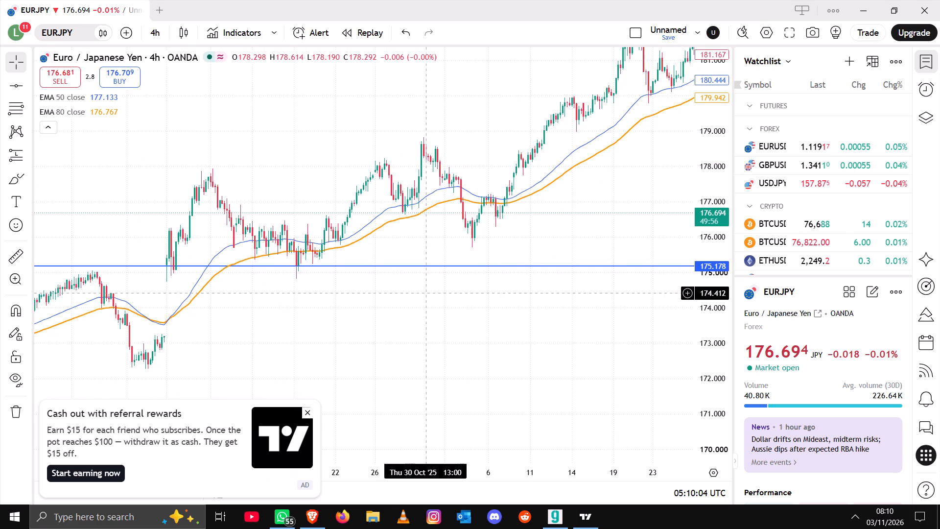
drag(425, 293, 363, 281)
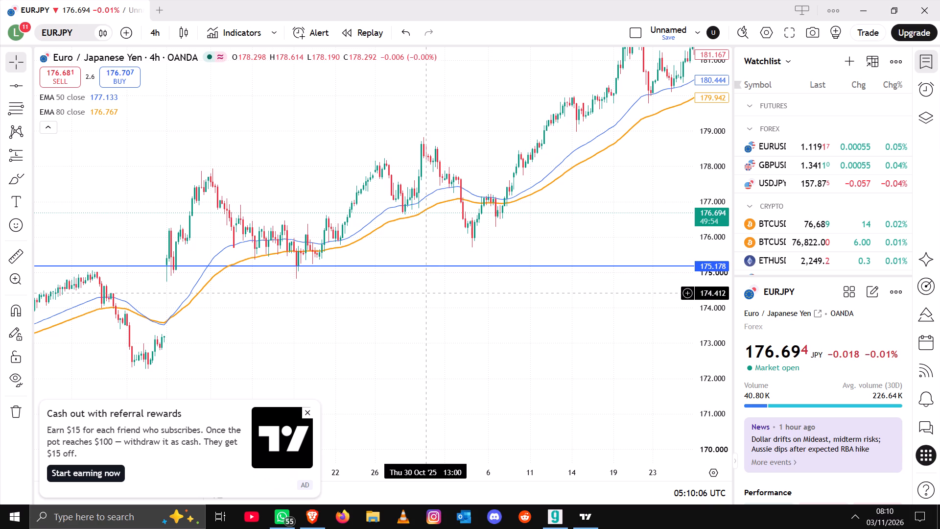
drag(363, 281, 350, 280)
drag(405, 203, 381, 318)
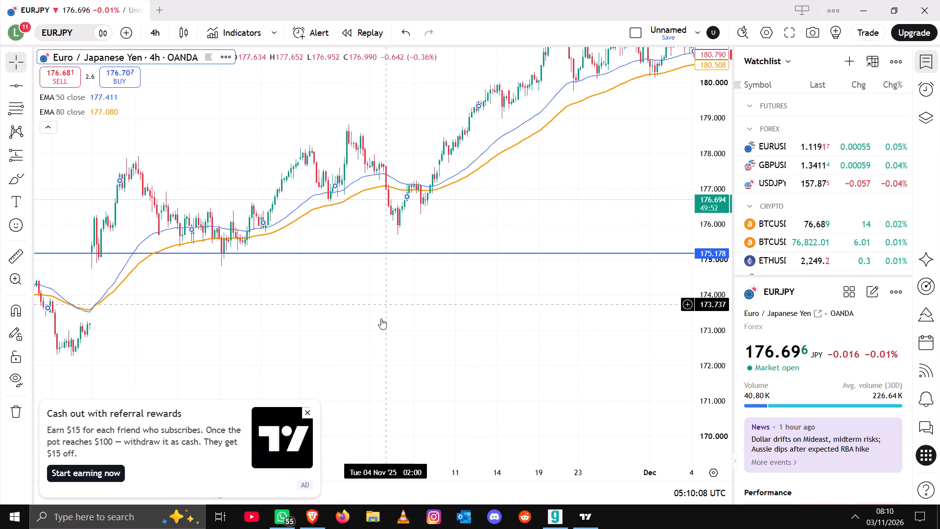
drag(381, 318, 378, 322)
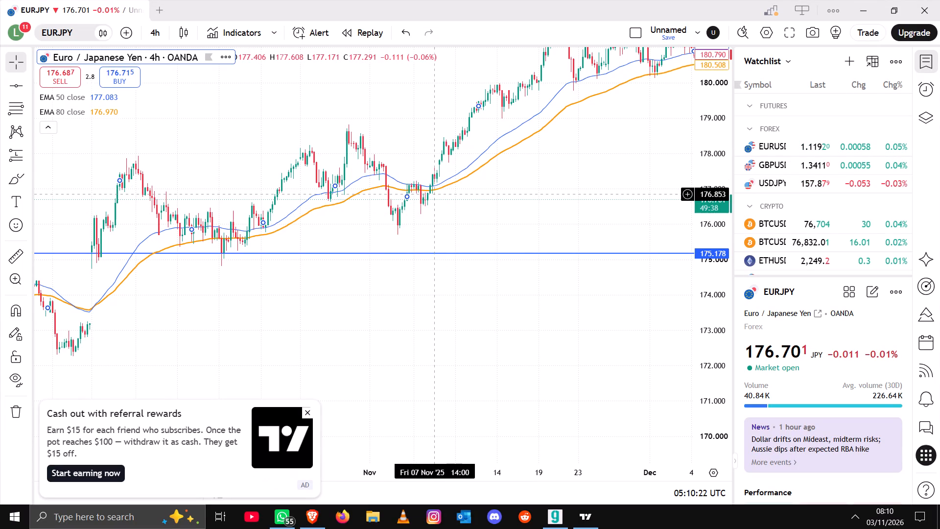
drag(470, 154, 416, 268)
drag(523, 228, 510, 338)
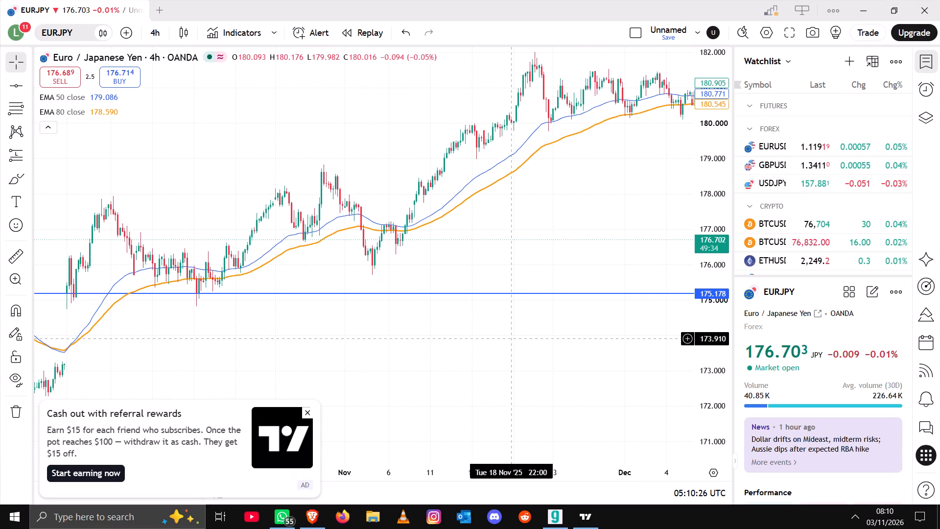
drag(474, 222, 477, 278)
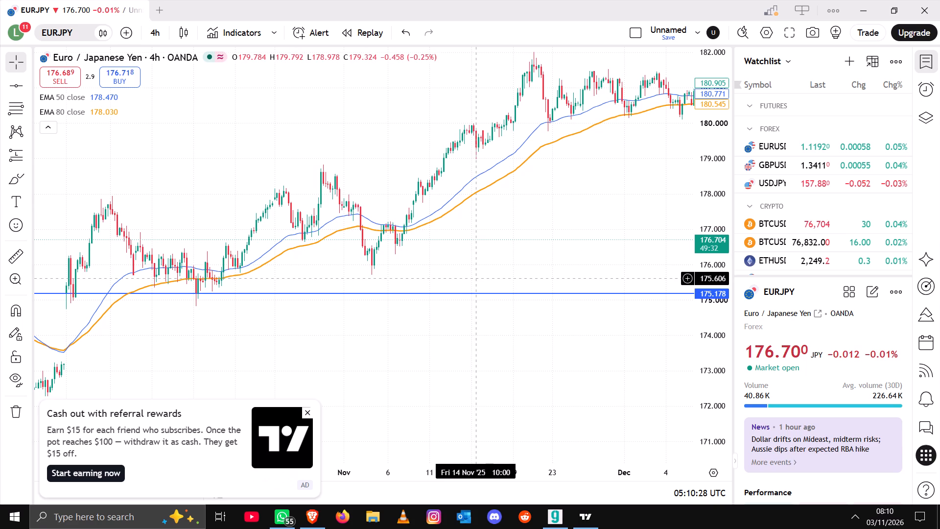
drag(477, 240, 475, 345)
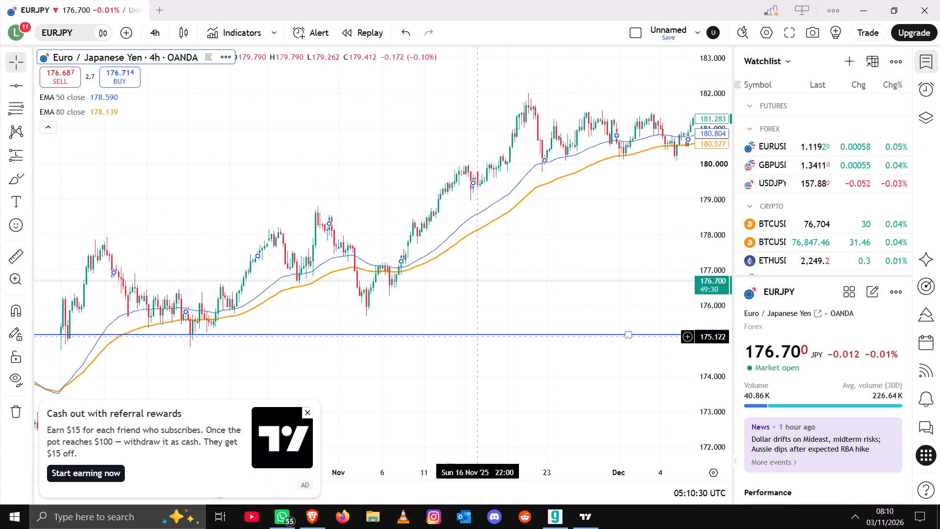
drag(475, 345, 426, 375)
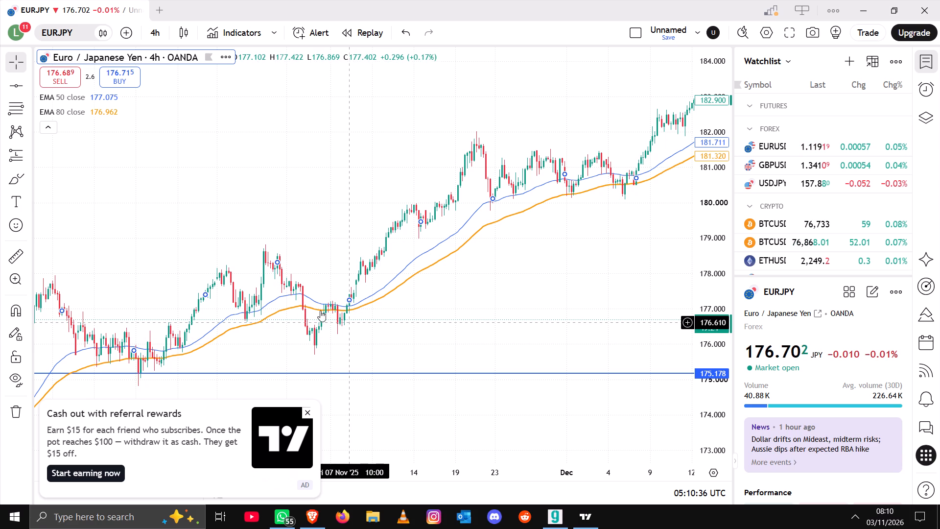
Examine the early November 2025 EURJPY swing high and pullback against the EMA 50 and EMA 80.
click(277, 263)
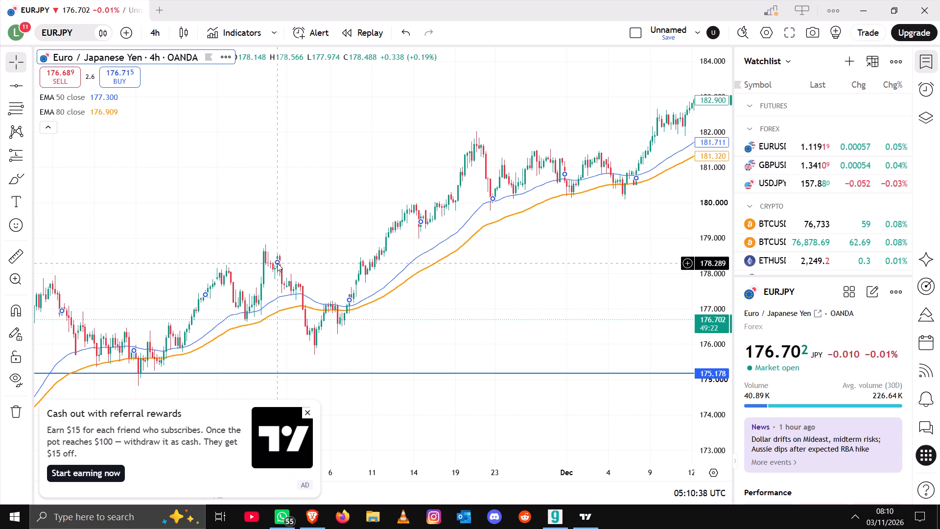
click(277, 262)
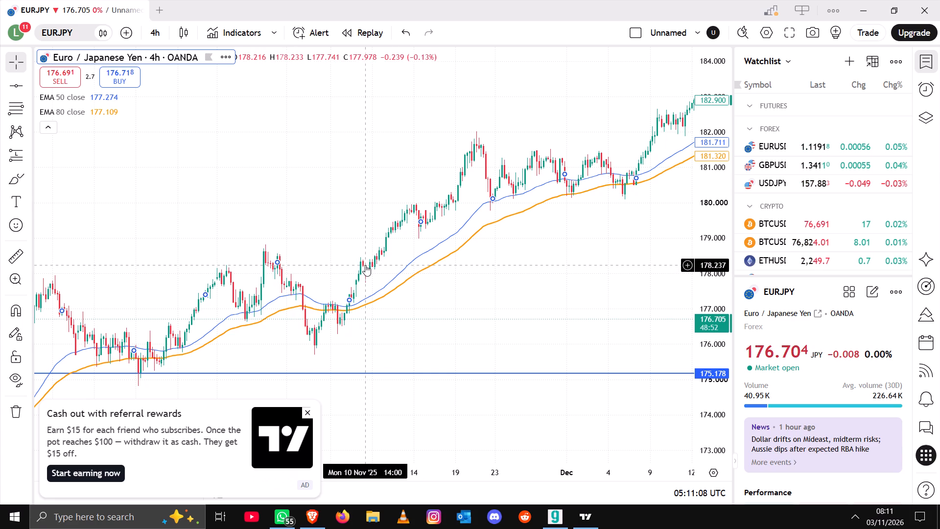
drag(331, 251, 330, 251)
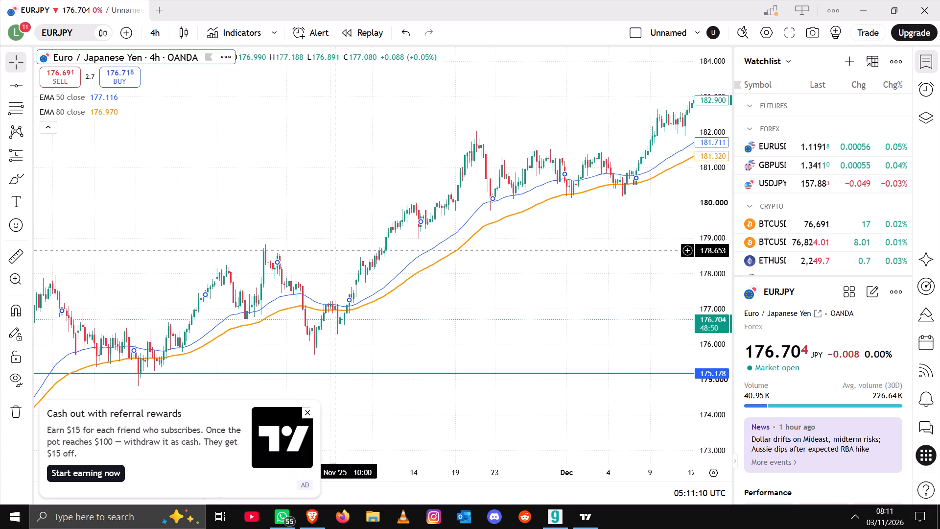
drag(330, 251, 277, 249)
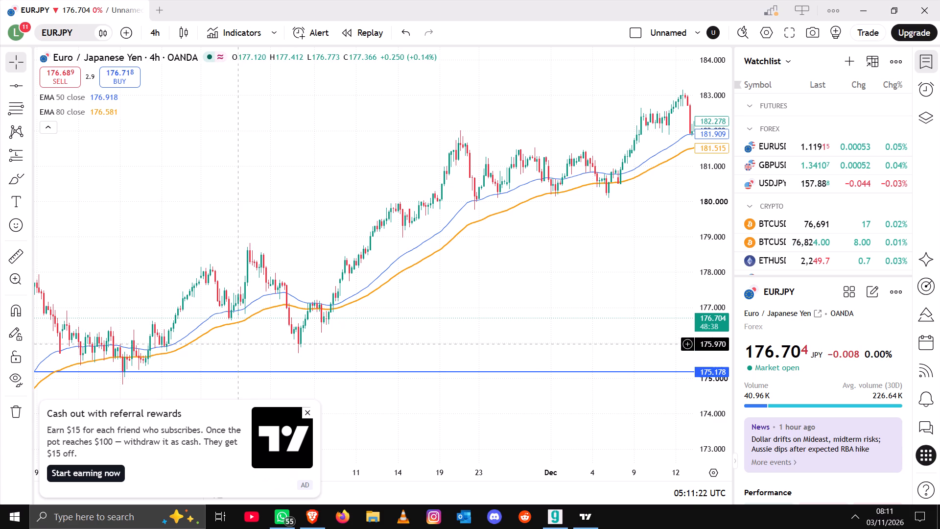
drag(334, 307, 316, 312)
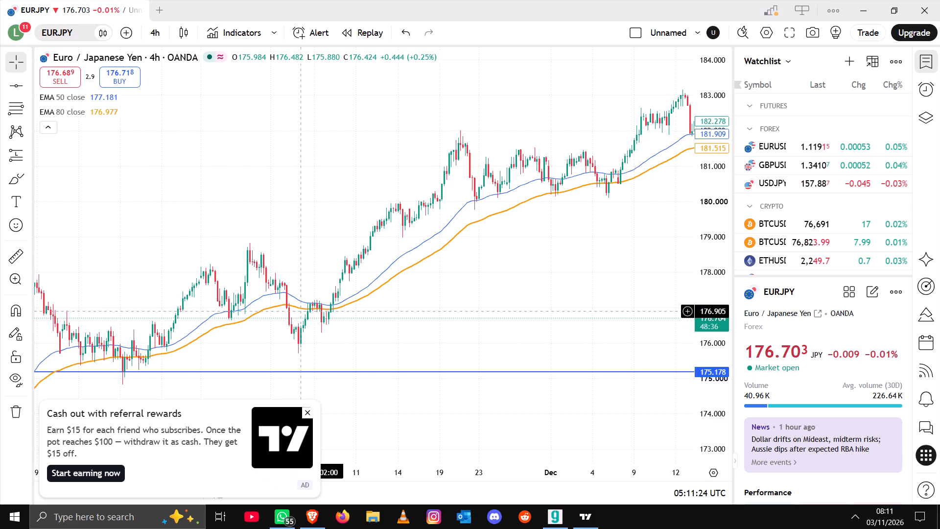
drag(316, 312, 256, 325)
drag(364, 234, 284, 298)
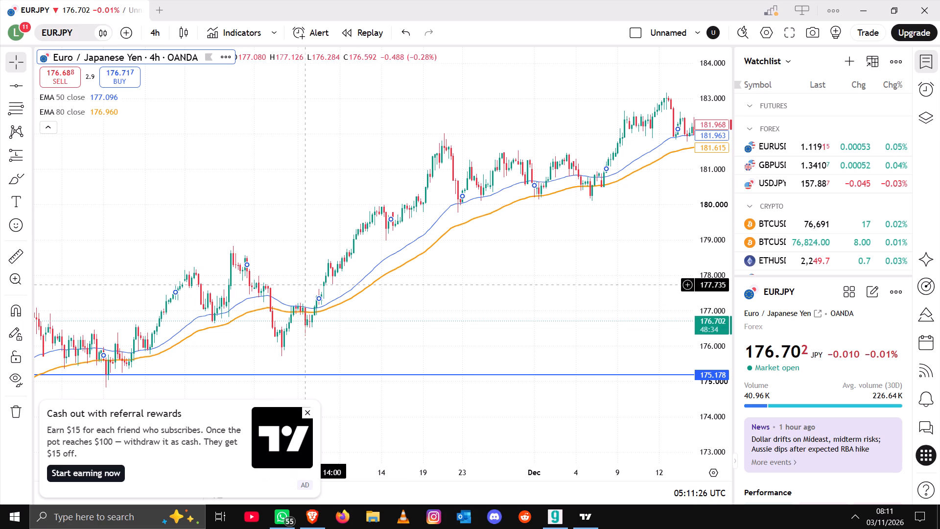
drag(284, 298, 276, 306)
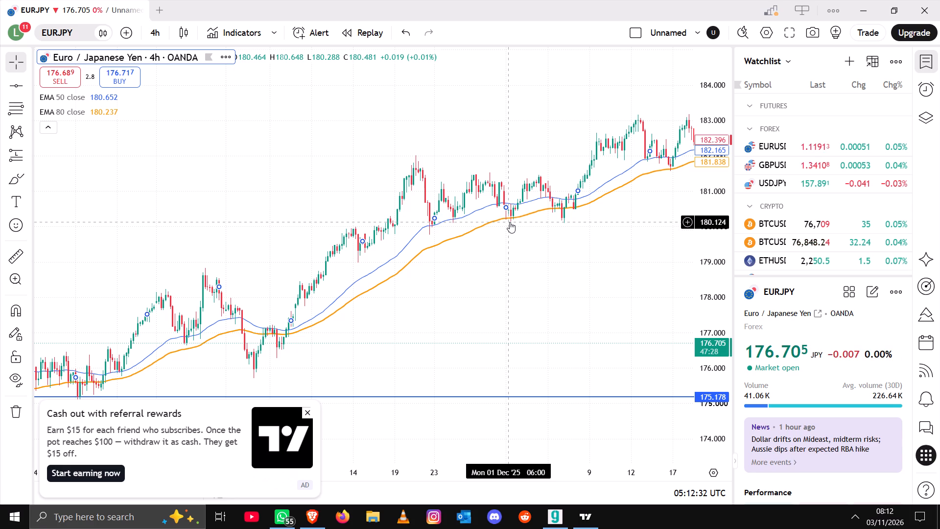
Examine how EURJPY 4-hour pullbacks from late November to mid-December 2025 behave around the EMA 50 and EMA 80.
drag(510, 217, 498, 220)
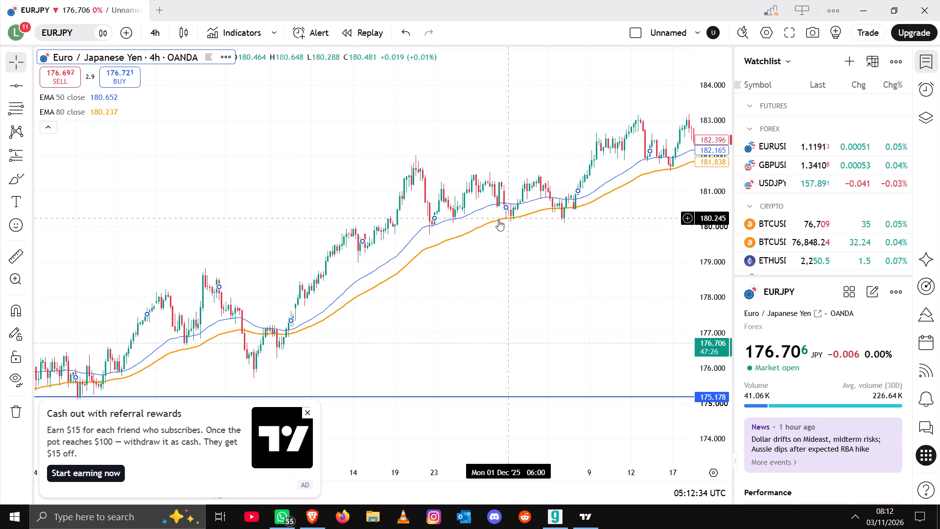
drag(498, 220, 388, 239)
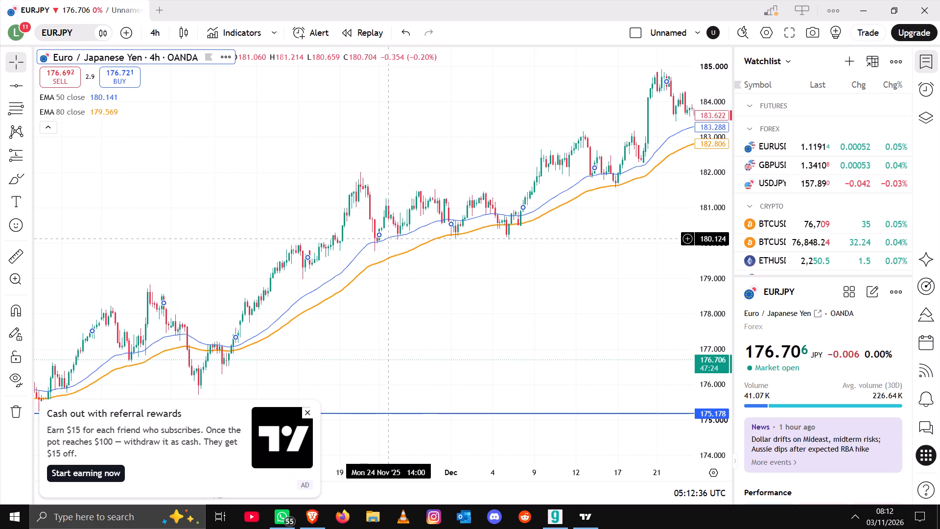
drag(388, 239, 378, 241)
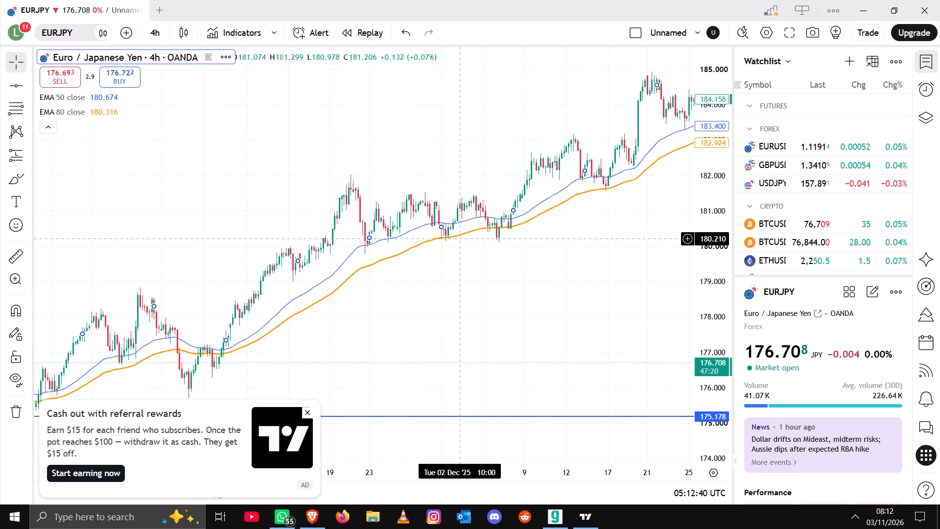
drag(460, 237, 443, 240)
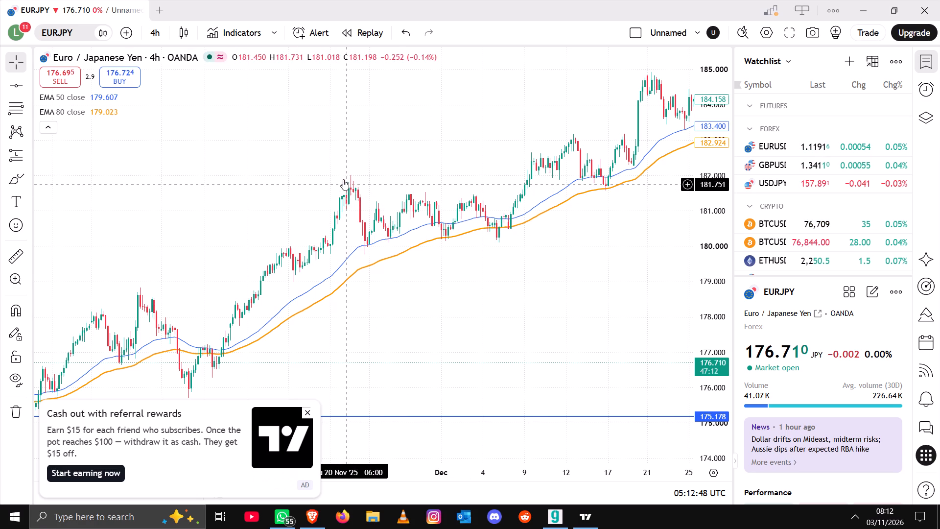
click(369, 187)
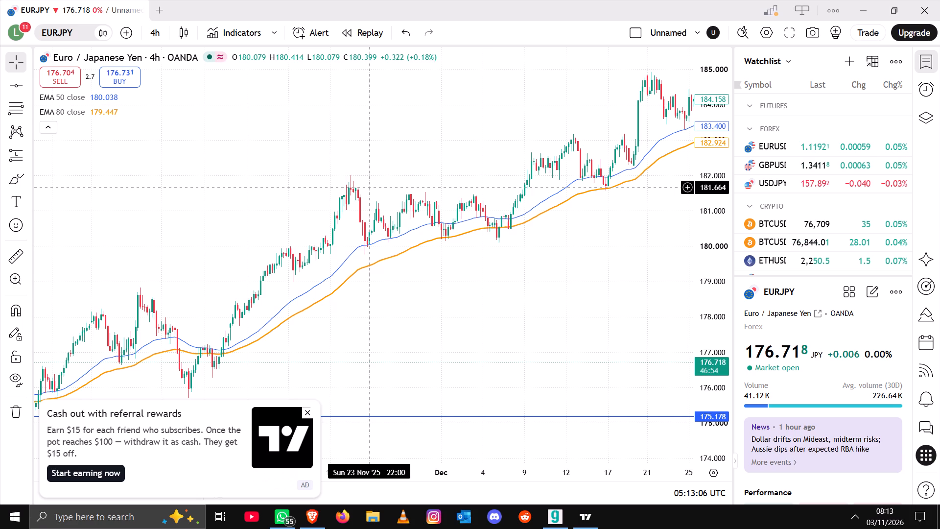
drag(499, 194, 416, 202)
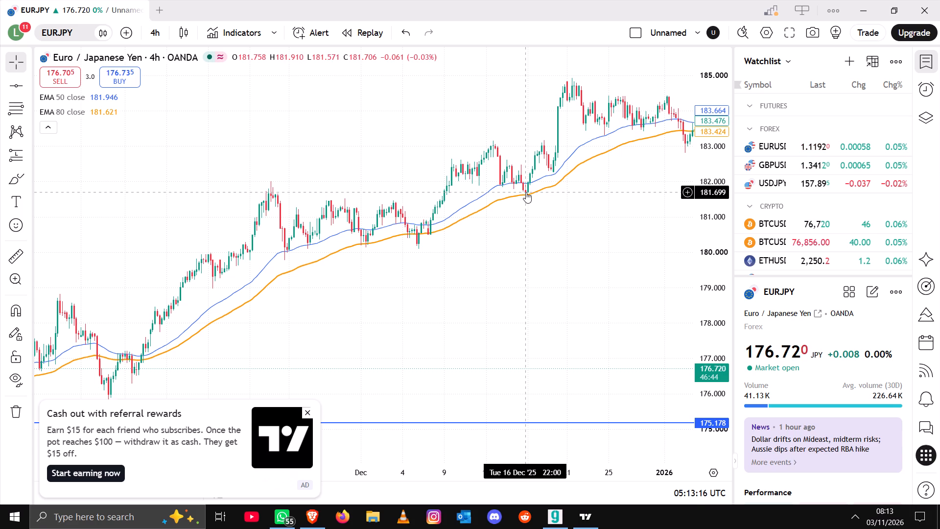
drag(526, 192, 510, 194)
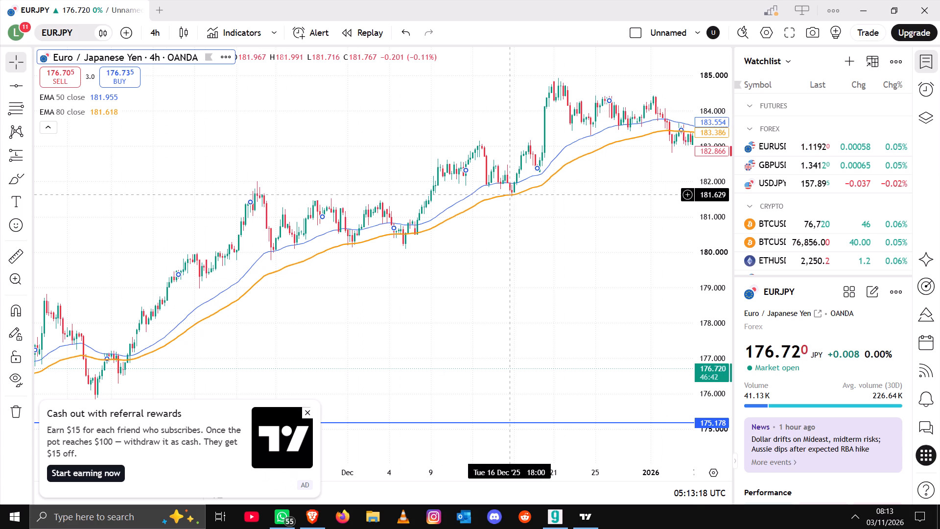
drag(510, 194, 514, 193)
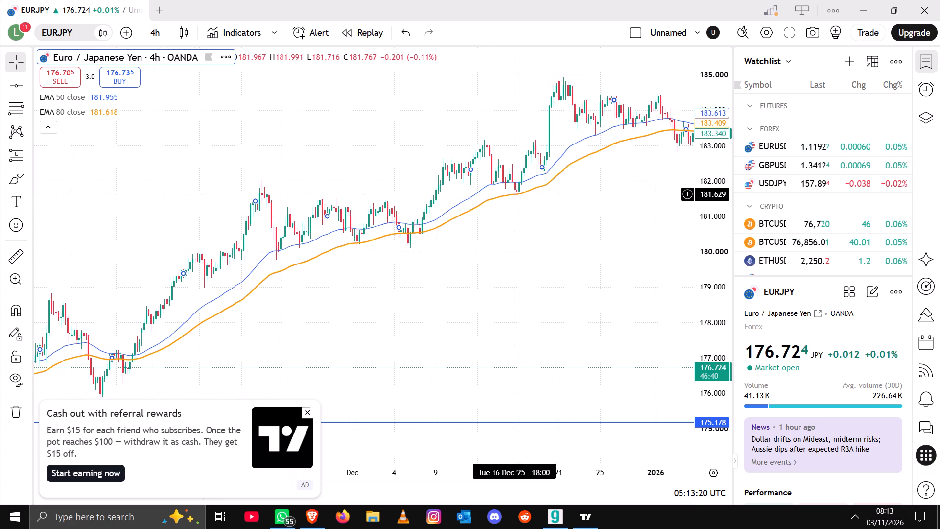
drag(514, 193, 506, 195)
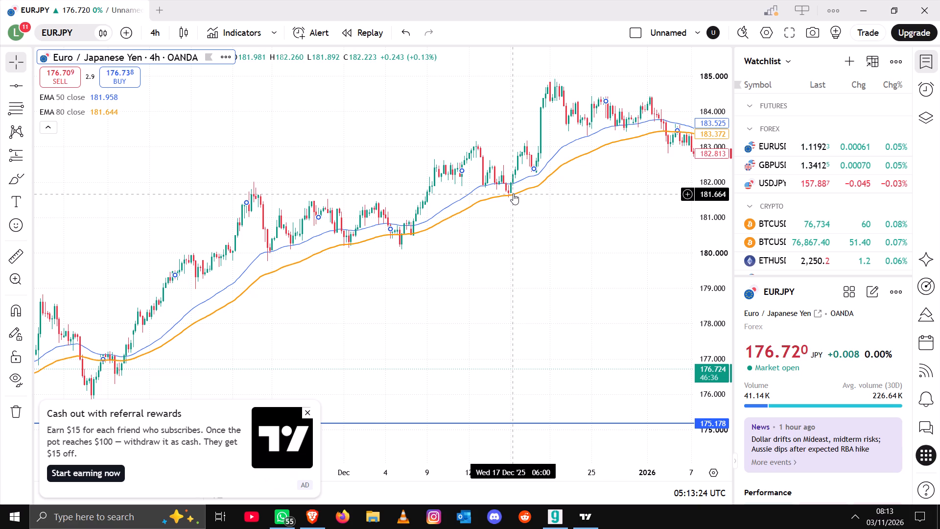
drag(513, 193, 508, 193)
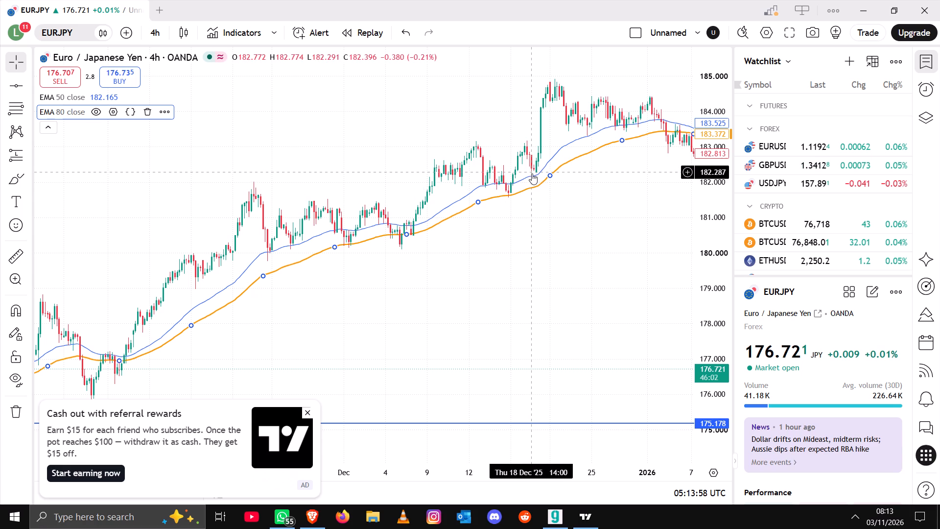
drag(531, 173, 484, 179)
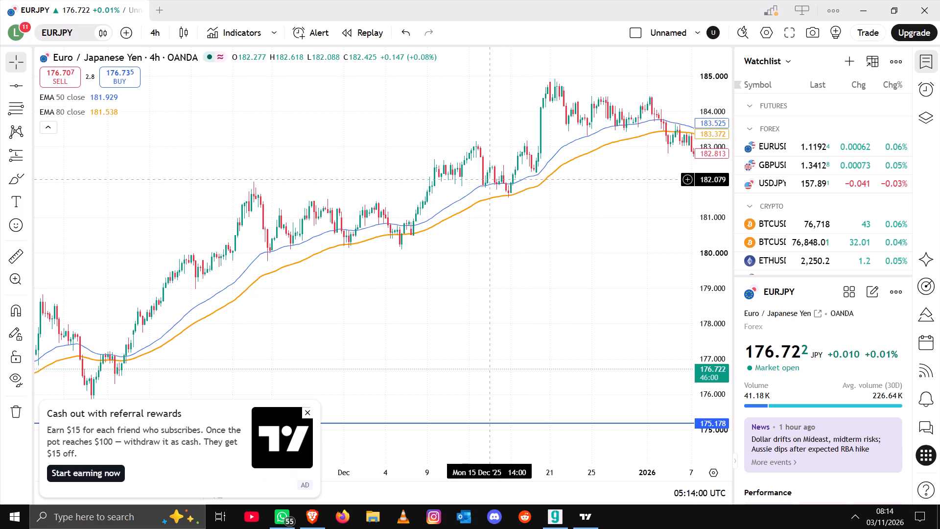
drag(484, 179, 410, 189)
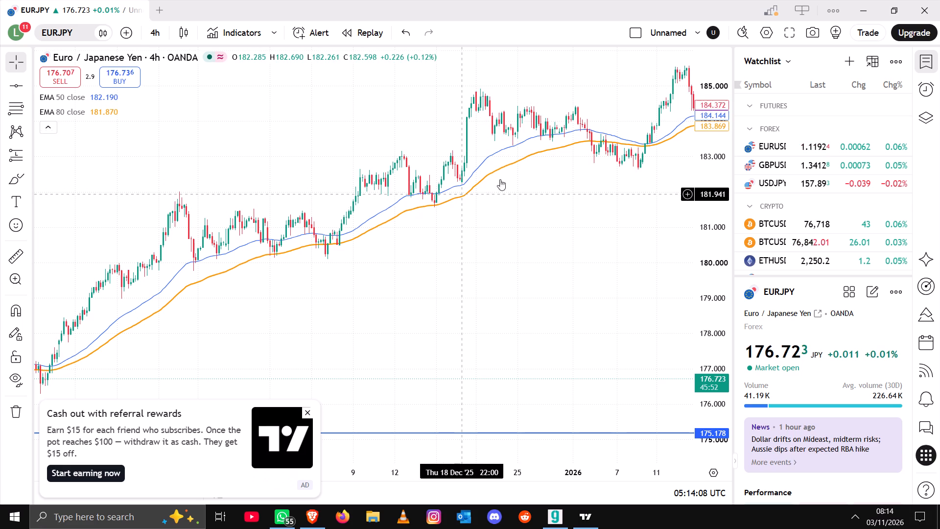
Examine the January 2026 EURJPY 4-hour swings into early February, comparing the highs and lows with the two EMAs.
drag(543, 163, 397, 167)
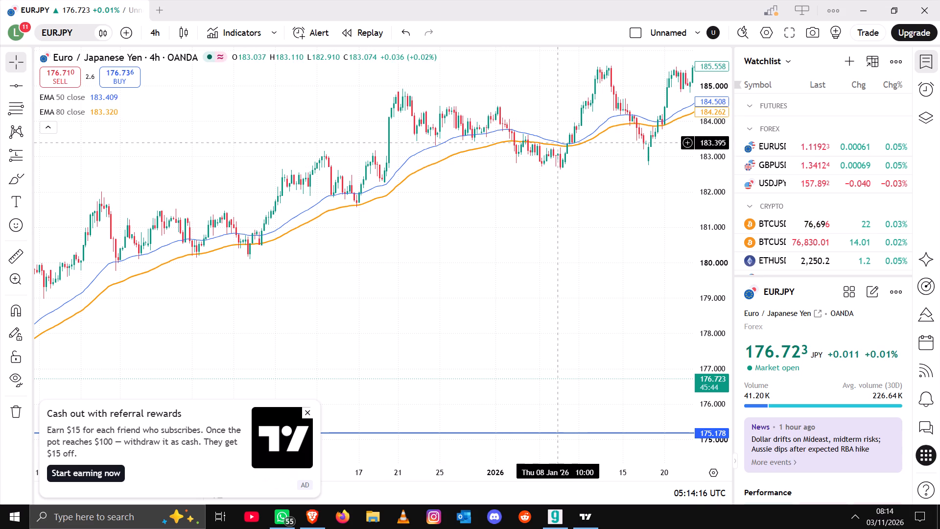
drag(608, 66, 469, 96)
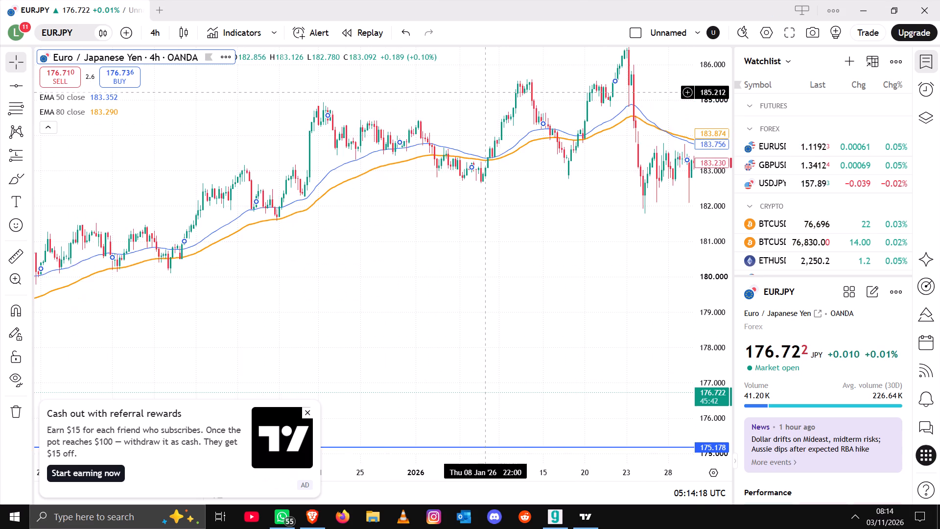
drag(469, 96, 480, 112)
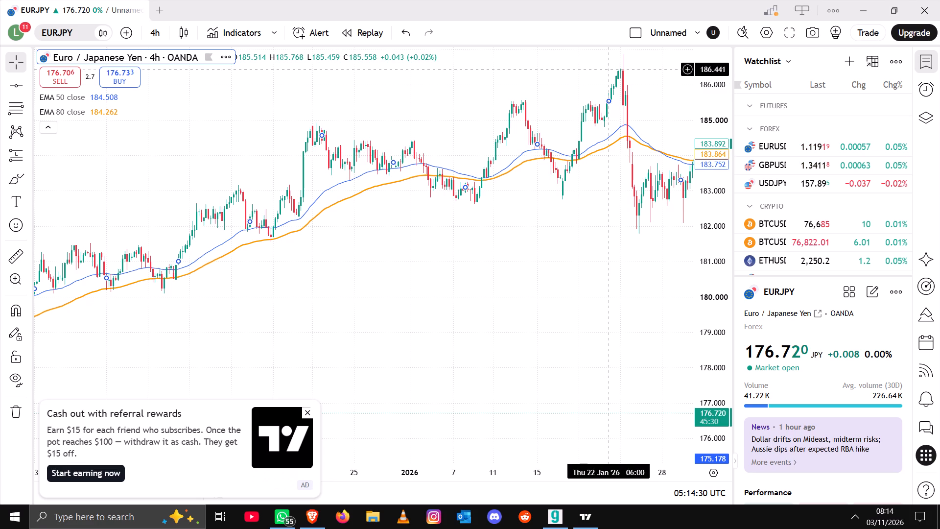
drag(607, 69, 522, 76)
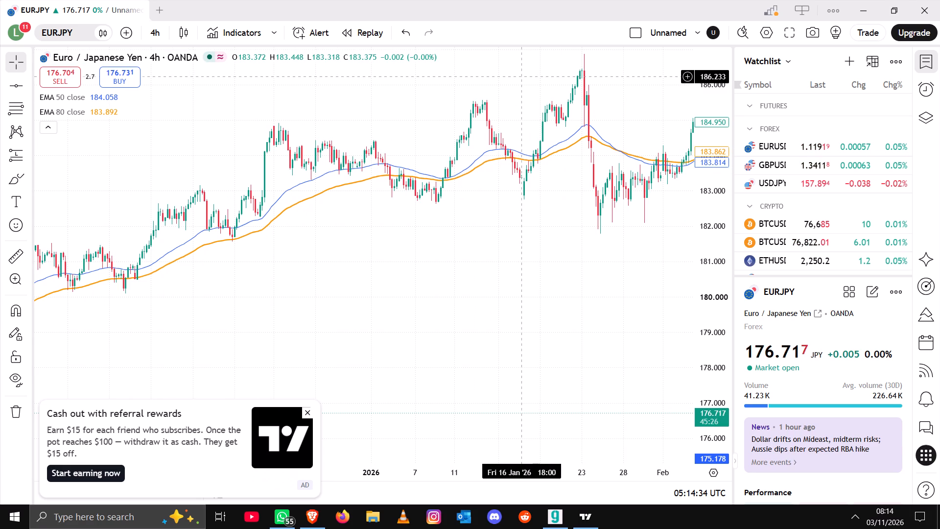
drag(522, 76, 576, 61)
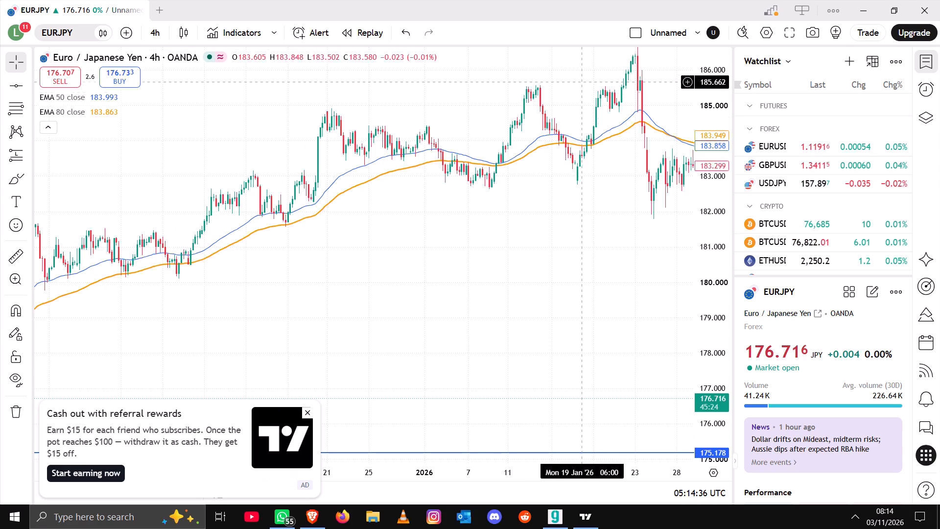
drag(607, 111, 506, 141)
drag(569, 134, 458, 170)
drag(503, 162, 479, 169)
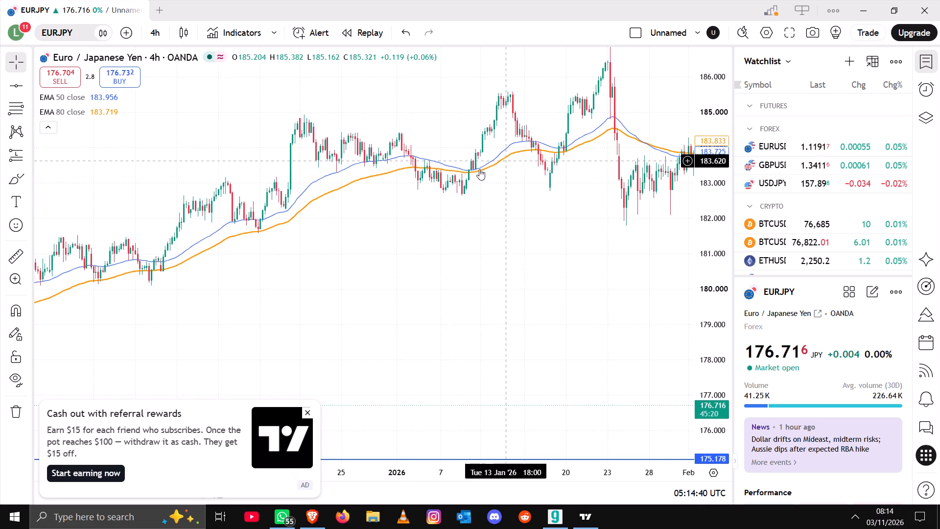
drag(479, 169, 385, 195)
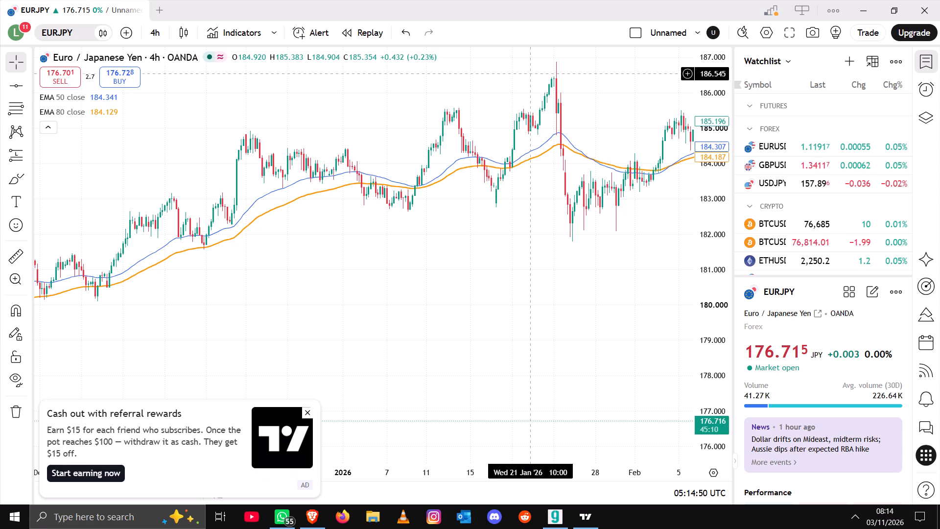
Examine the EURJPY 4-hour swings from February through late March 2026 against the EMA 50 and EMA 80.
drag(507, 117, 443, 129)
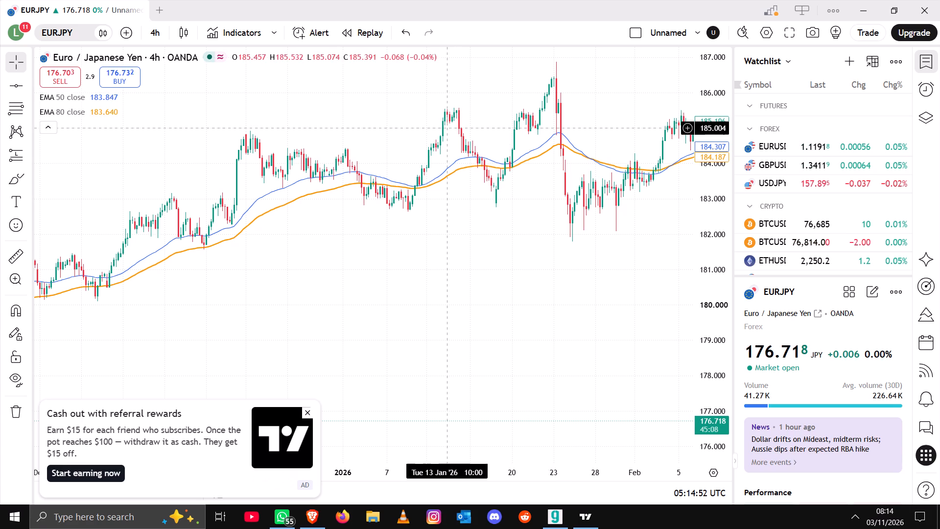
drag(443, 129, 378, 146)
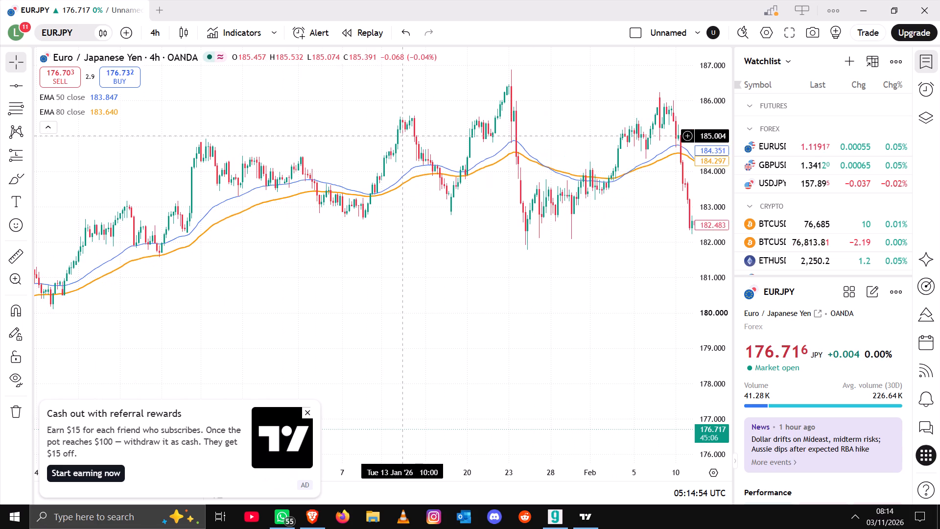
drag(378, 146, 359, 148)
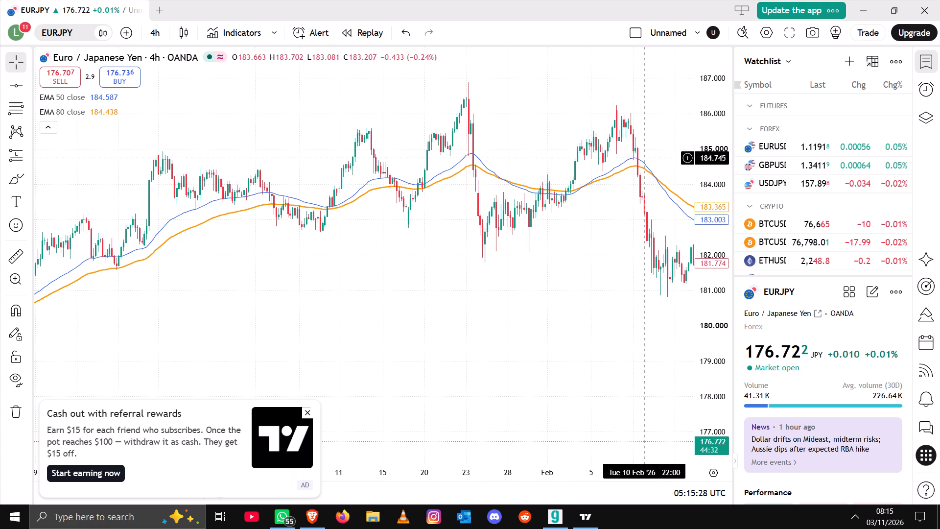
drag(624, 182, 484, 163)
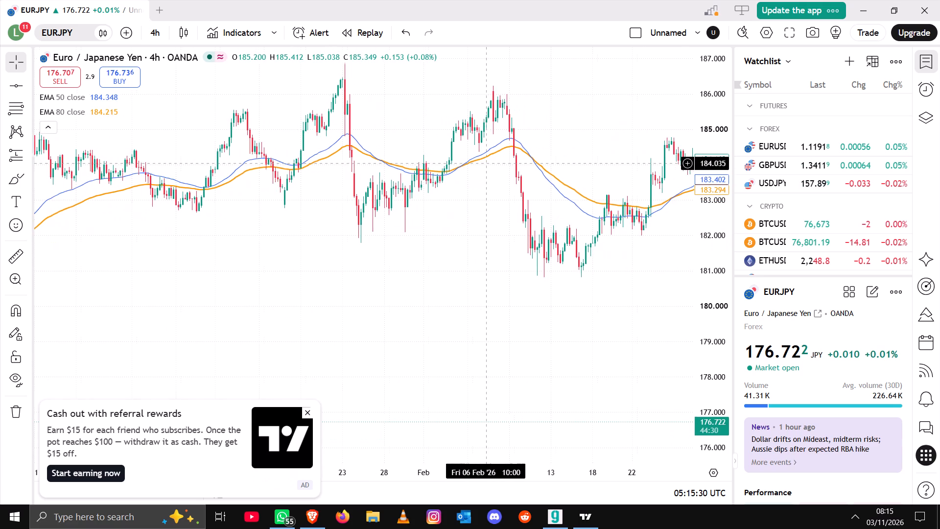
drag(484, 163, 477, 167)
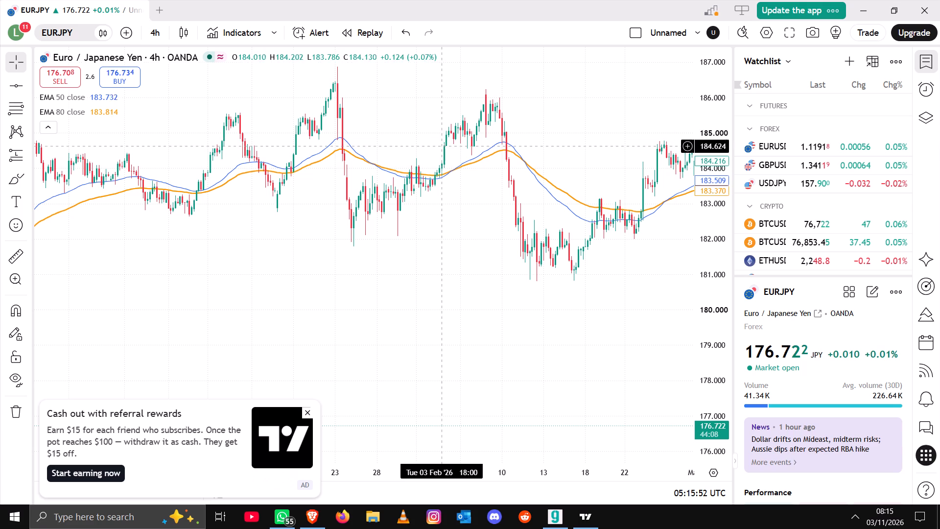
drag(483, 230, 456, 236)
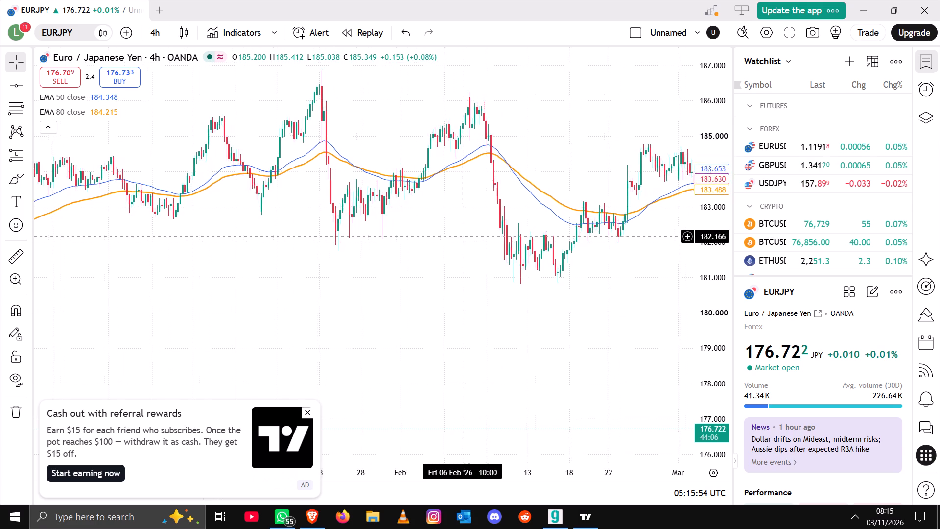
drag(456, 236, 398, 226)
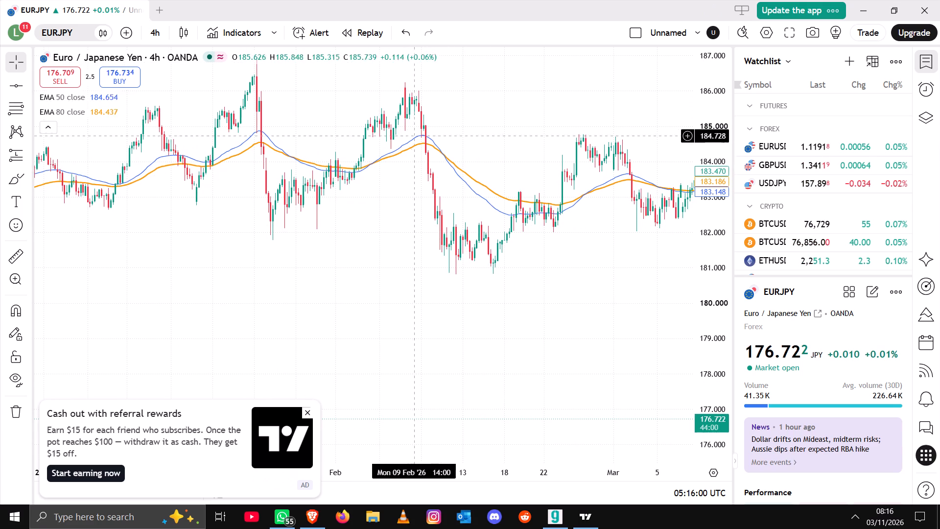
drag(444, 218, 363, 210)
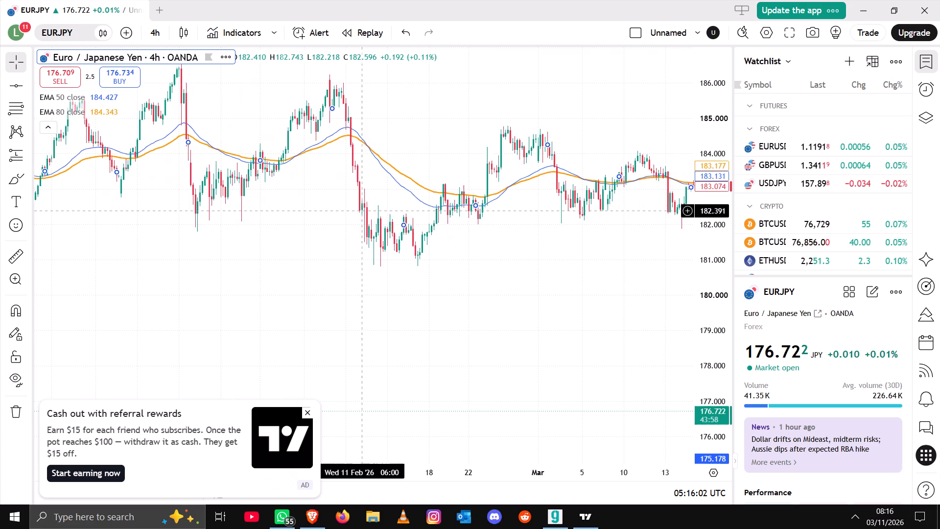
drag(363, 210, 241, 208)
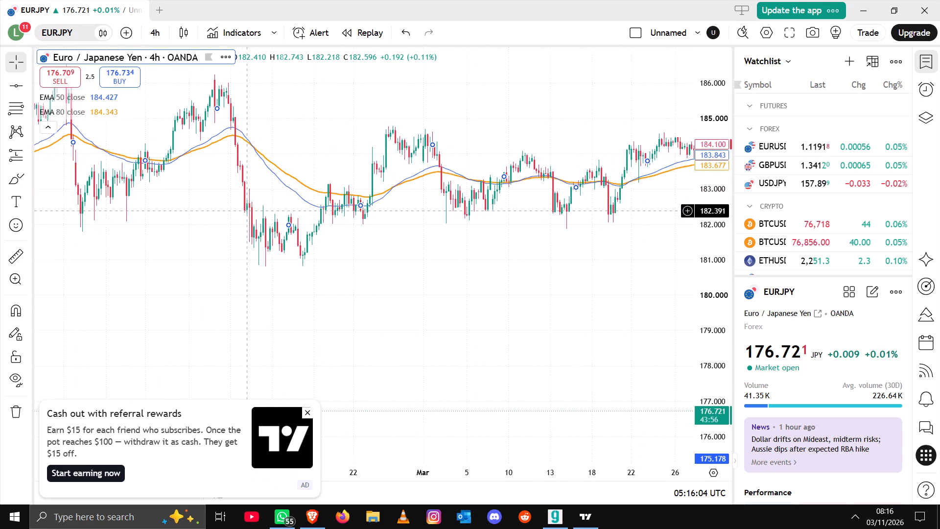
drag(241, 208, 221, 201)
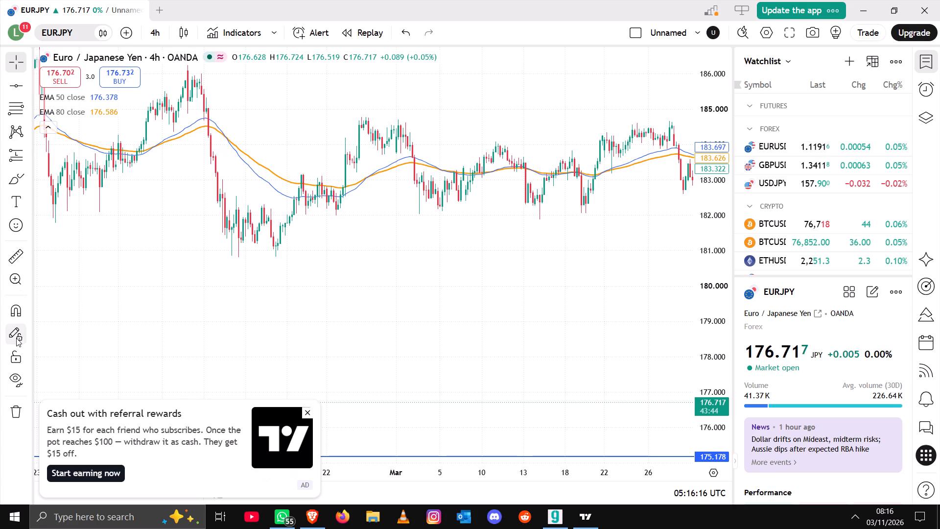
Draw a horizontal line at about 182.149 along the March 2026 EURJPY swing lows.
click(14, 355)
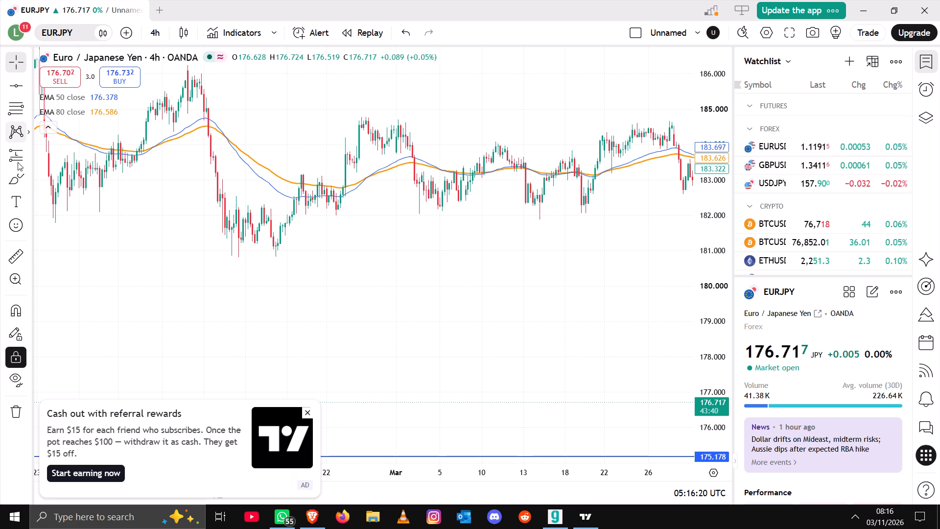
click(22, 90)
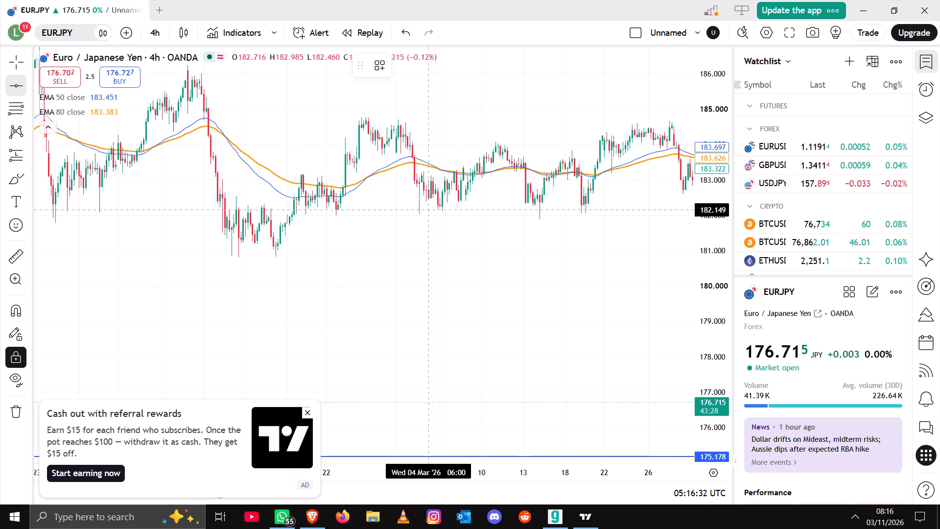
click(427, 210)
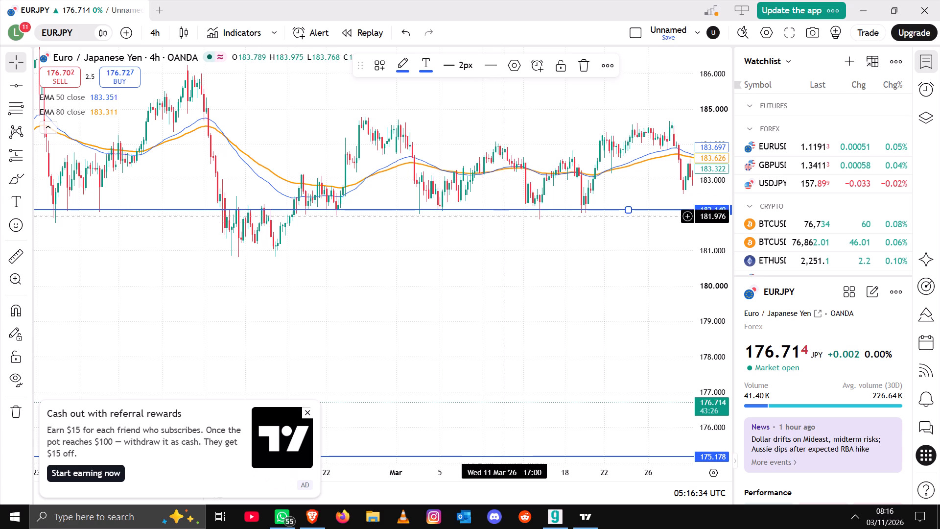
Draw a second horizontal line at about 184.676 along the EURJPY highs just before March 2026.
drag(508, 227, 428, 231)
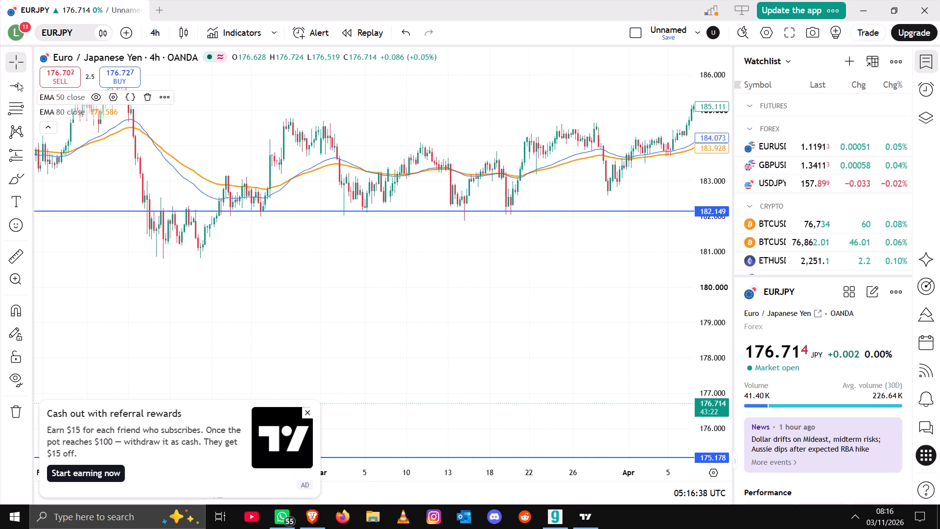
click(2, 81)
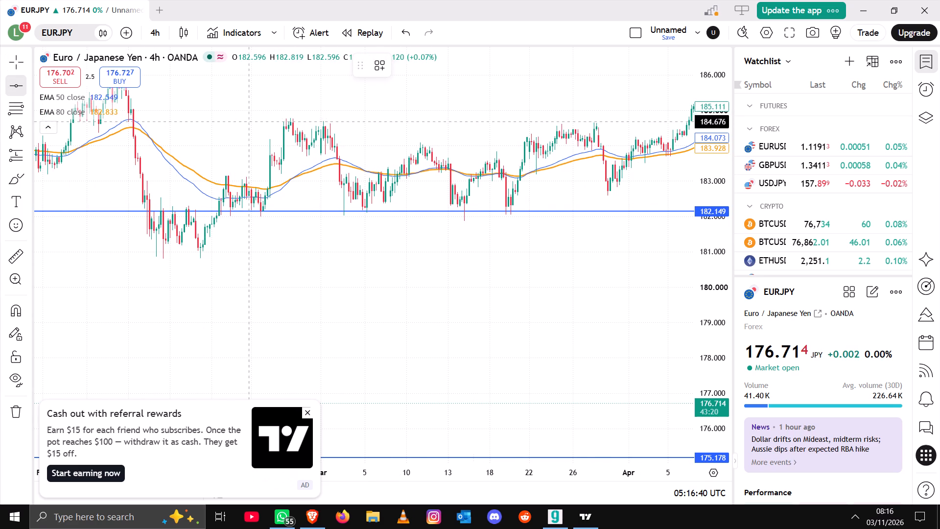
click(283, 121)
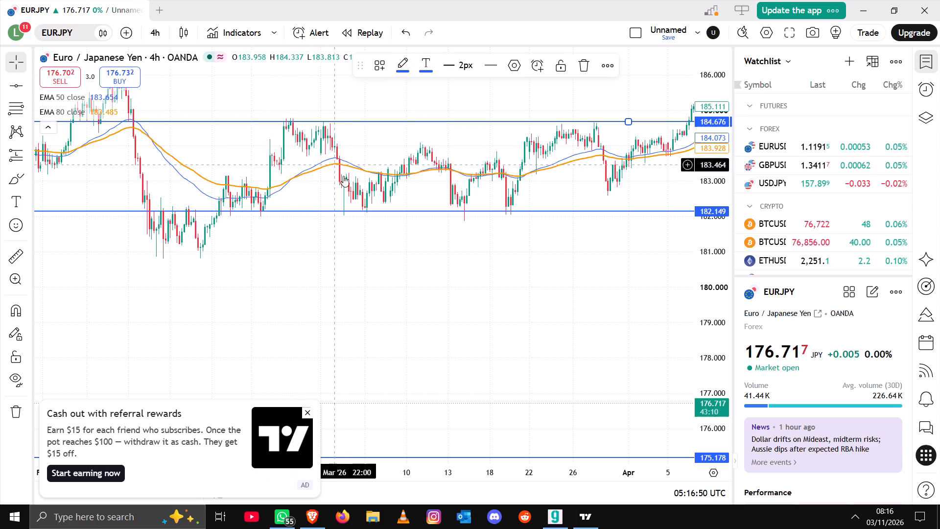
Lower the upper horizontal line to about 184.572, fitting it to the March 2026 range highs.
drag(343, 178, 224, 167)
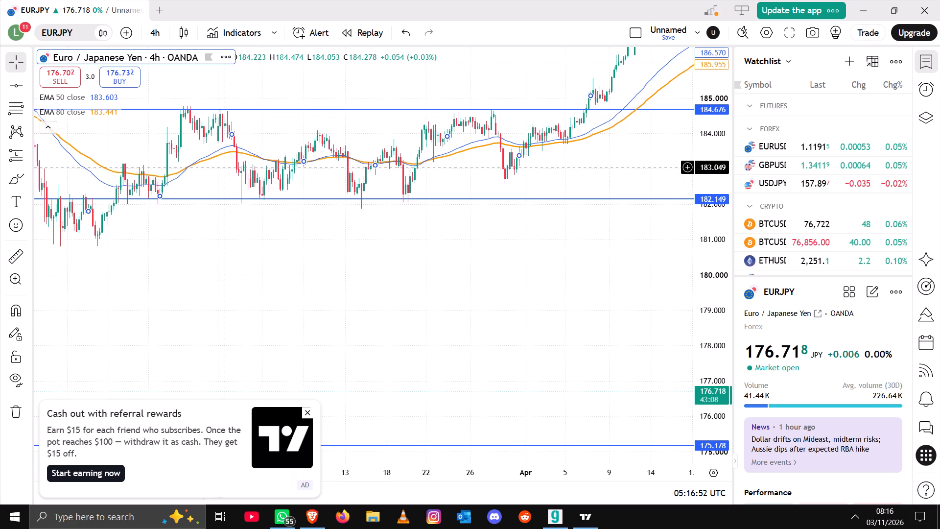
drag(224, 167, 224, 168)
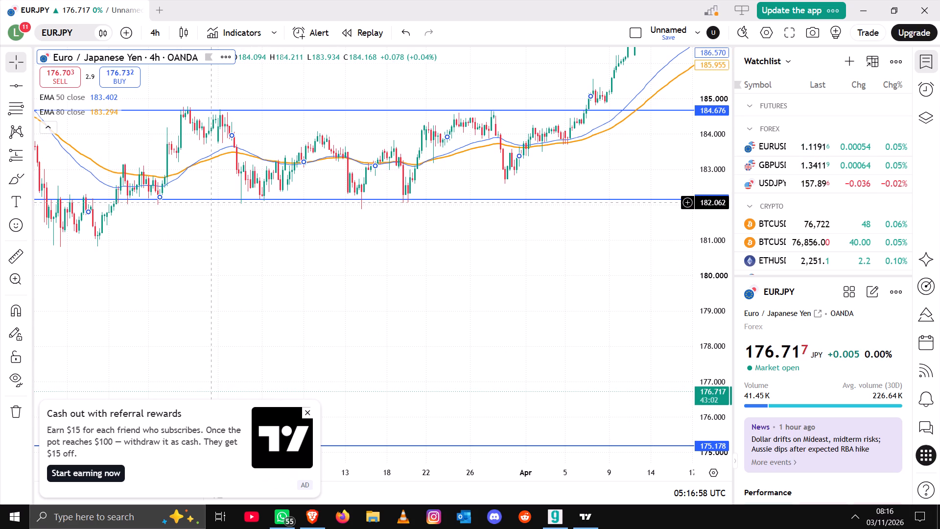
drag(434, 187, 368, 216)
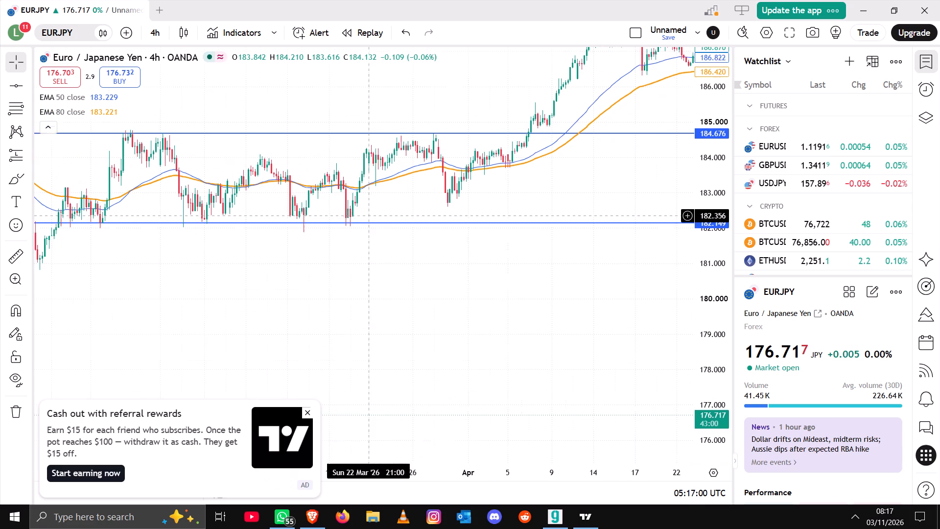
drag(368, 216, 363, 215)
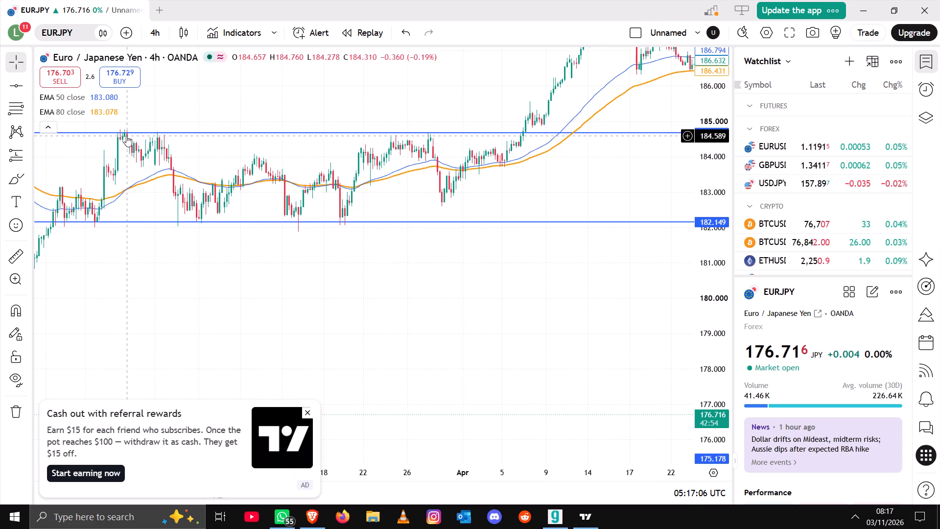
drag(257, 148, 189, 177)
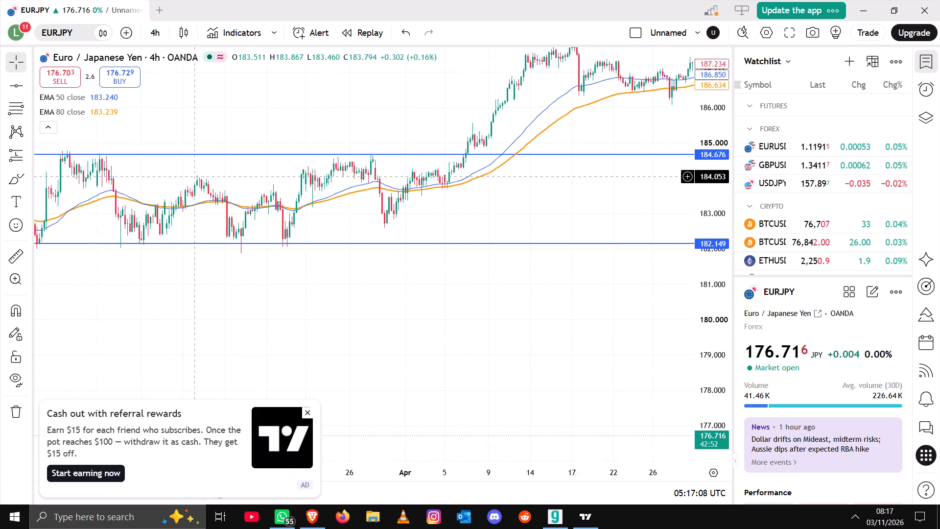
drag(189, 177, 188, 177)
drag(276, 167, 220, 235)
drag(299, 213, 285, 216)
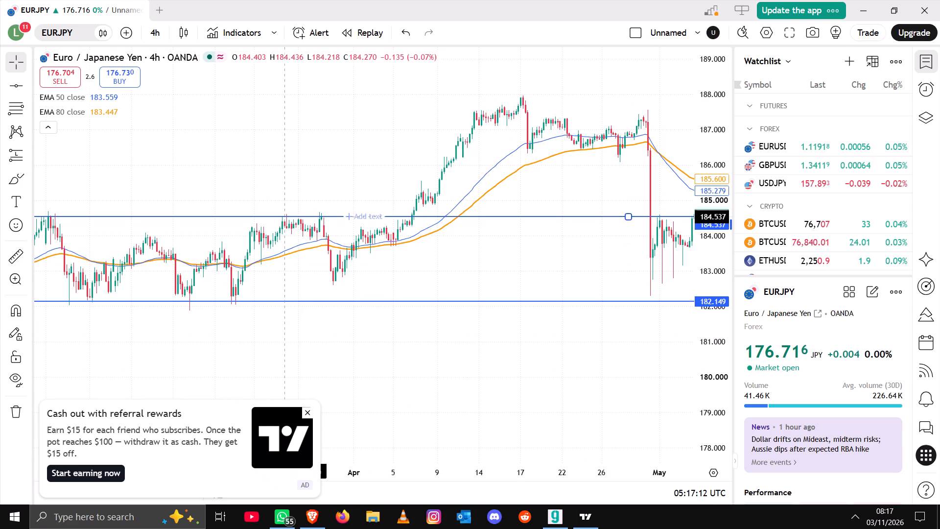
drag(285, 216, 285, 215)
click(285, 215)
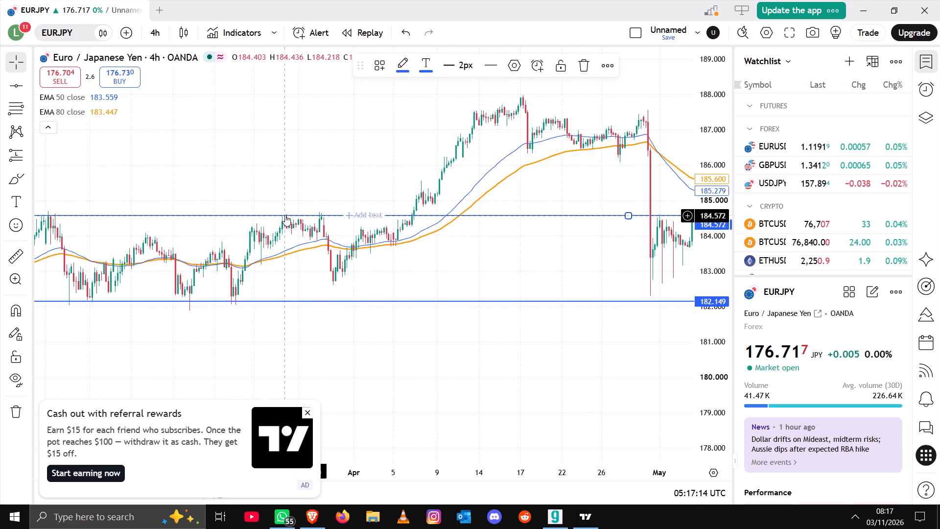
Examine the April to early June 2026 EURJPY rally, sharp drop and recovery against the two horizontal lines and the EMAs.
drag(331, 272, 280, 267)
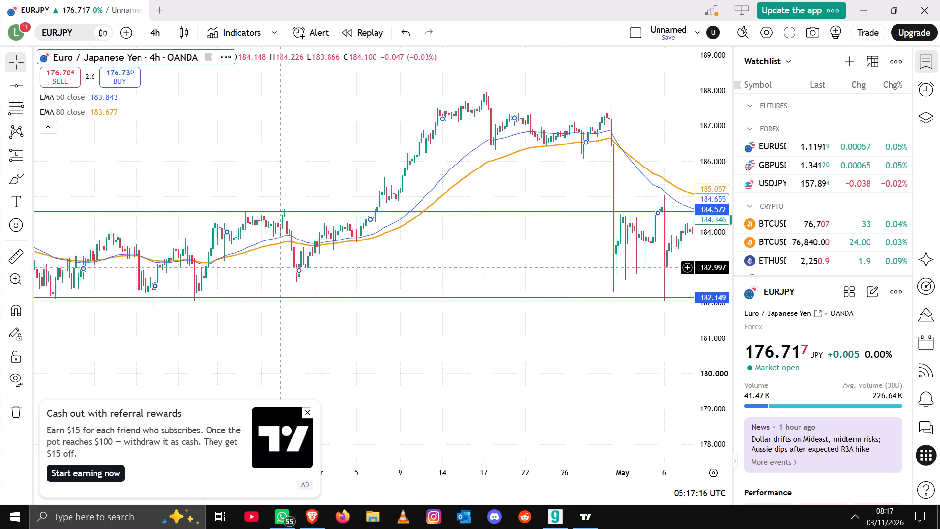
drag(331, 255, 333, 287)
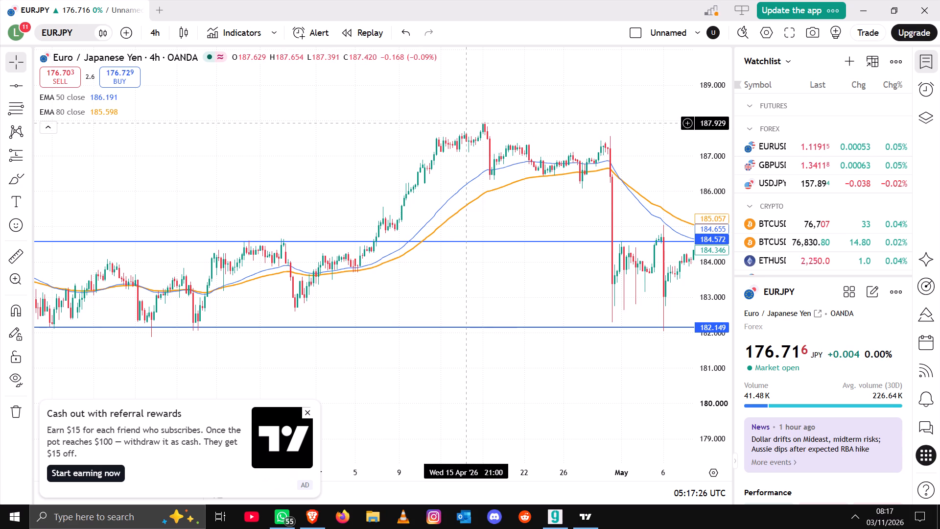
drag(466, 123, 429, 134)
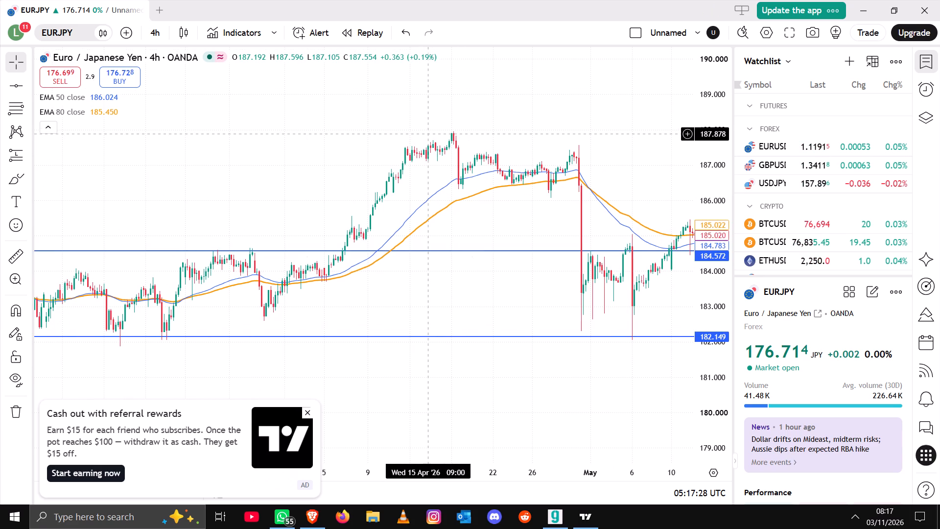
drag(429, 134, 357, 148)
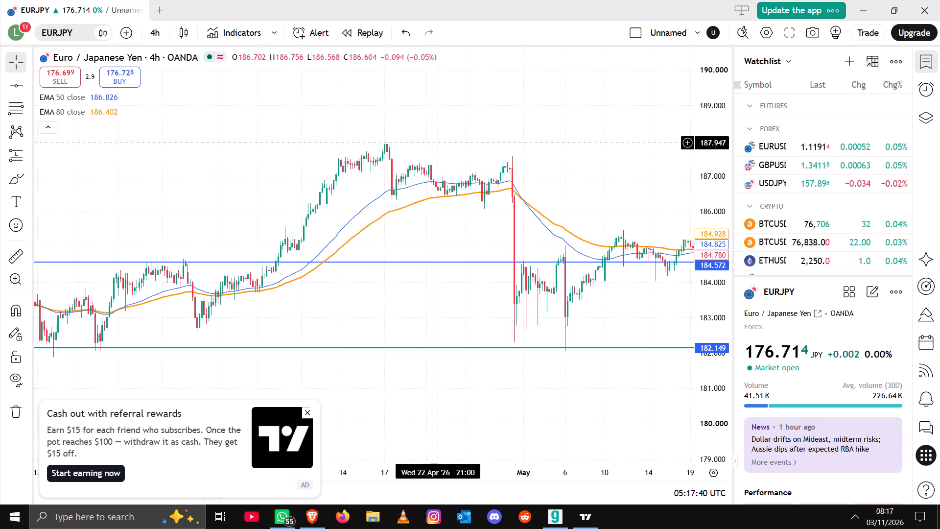
drag(438, 143, 305, 155)
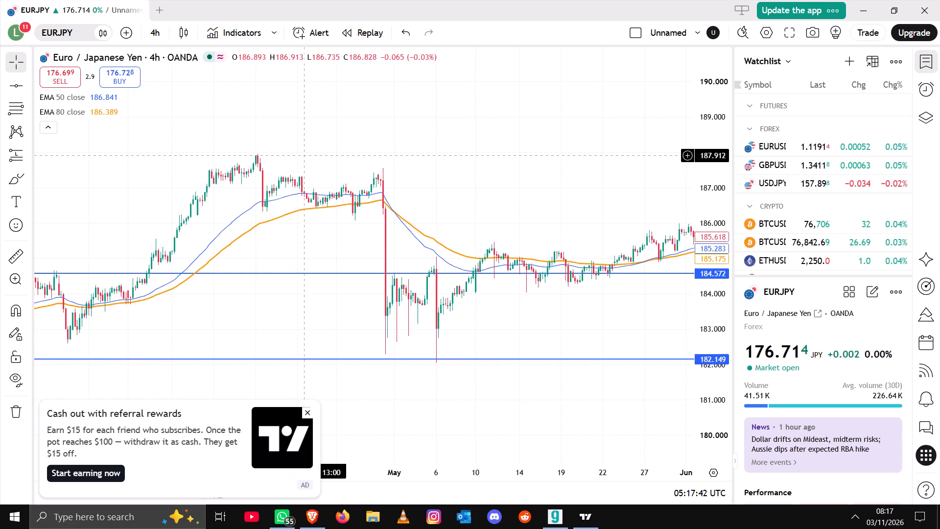
drag(305, 155, 279, 160)
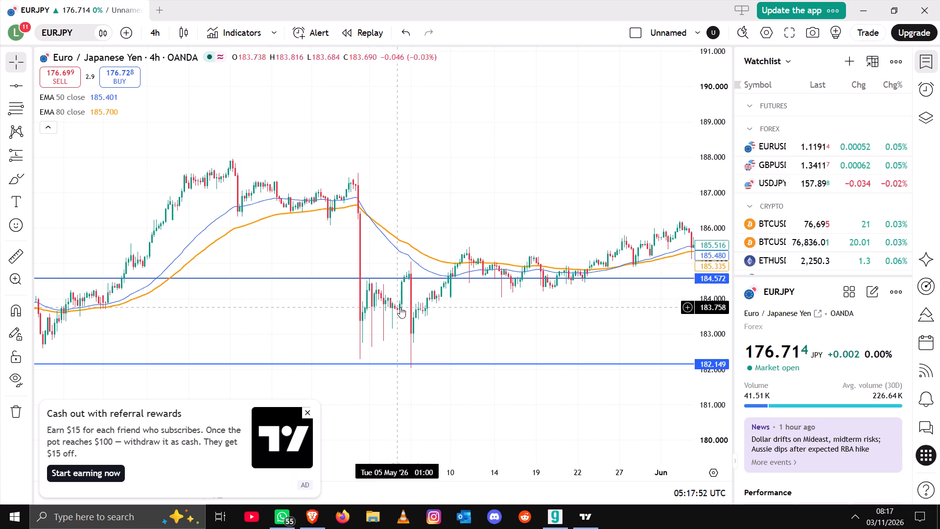
drag(400, 307, 318, 299)
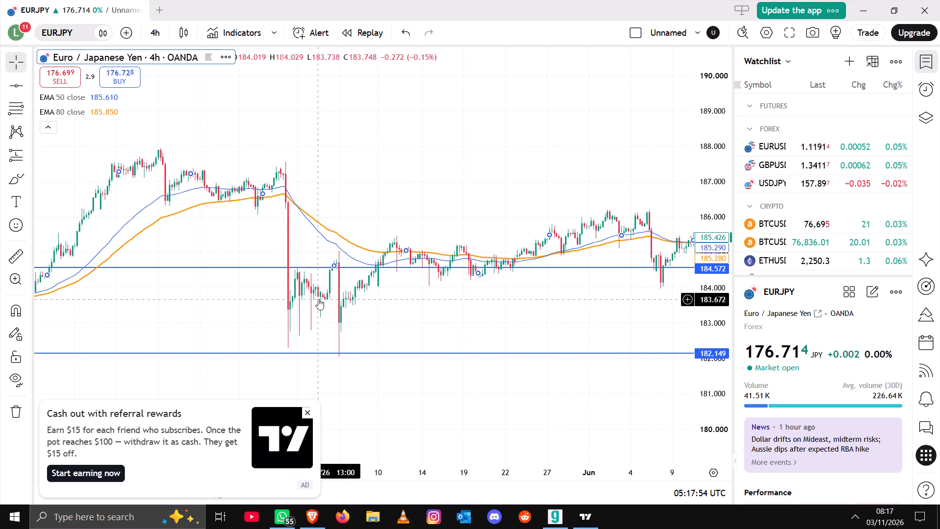
Raise the upper horizontal line to about 185.160, near the mid-May 2026 EURJPY highs.
click(399, 273)
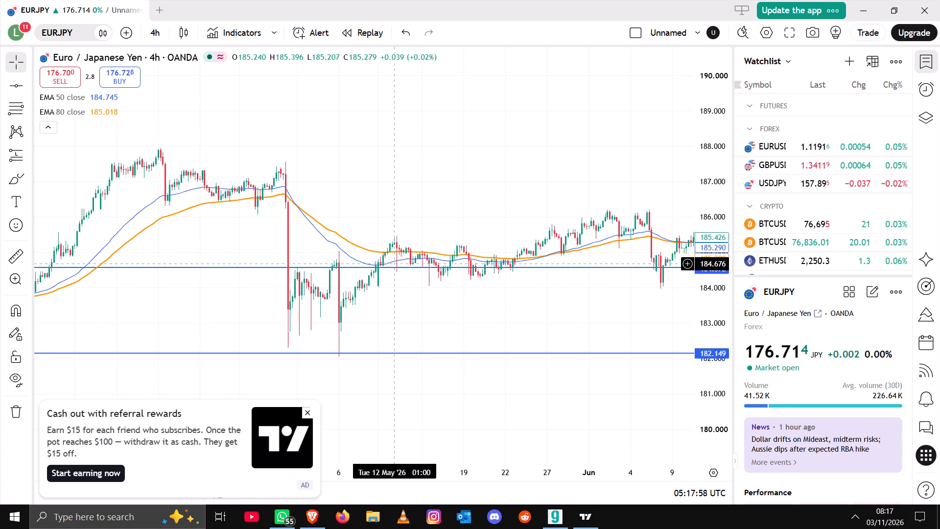
drag(394, 267, 394, 247)
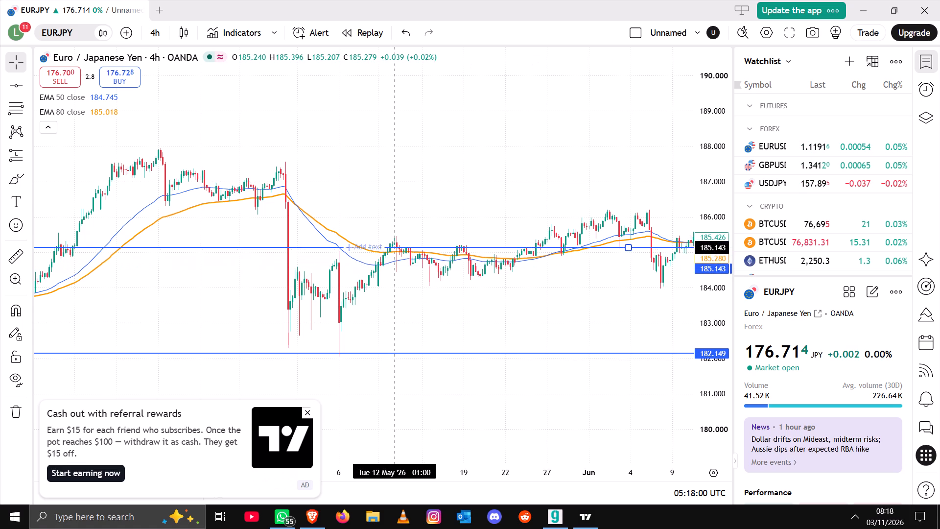
drag(394, 247, 394, 232)
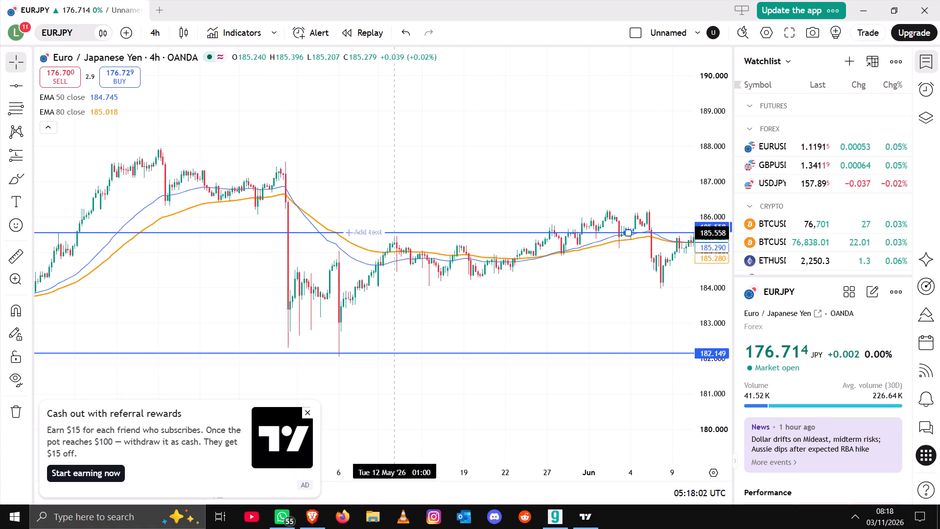
drag(394, 232, 393, 246)
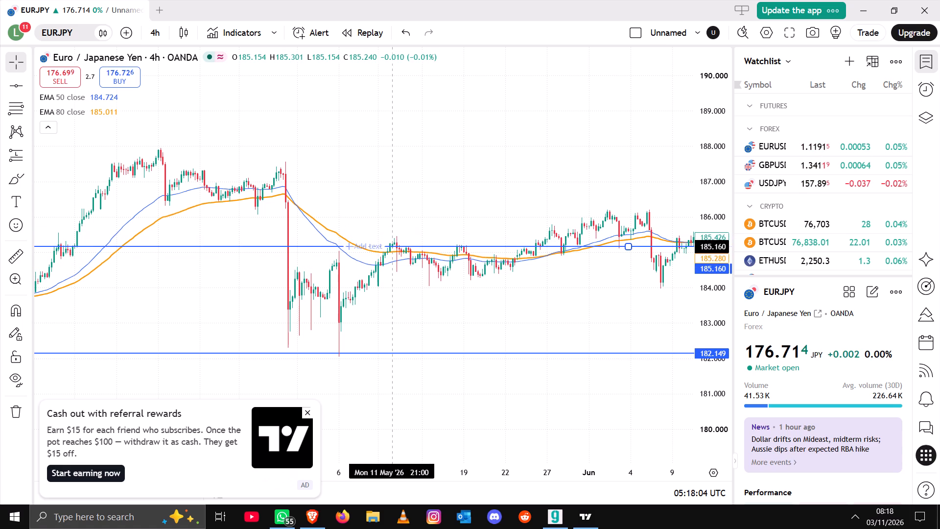
drag(393, 246, 393, 246)
drag(403, 265, 728, 264)
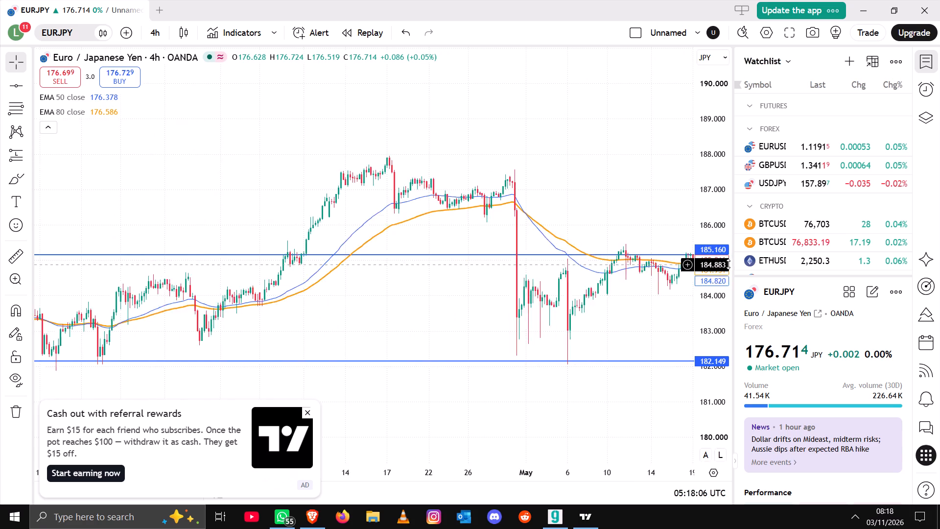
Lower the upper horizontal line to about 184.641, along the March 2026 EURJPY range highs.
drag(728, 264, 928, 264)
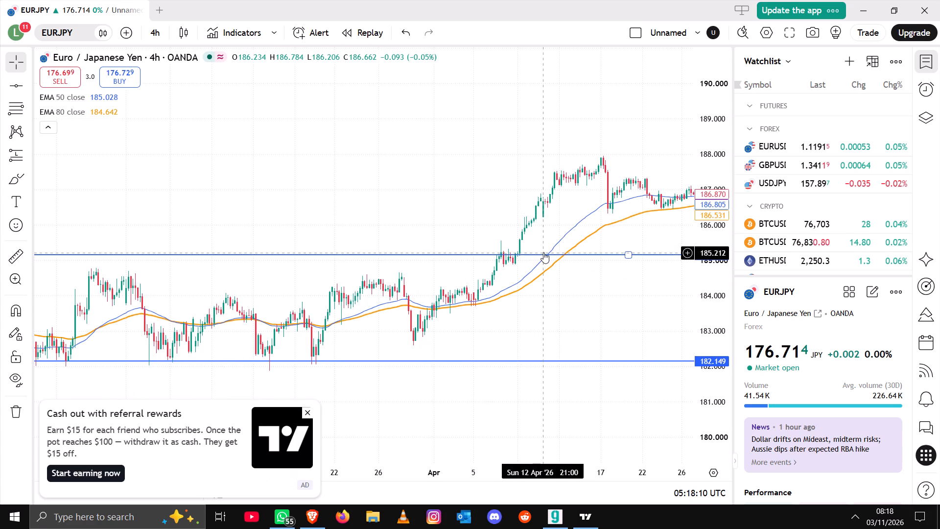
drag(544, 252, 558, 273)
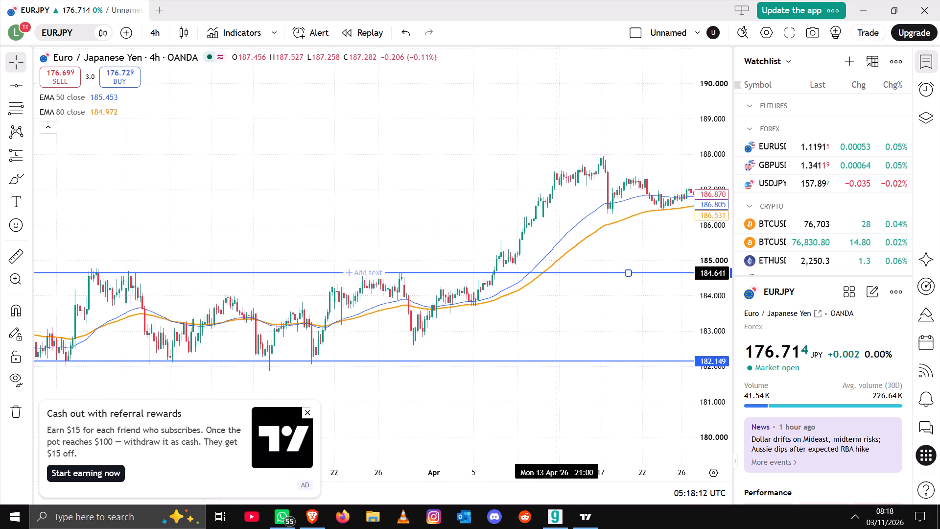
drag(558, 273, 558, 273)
Examine EURJPY price action from April to July 2026 against the two horizontal lines and the 50 and 80 EMAs.
drag(558, 310, 520, 310)
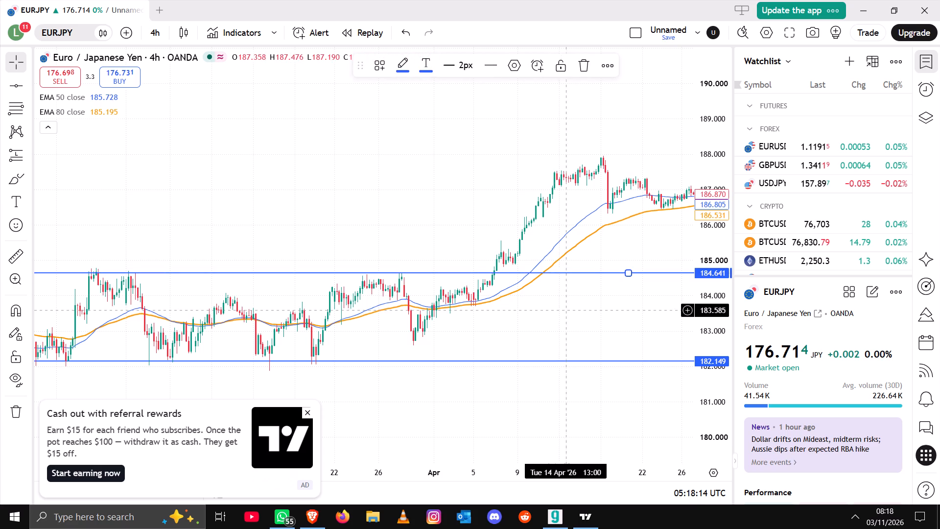
drag(520, 310, 405, 297)
drag(487, 292, 288, 282)
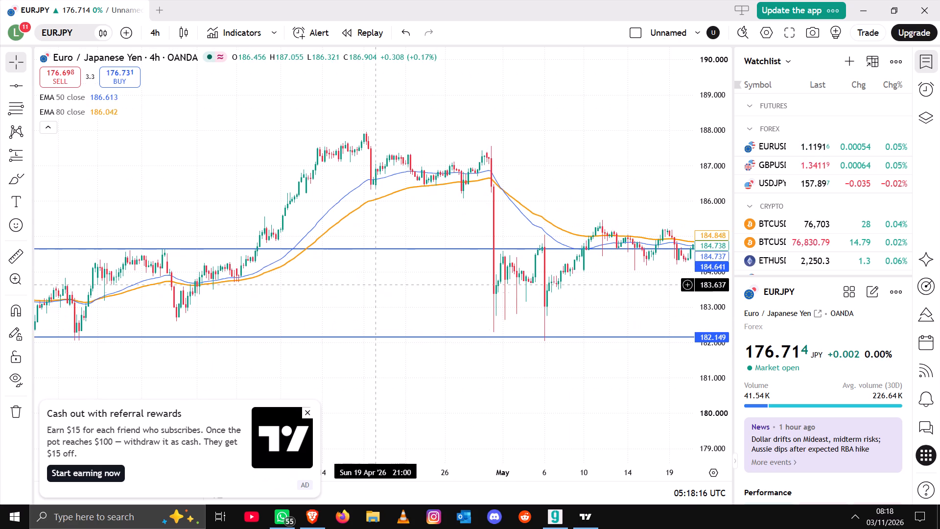
drag(397, 302, 221, 290)
drag(268, 291, 260, 291)
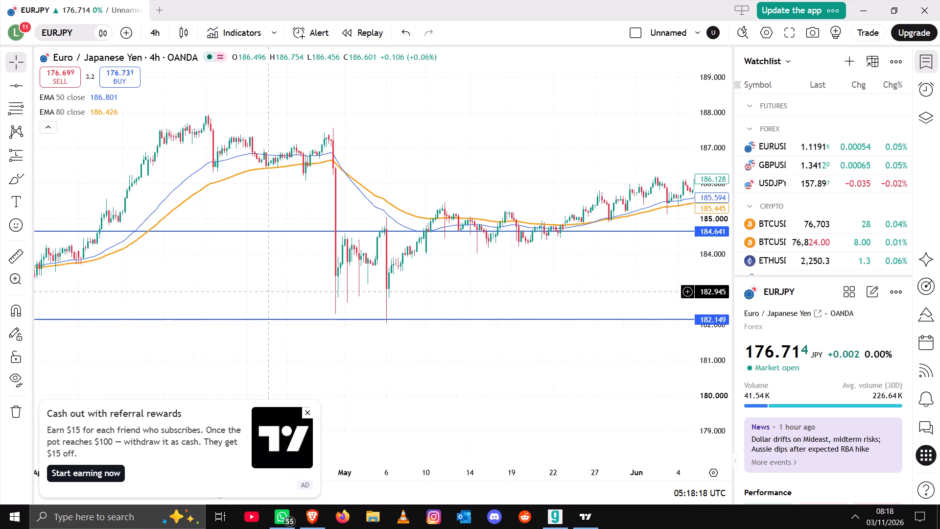
drag(260, 291, 231, 286)
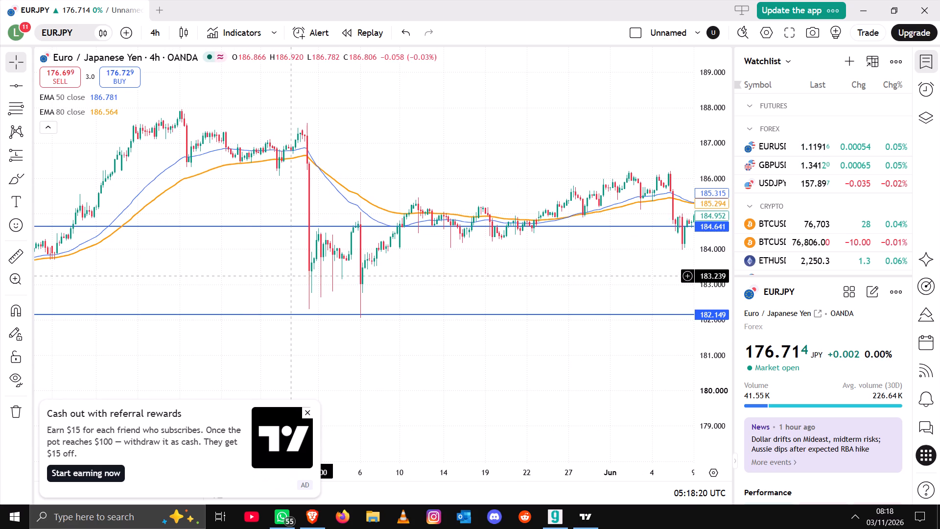
drag(292, 276, 54, 248)
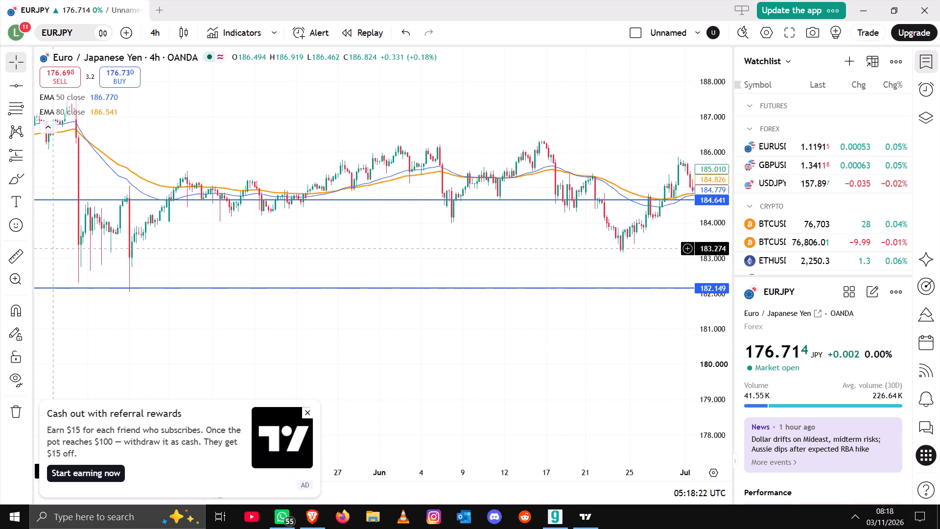
drag(54, 248, 41, 252)
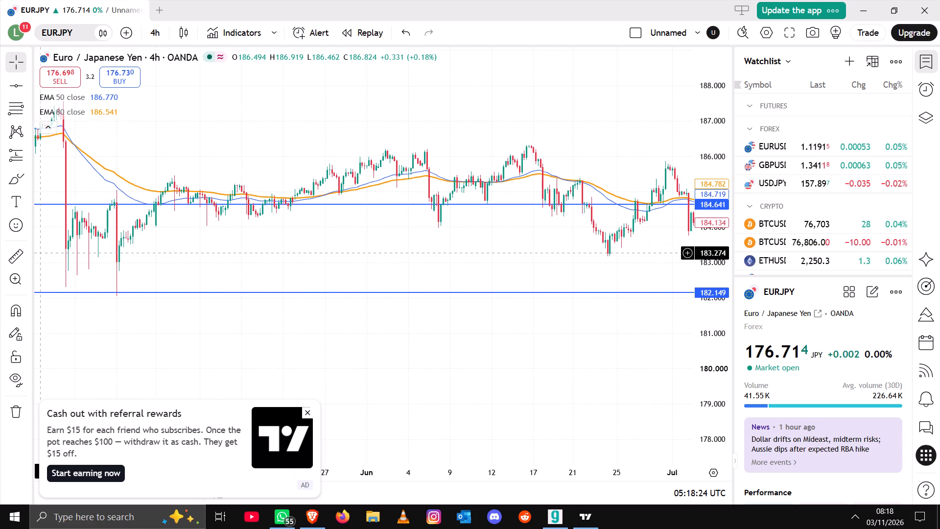
drag(41, 252, 166, 301)
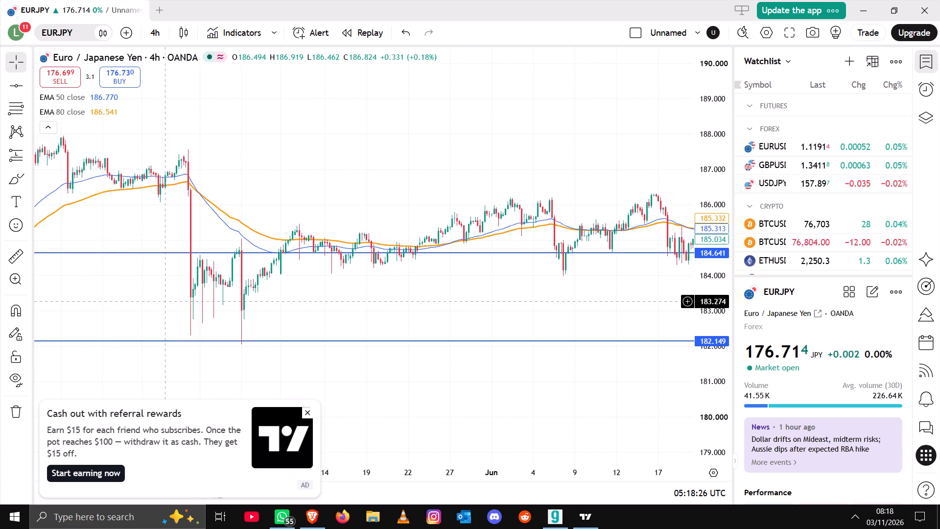
drag(166, 301, 0, 338)
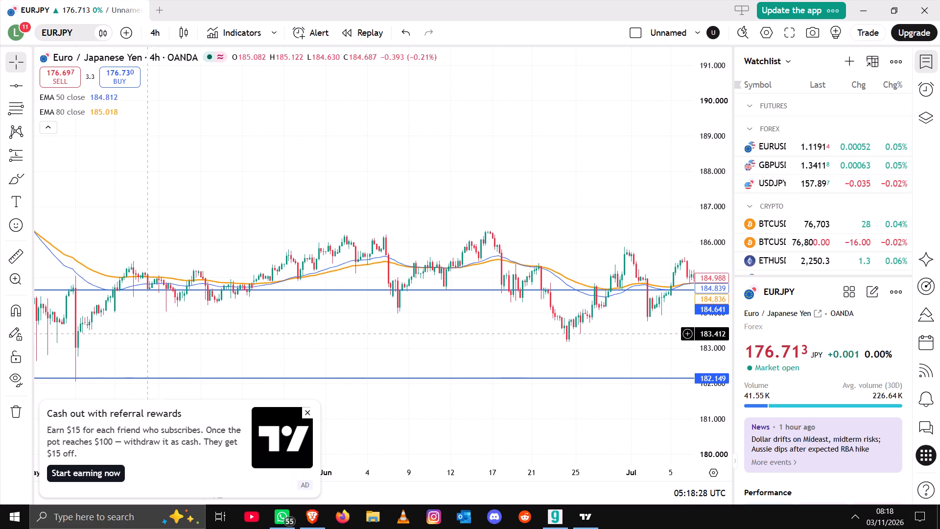
drag(197, 329, 0, 315)
click(211, 294)
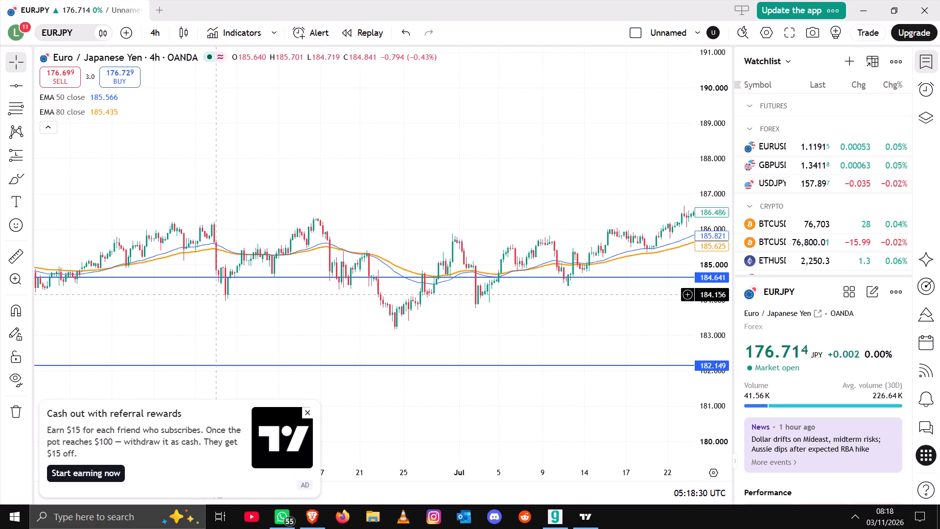
drag(158, 310, 498, 307)
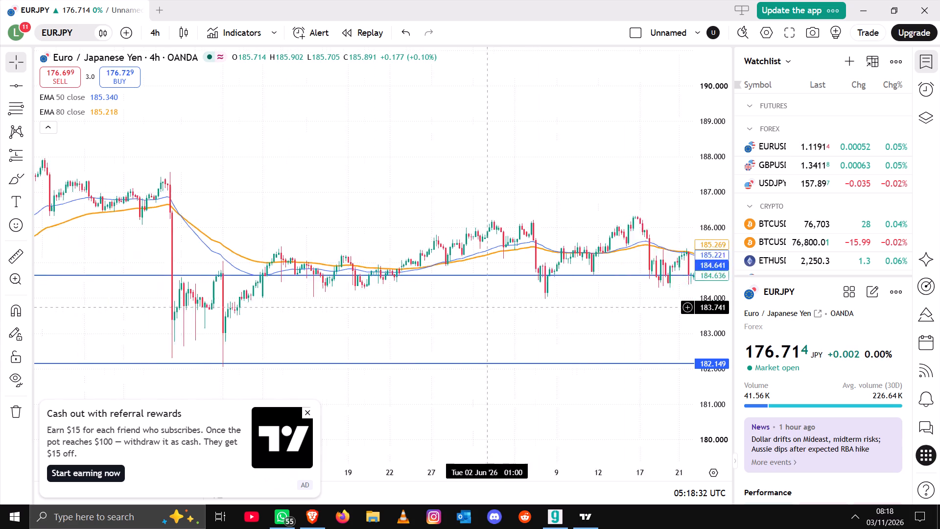
drag(498, 307, 702, 307)
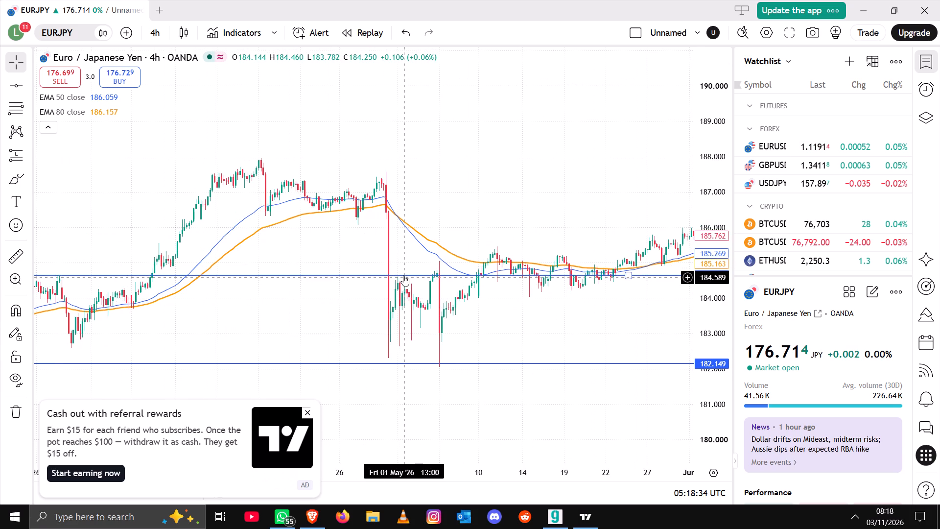
Raise the upper horizontal line to about 187.929, at the mid-April 2026 EURJPY peak.
click(404, 273)
drag(404, 275, 410, 227)
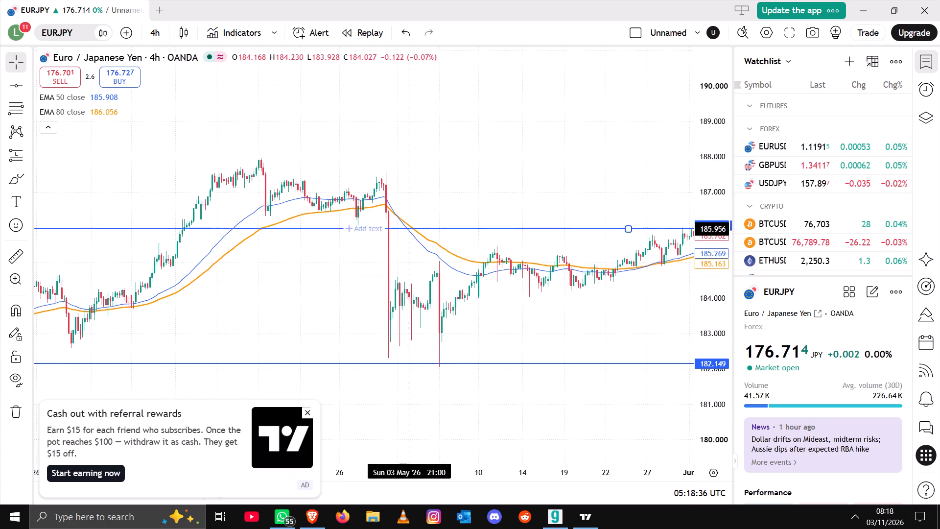
drag(410, 227, 395, 159)
click(439, 191)
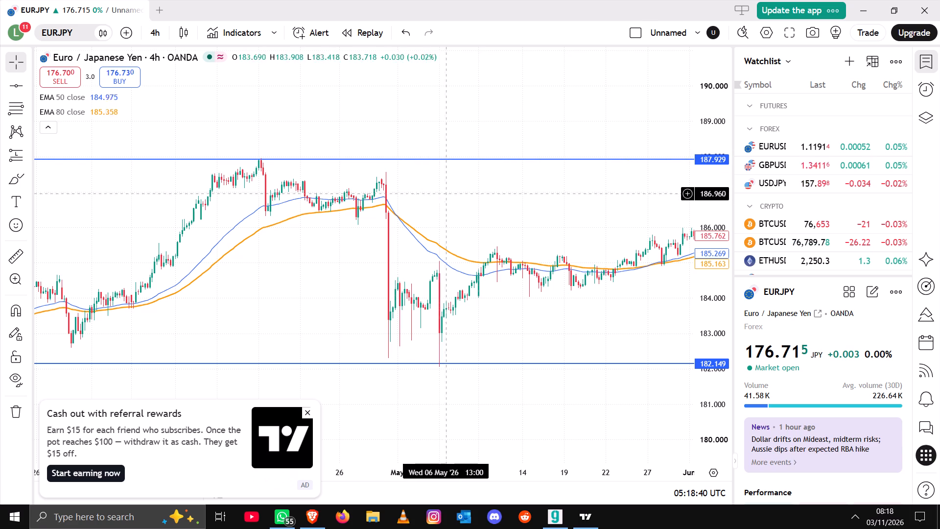
Lower the 182.149 horizontal line to about 181.041, near the February 2026 EURJPY lows.
drag(547, 219, 281, 212)
drag(306, 213, 277, 215)
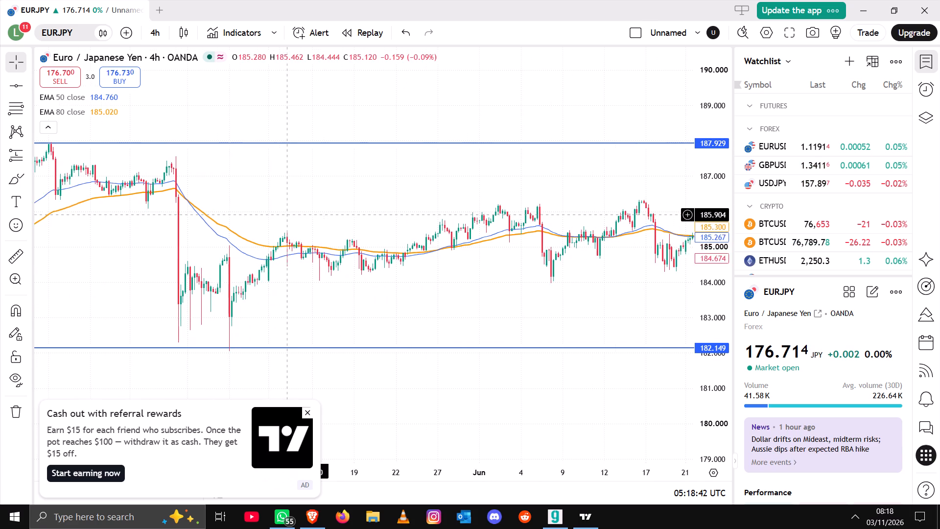
drag(277, 215, 641, 144)
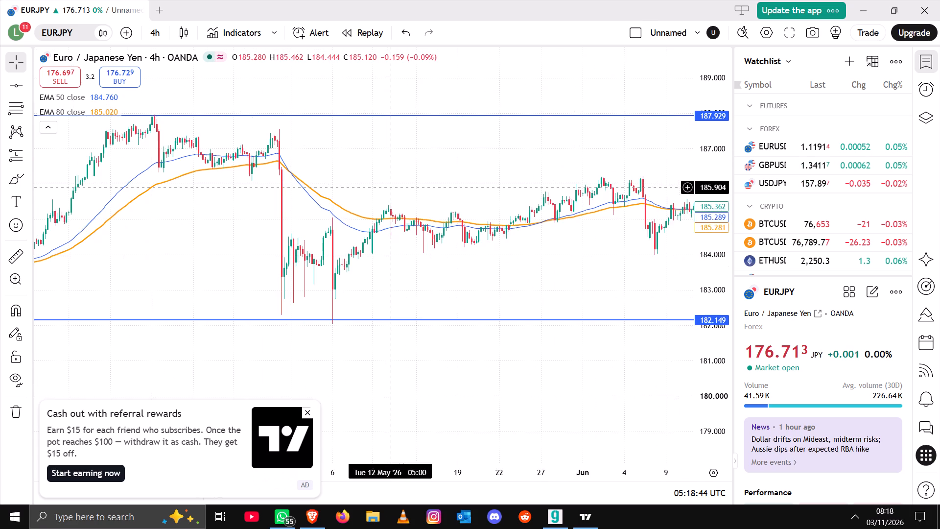
drag(641, 144, 862, 122)
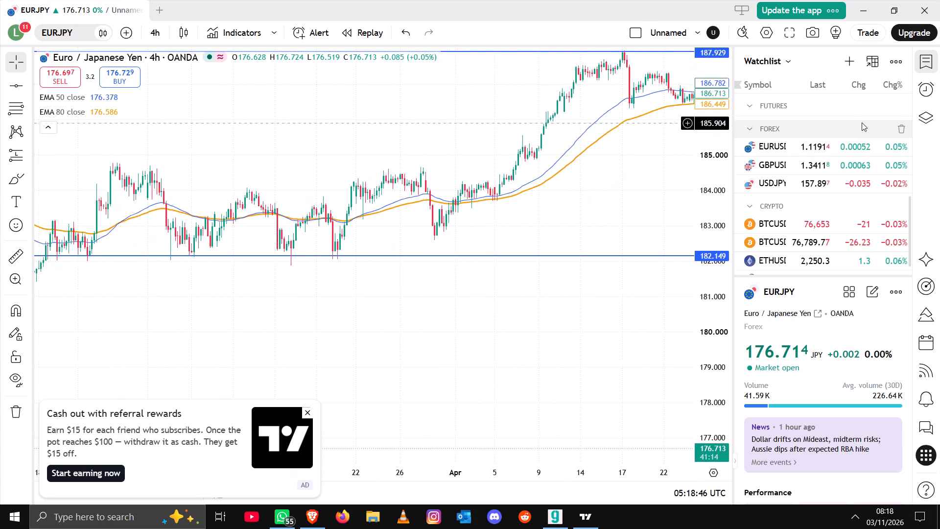
drag(862, 122, 939, 121)
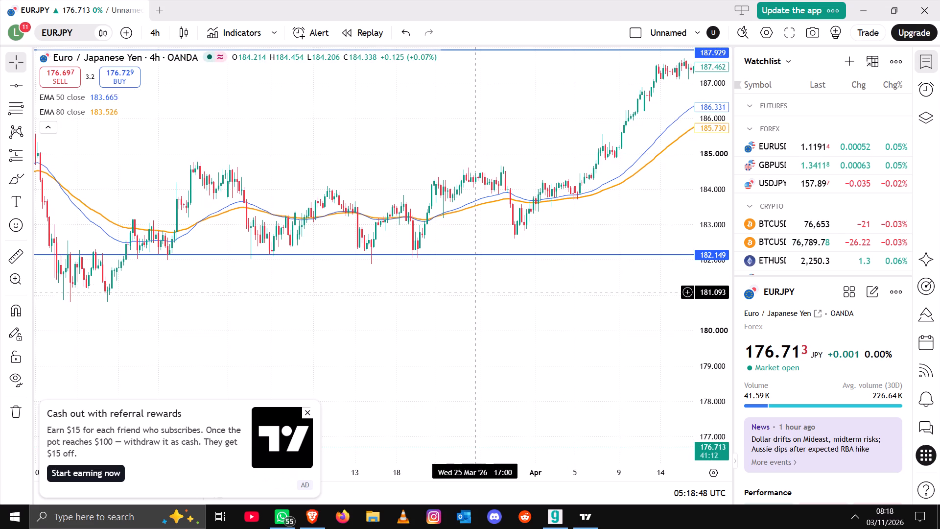
drag(475, 254, 480, 311)
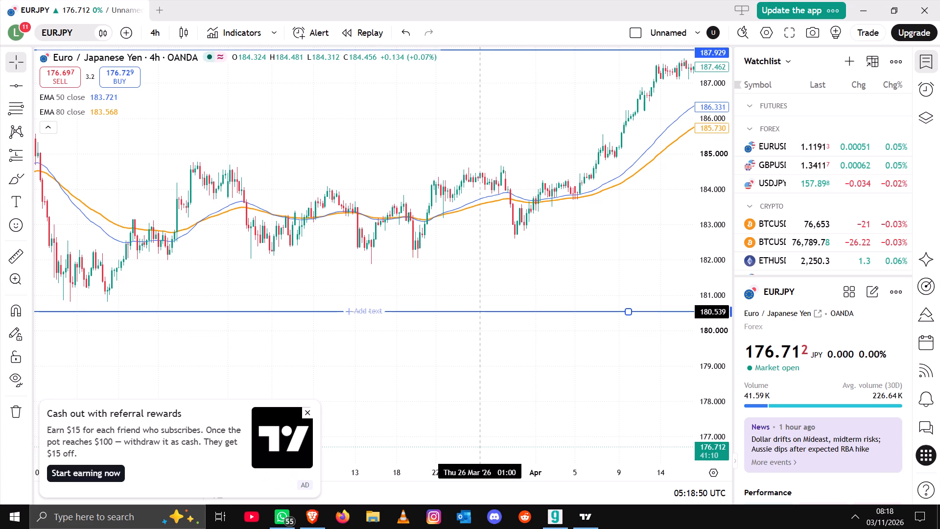
drag(480, 311, 488, 293)
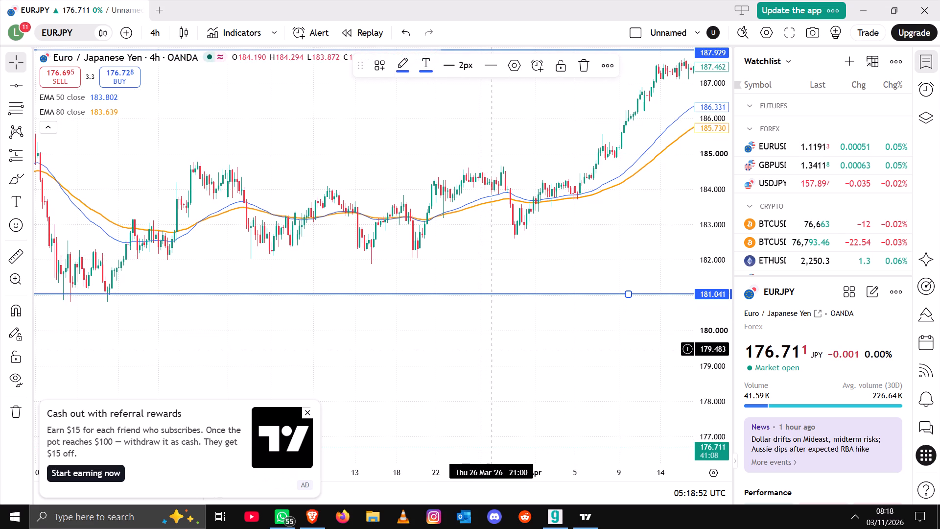
click(491, 350)
Examine EURJPY from April through August 2026 against the 187.929 and 181.041 lines and the EMAs.
drag(589, 330, 127, 390)
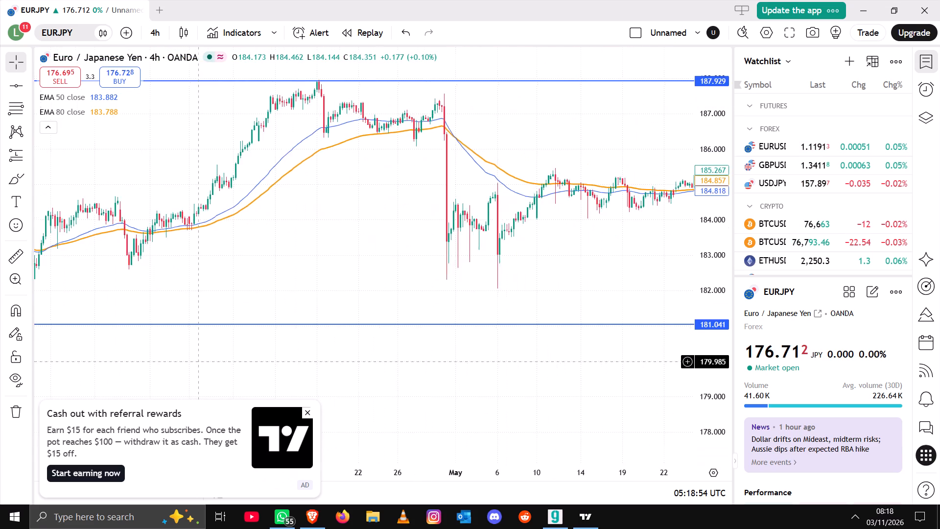
drag(127, 390, 12, 401)
drag(282, 376, 71, 367)
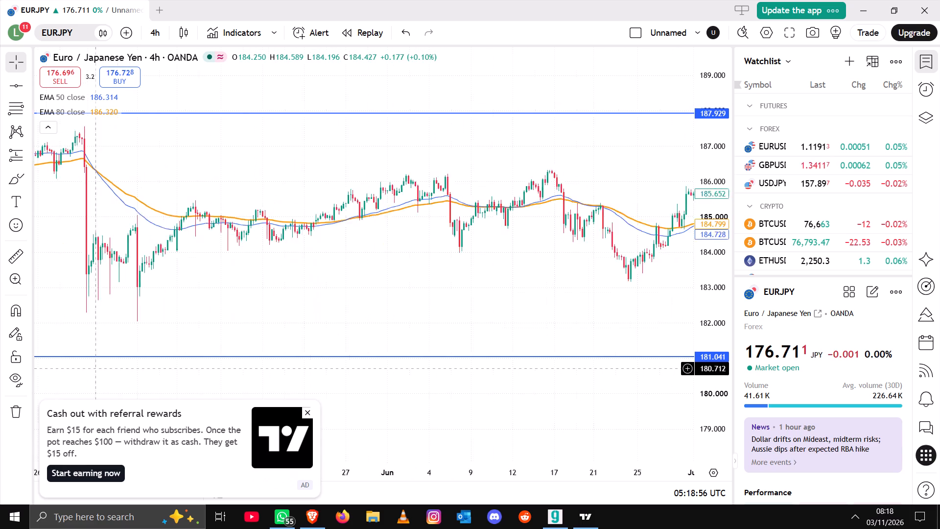
drag(71, 367, 0, 376)
drag(359, 321, 203, 333)
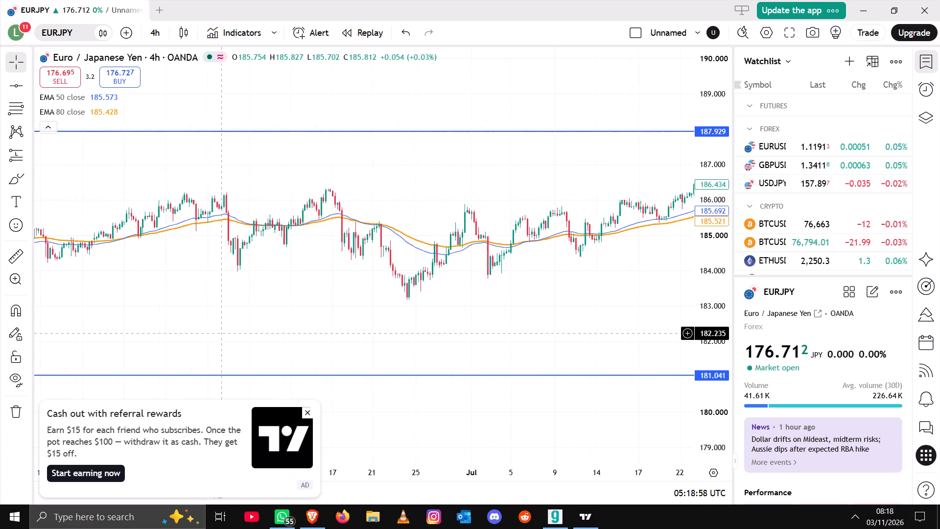
drag(203, 333, 119, 338)
drag(310, 298, 158, 295)
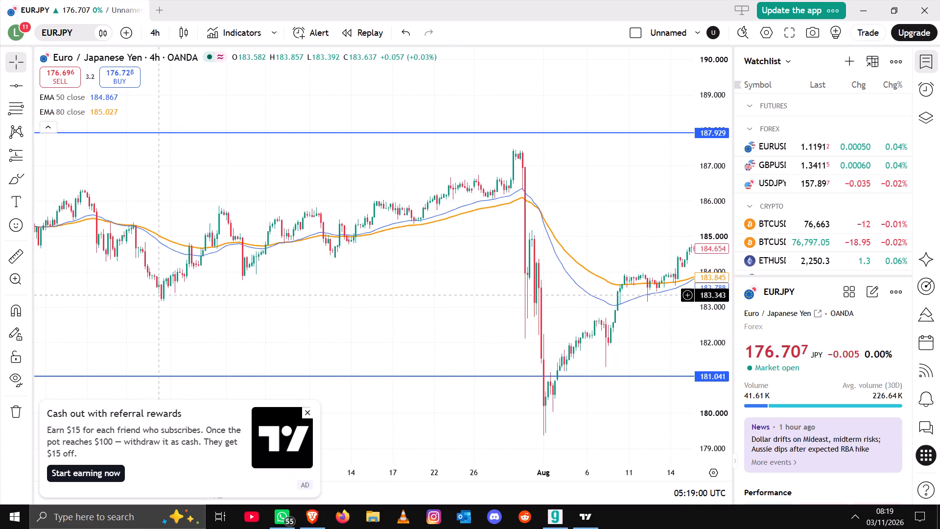
drag(158, 295, 0, 261)
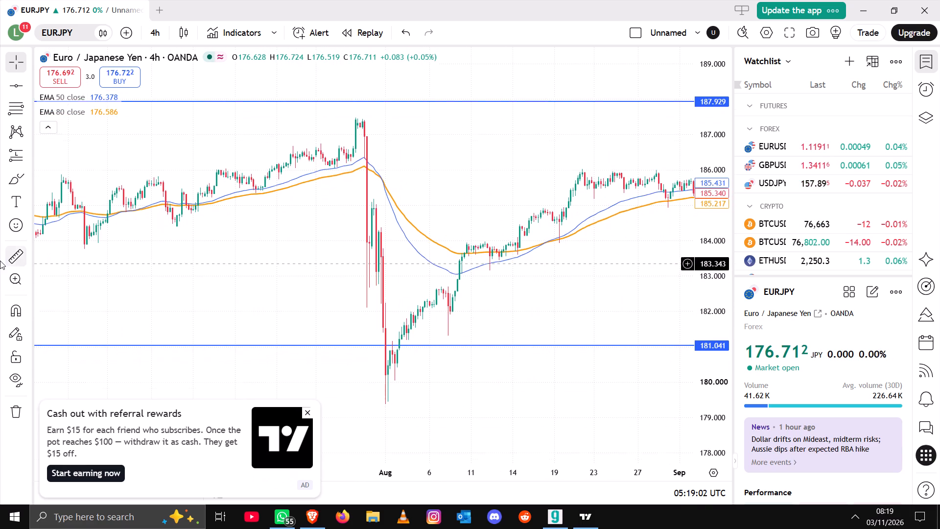
drag(0, 261, 0, 223)
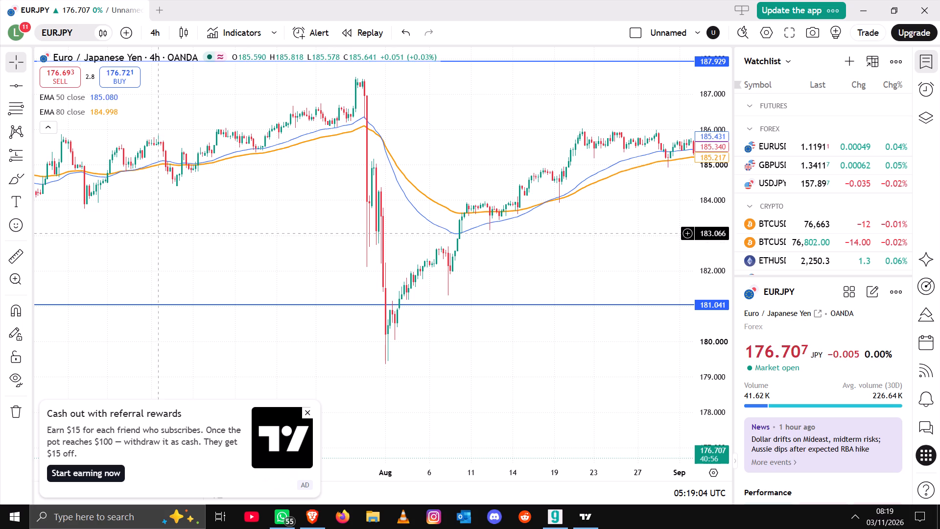
Examine EURJPY 4-hour price action from August to early November 2026 against the 181.041 and 175.178 lines and the EMAs.
drag(301, 251, 229, 274)
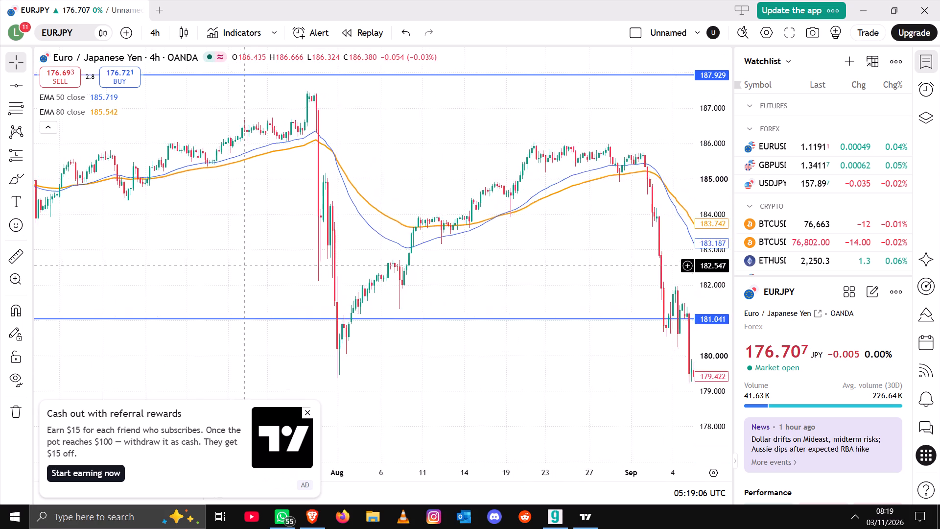
drag(229, 274, 82, 263)
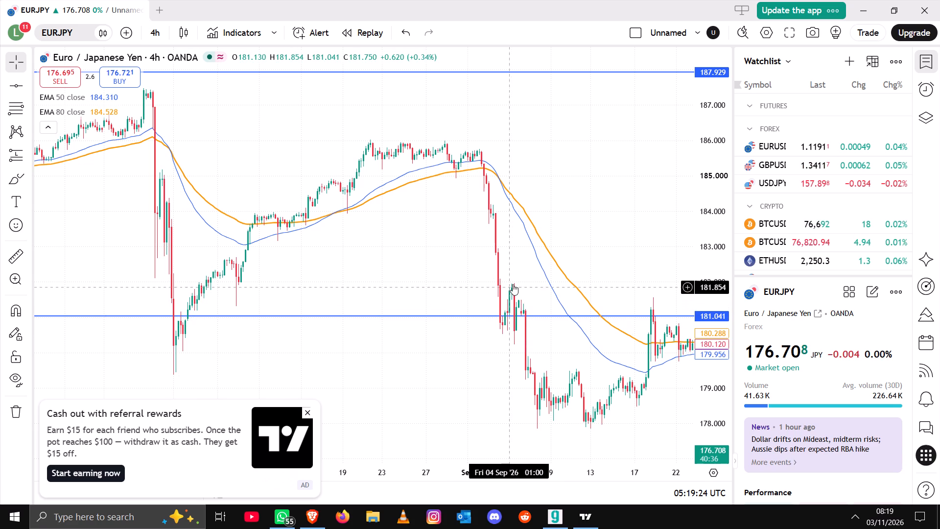
drag(539, 350, 378, 313)
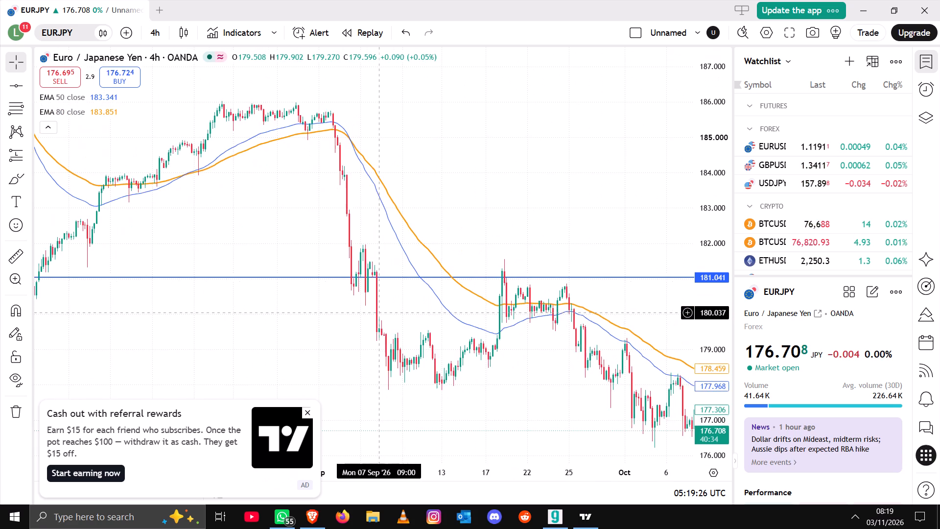
drag(378, 313, 283, 232)
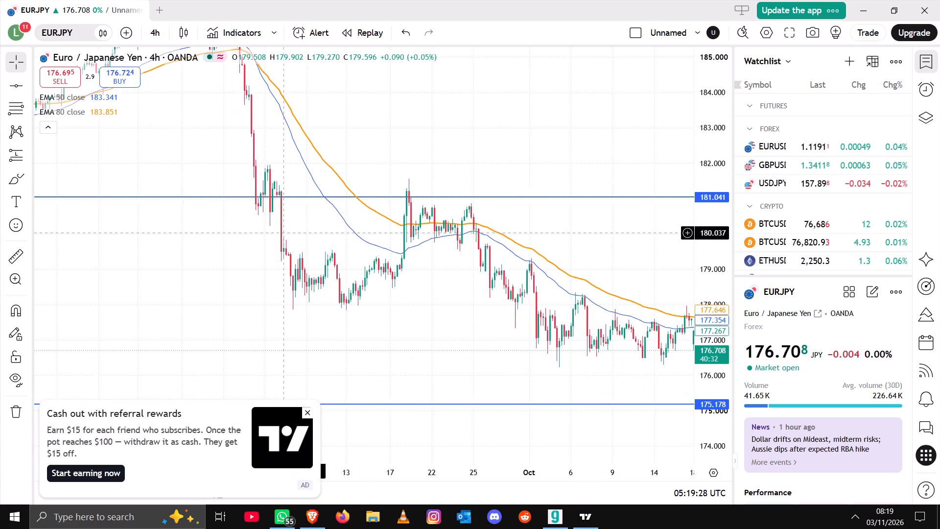
drag(283, 232, 136, 204)
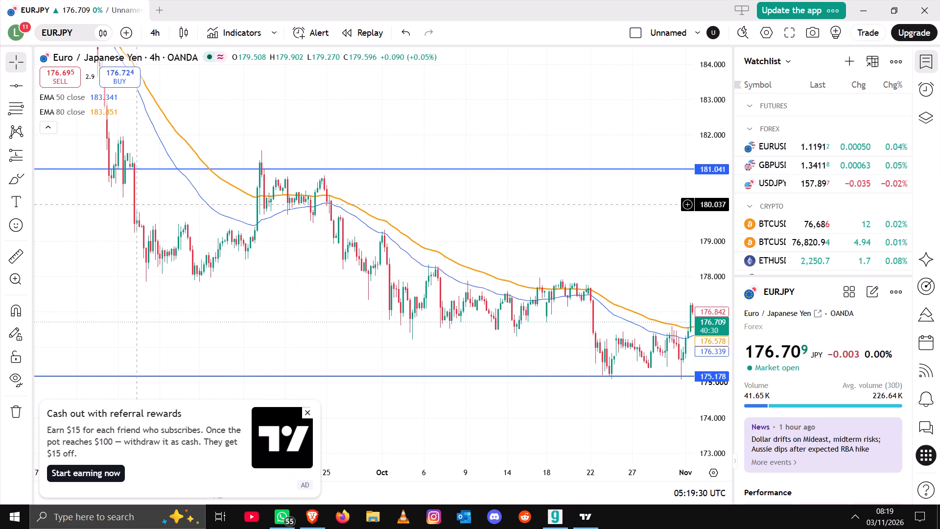
drag(136, 204, 474, 304)
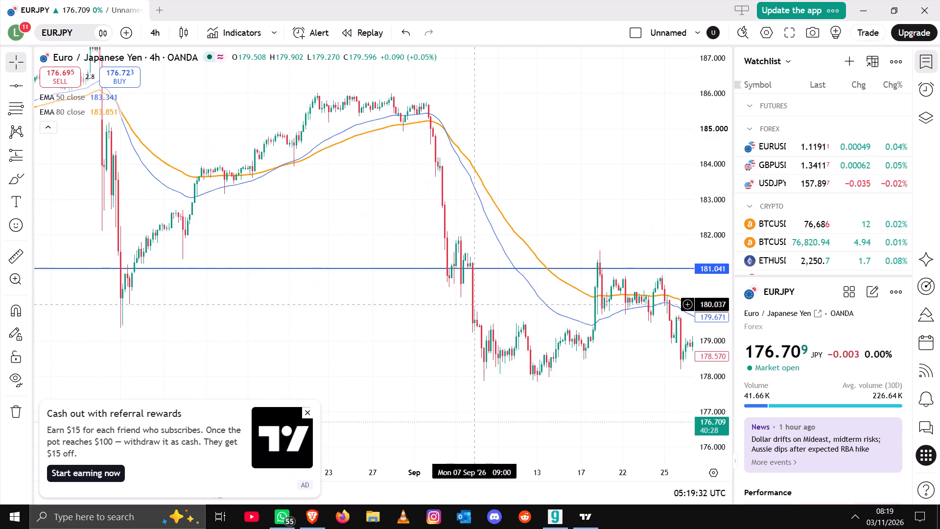
drag(474, 304, 407, 243)
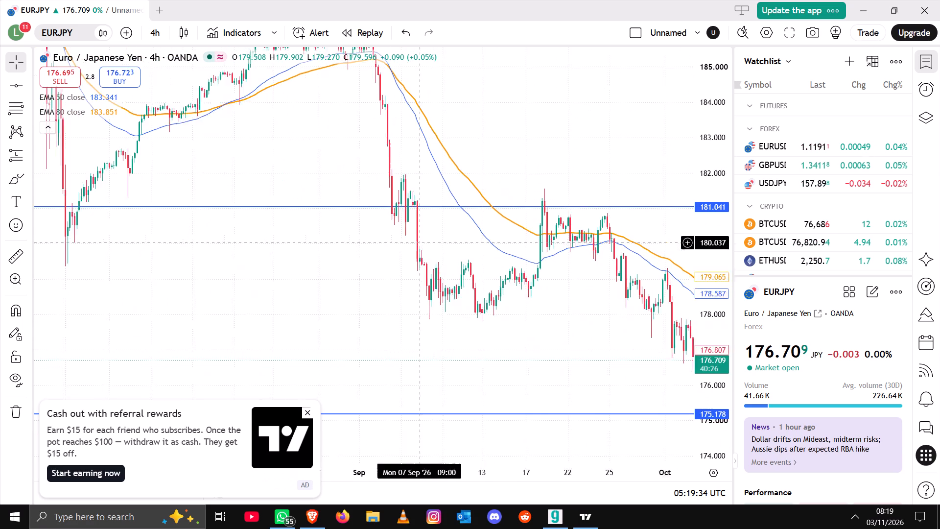
drag(407, 243, 299, 199)
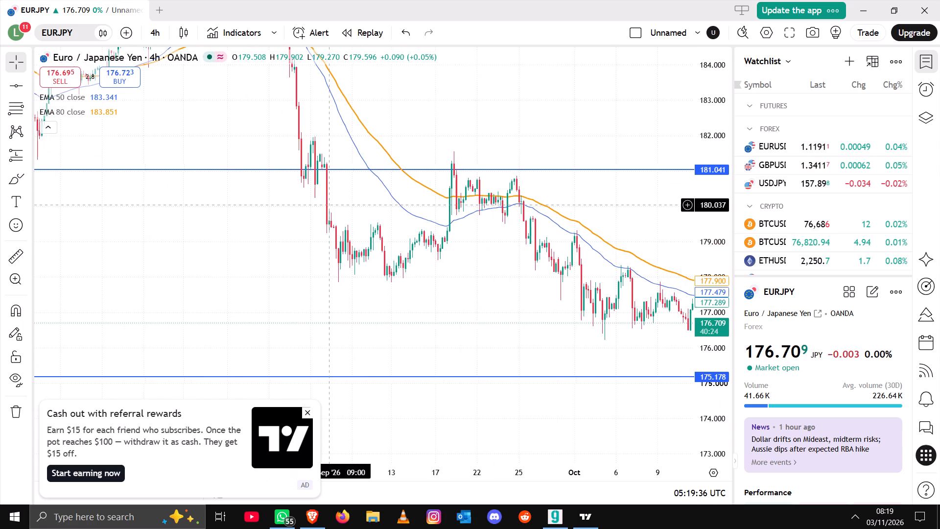
drag(299, 199, 45, 180)
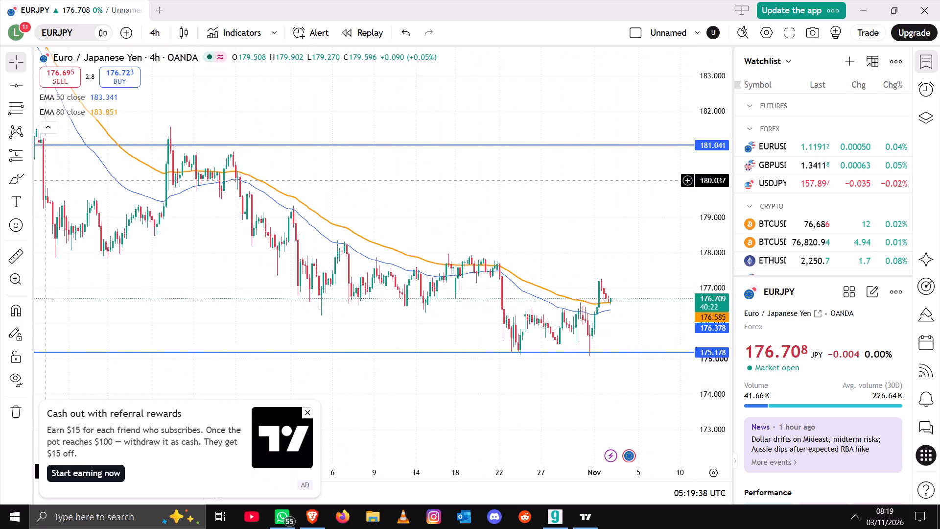
drag(45, 180, 36, 178)
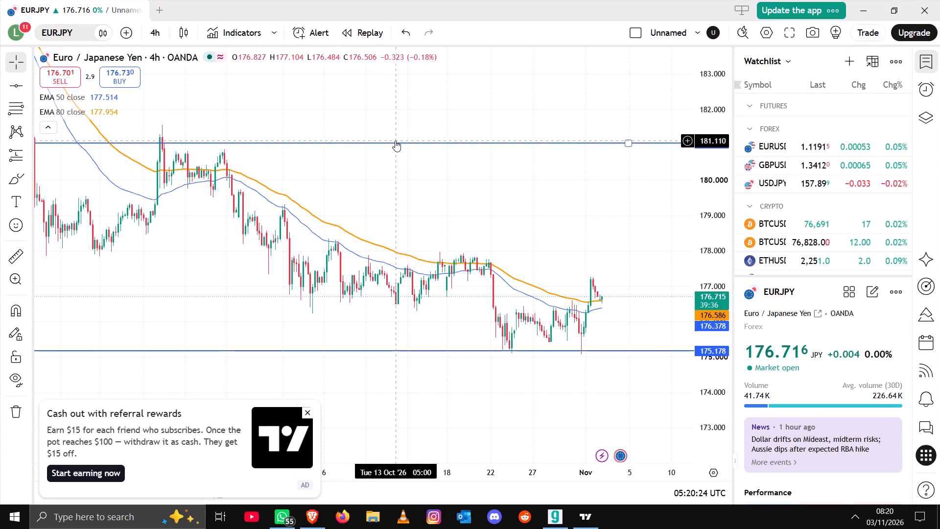
Lower the 181.041 horizontal line to about 177.891, along the mid-to-late October 2026 EURJPY highs.
drag(395, 141, 446, 261)
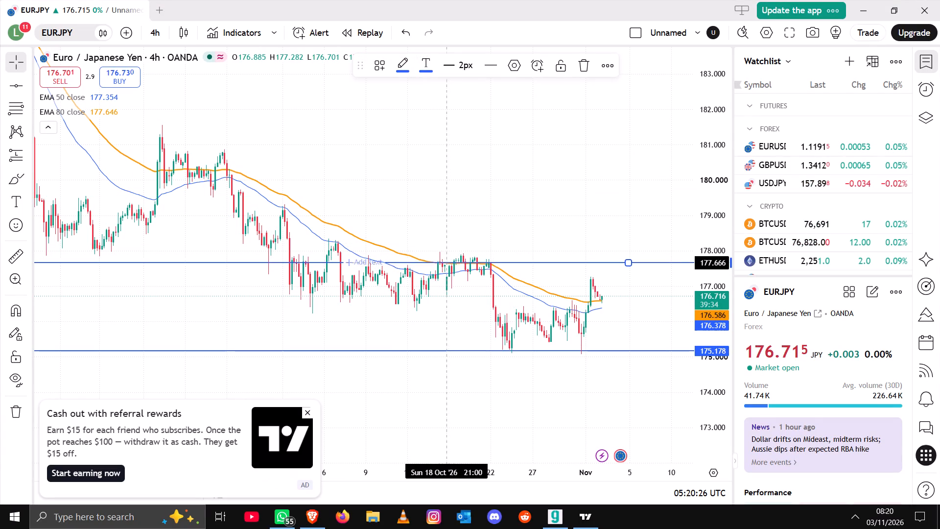
drag(446, 261, 448, 254)
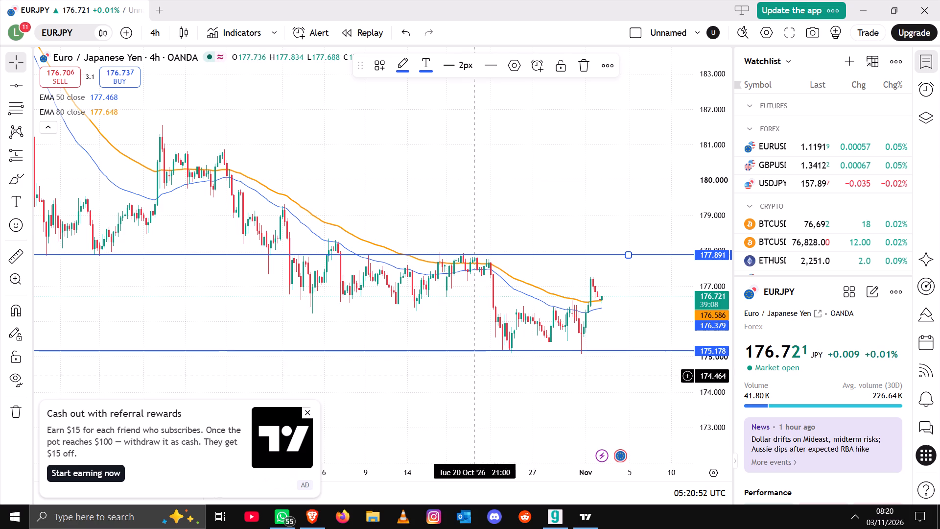
Switch the EURJPY chart to the 1-hour timeframe.
click(158, 34)
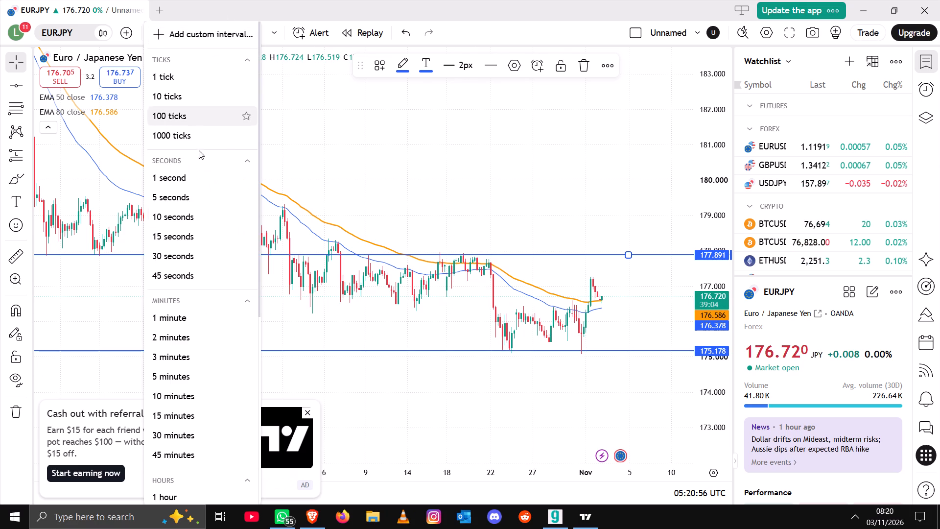
click(176, 496)
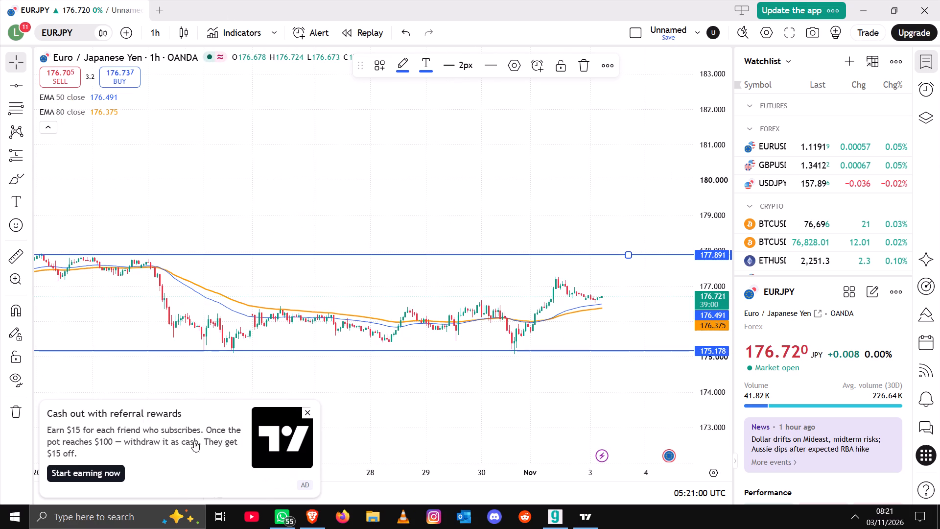
Lower the 175.178 horizontal line to about 174.983, just beneath the late October 2026 EURJPY lows.
drag(185, 349, 284, 359)
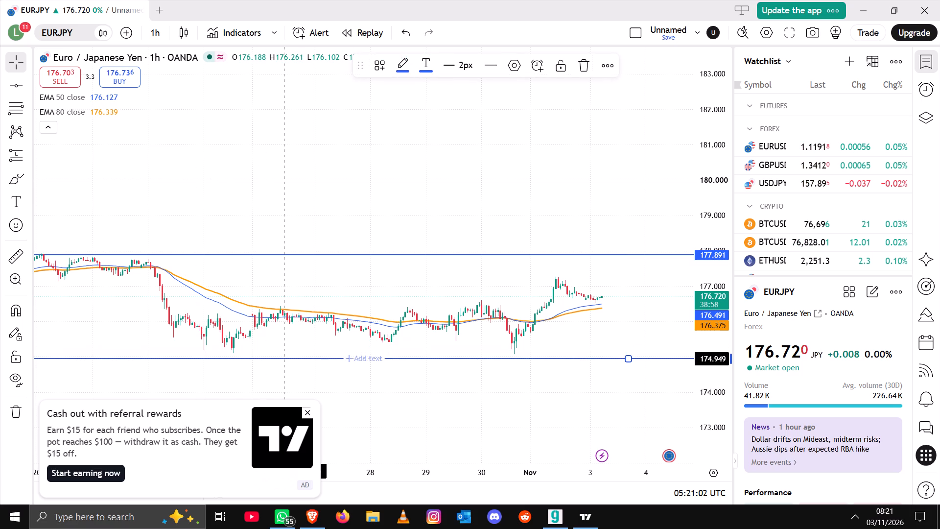
drag(284, 359, 298, 357)
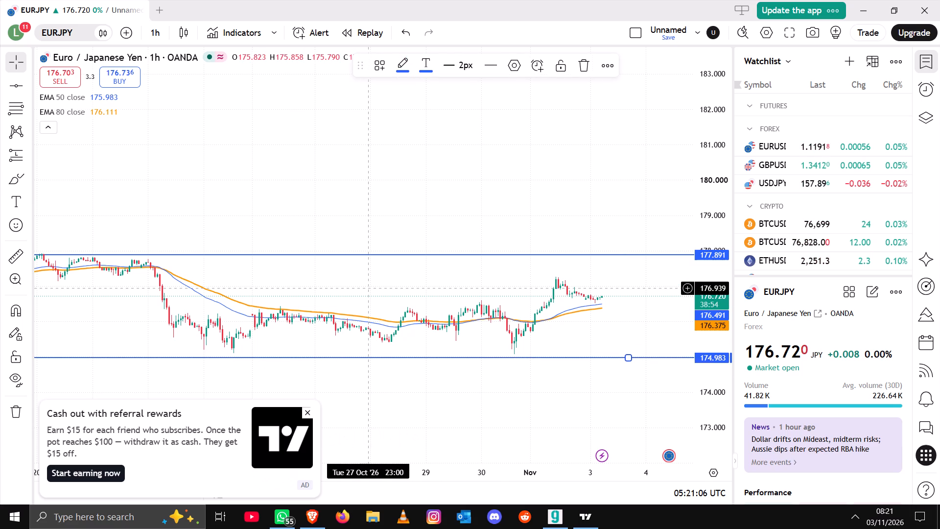
Dismiss the referral advert and examine hourly EURJPY from 6 October to 3 November 2026 against both horizontal lines and the EMAs.
drag(367, 288, 544, 264)
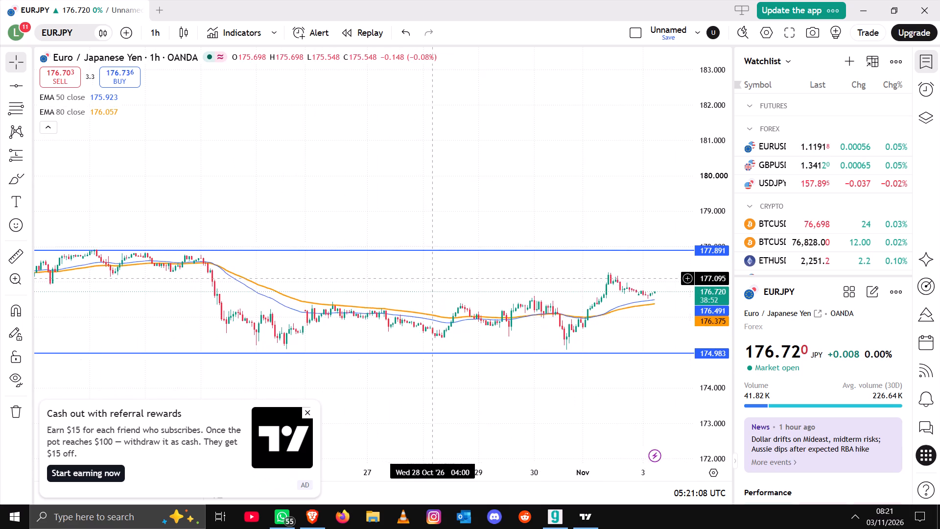
drag(544, 264, 574, 267)
click(306, 415)
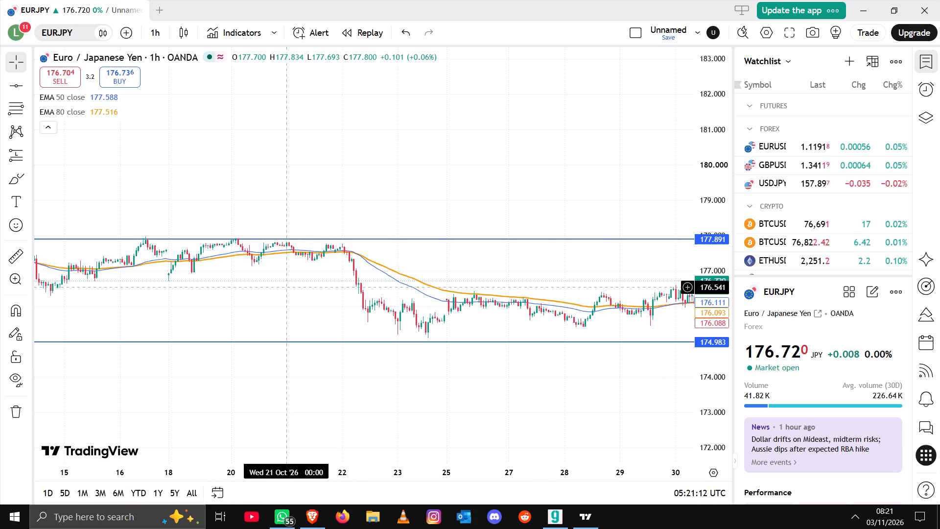
drag(284, 284, 431, 269)
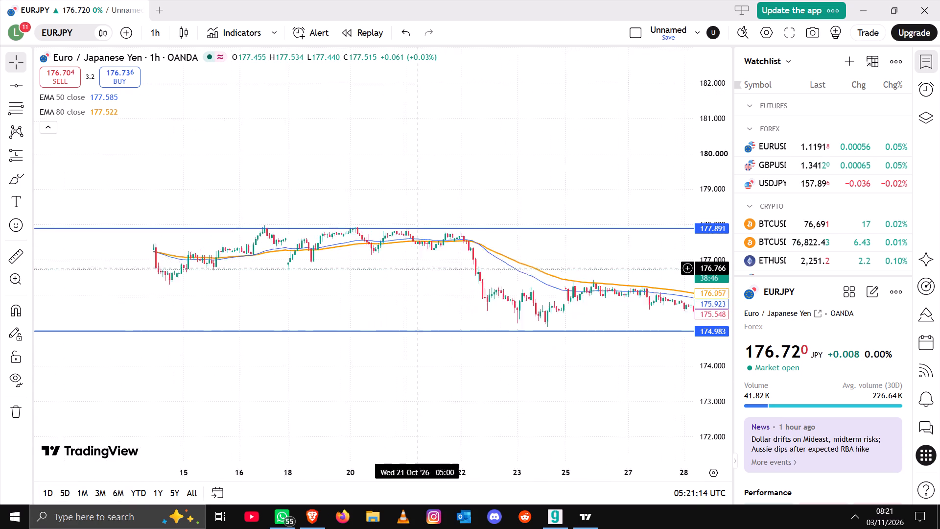
drag(431, 269, 488, 272)
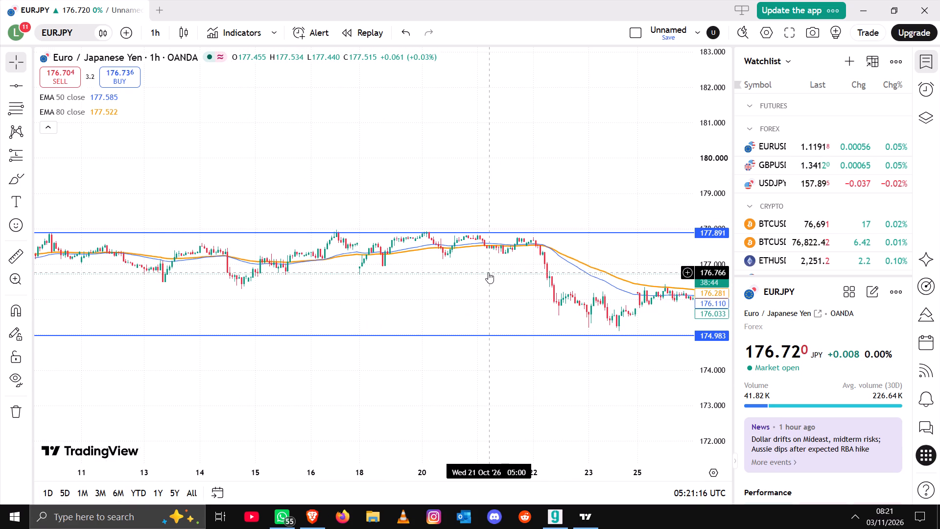
drag(361, 291, 484, 282)
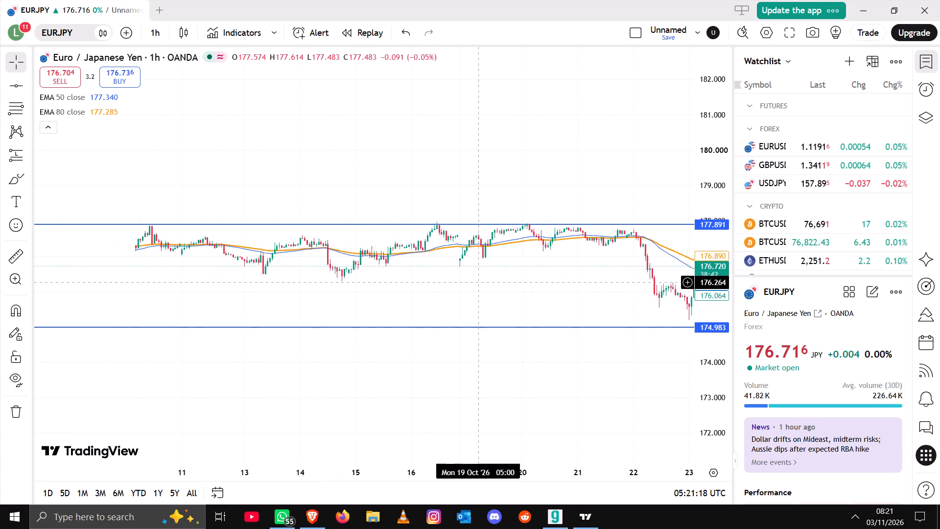
drag(484, 282, 489, 279)
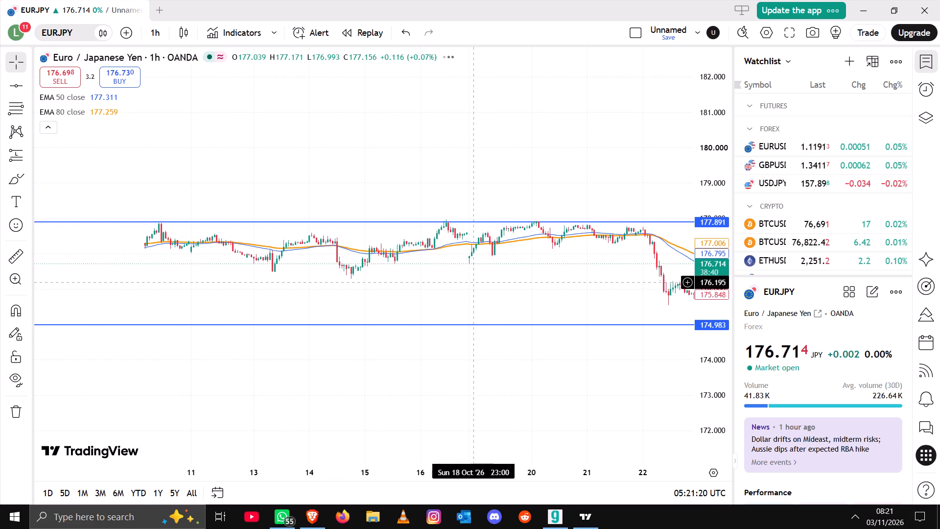
drag(447, 284, 535, 281)
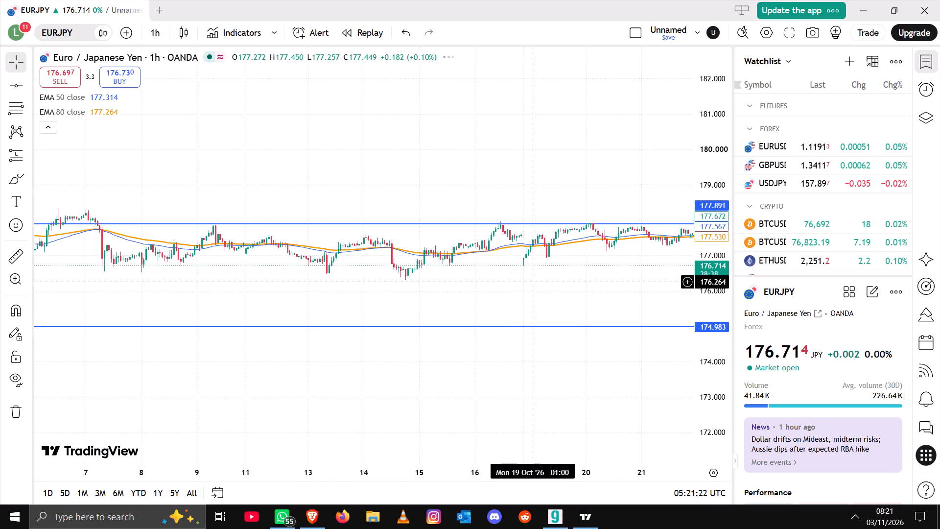
drag(381, 295, 462, 279)
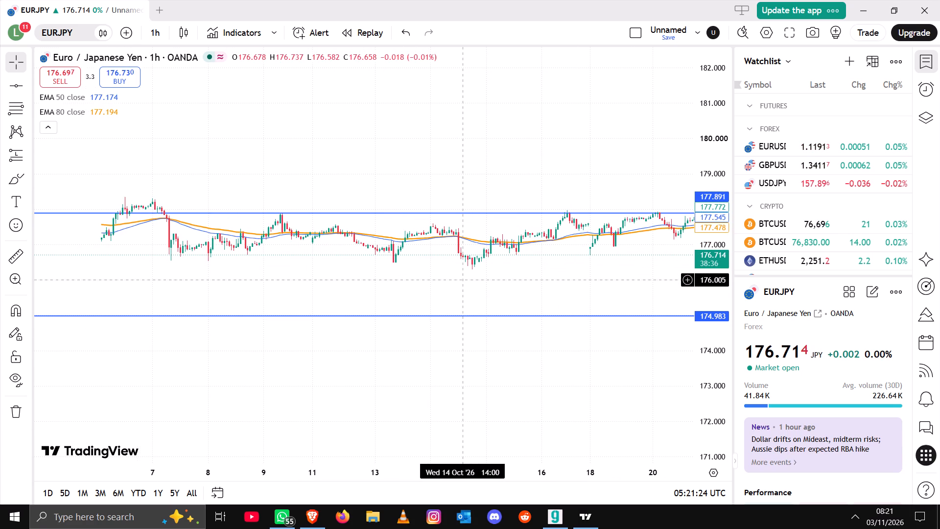
drag(462, 279, 338, 261)
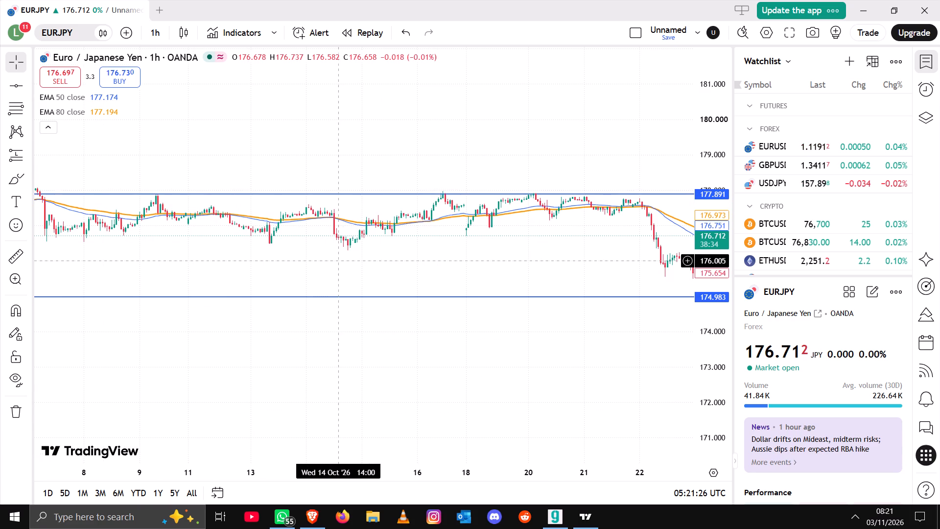
drag(338, 261, 19, 230)
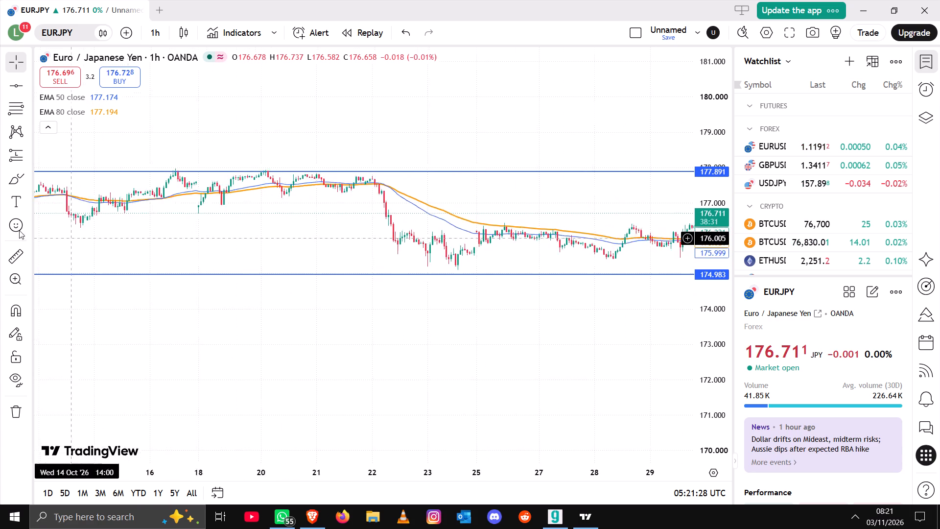
drag(19, 230, 14, 230)
drag(155, 218, 24, 203)
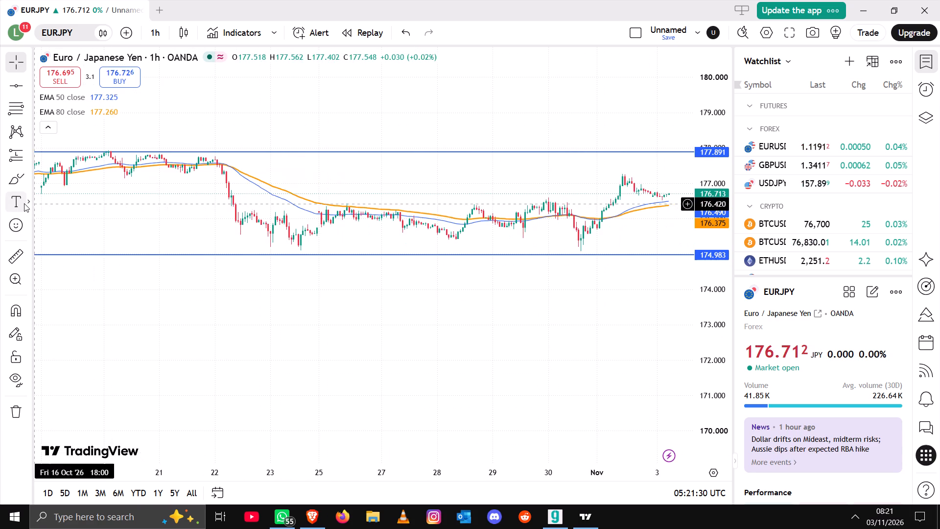
drag(133, 196, 28, 204)
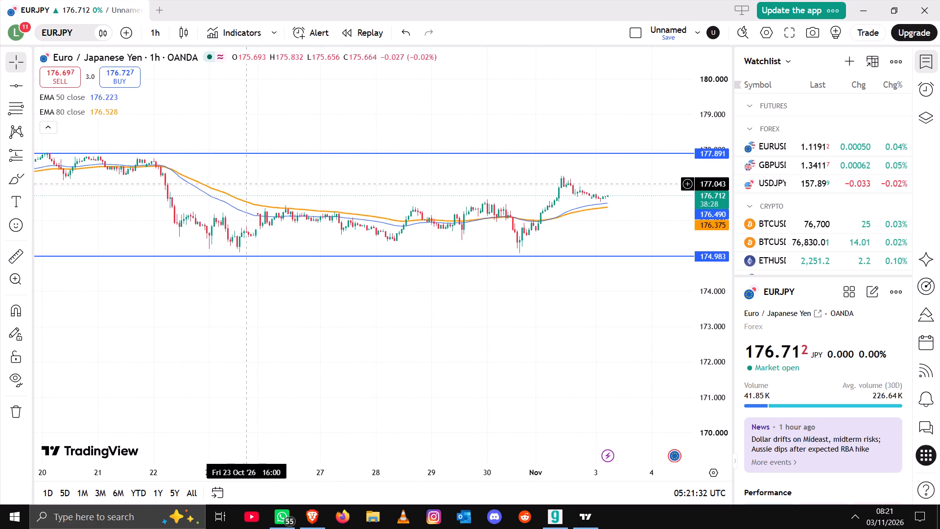
drag(252, 183, 185, 185)
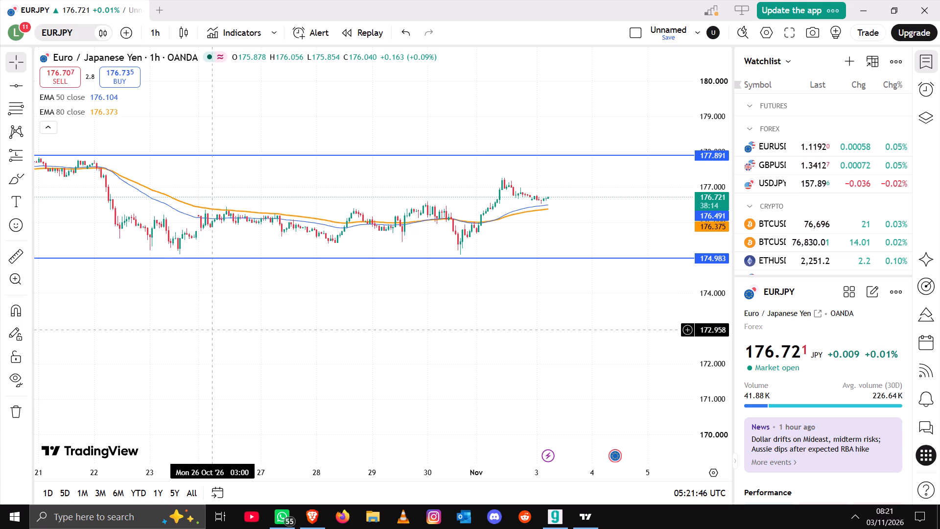
Examine earlier hourly EURJPY history from mid-October back to mid-September 2026 against the 177.891 level and the EMAs.
drag(212, 330, 939, 192)
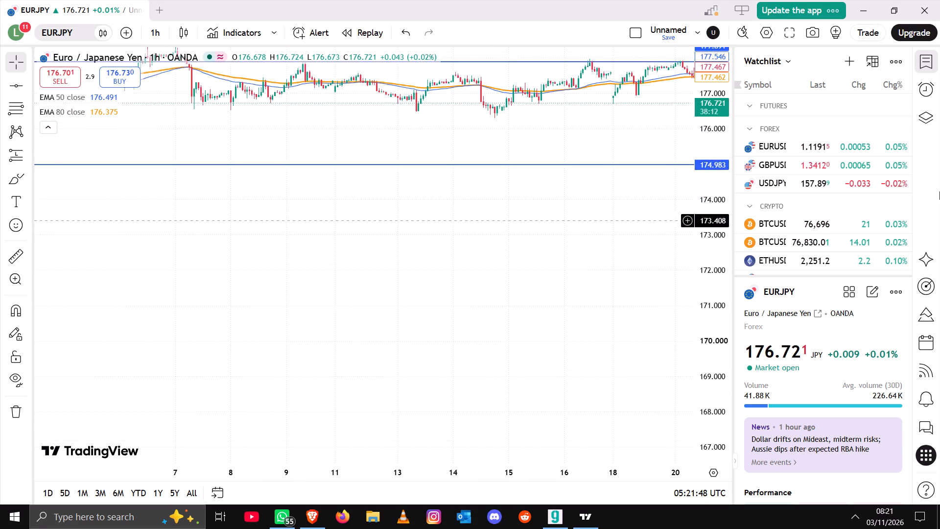
drag(939, 192, 712, 260)
drag(361, 313, 622, 350)
drag(327, 348, 549, 354)
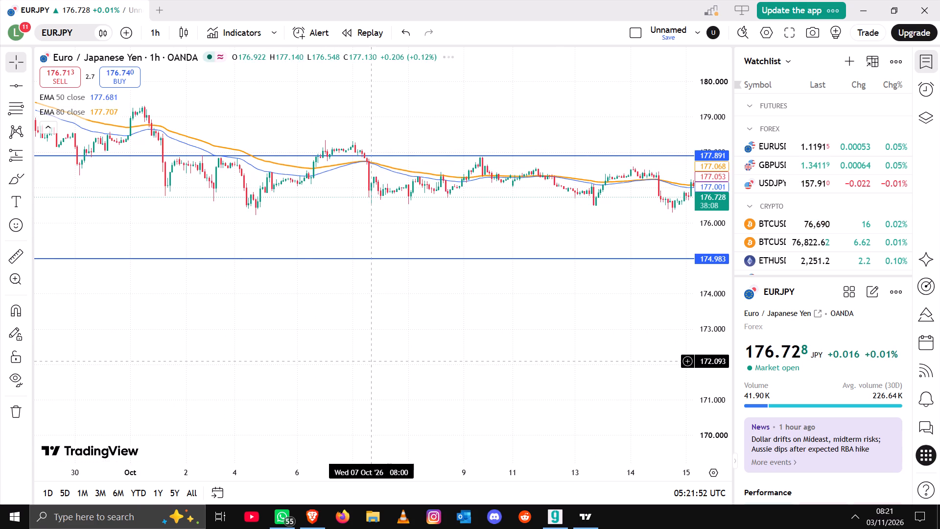
drag(371, 361, 497, 354)
drag(353, 360, 427, 360)
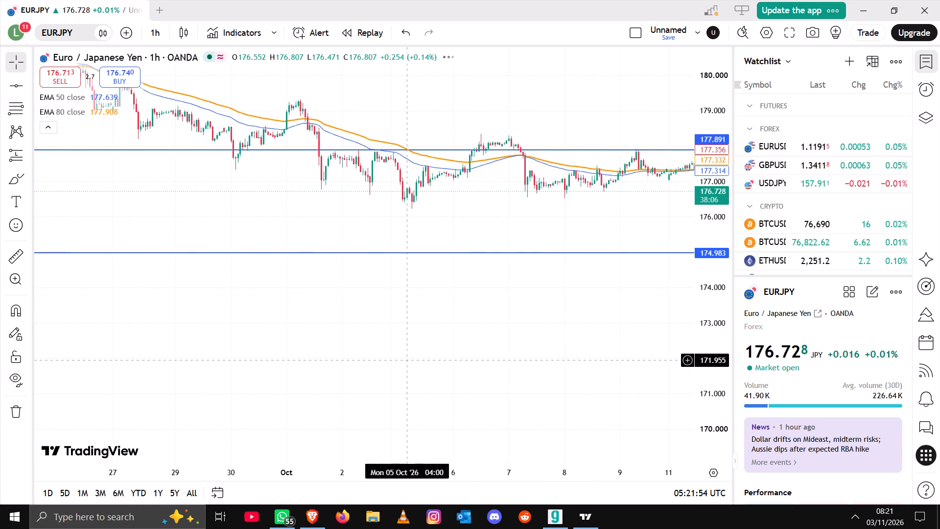
drag(427, 360, 568, 343)
drag(352, 349, 513, 328)
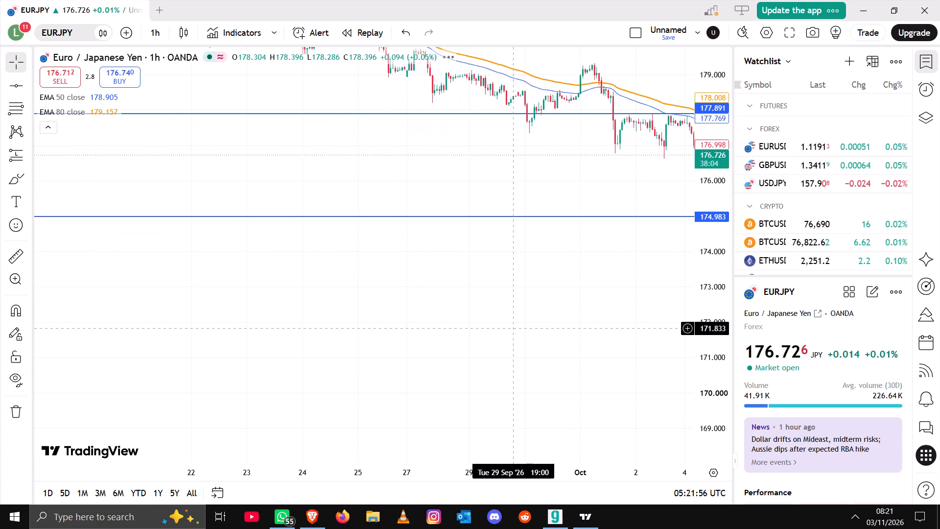
drag(354, 324, 576, 350)
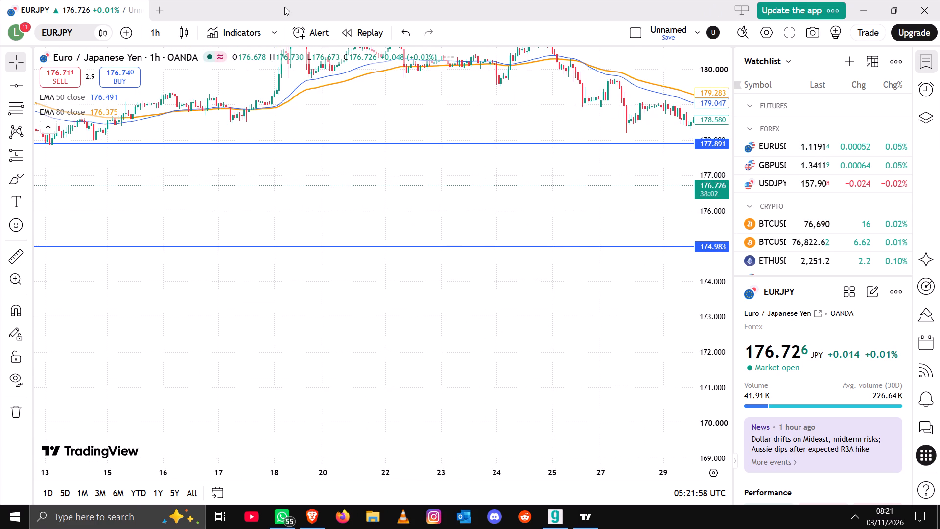
Switch the EURJPY chart to the 4-hour timeframe.
click(156, 42)
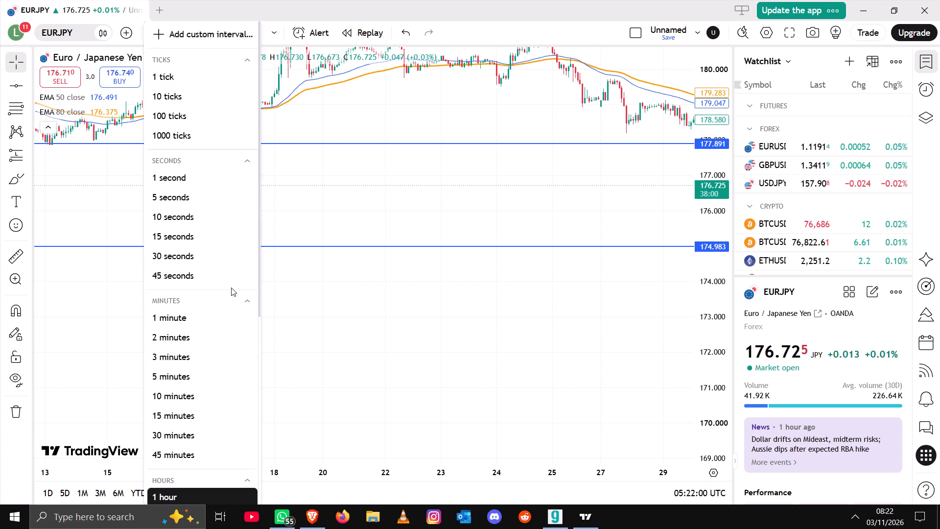
scroll(209, 438, down, 1)
click(209, 434)
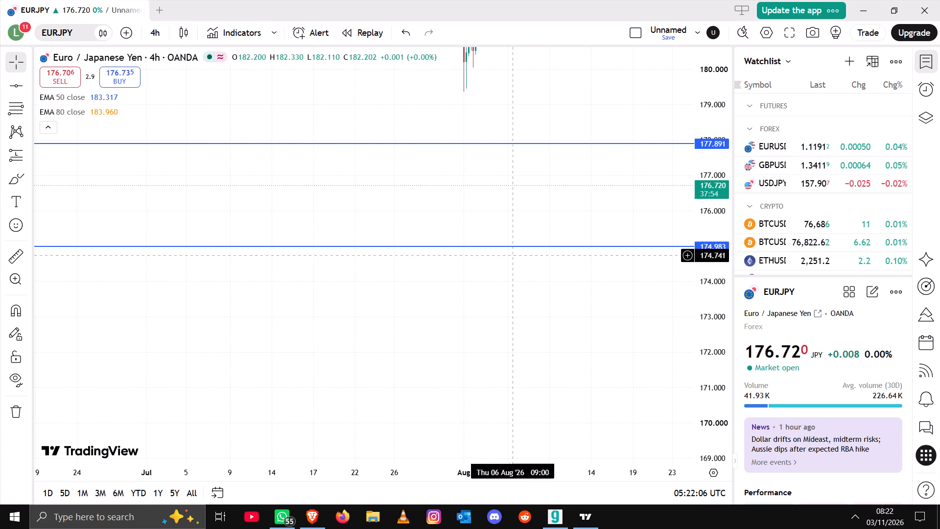
Examine 4-hour EURJPY from April to September 2026 against the 187.929, 177.891 and 174.983 horizontal lines and the EMAs.
drag(709, 134, 765, 363)
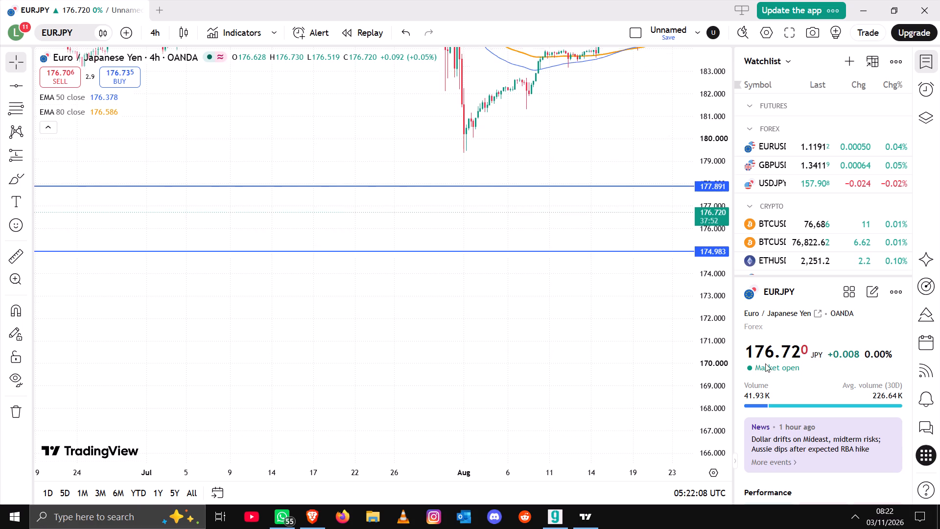
drag(765, 363, 776, 492)
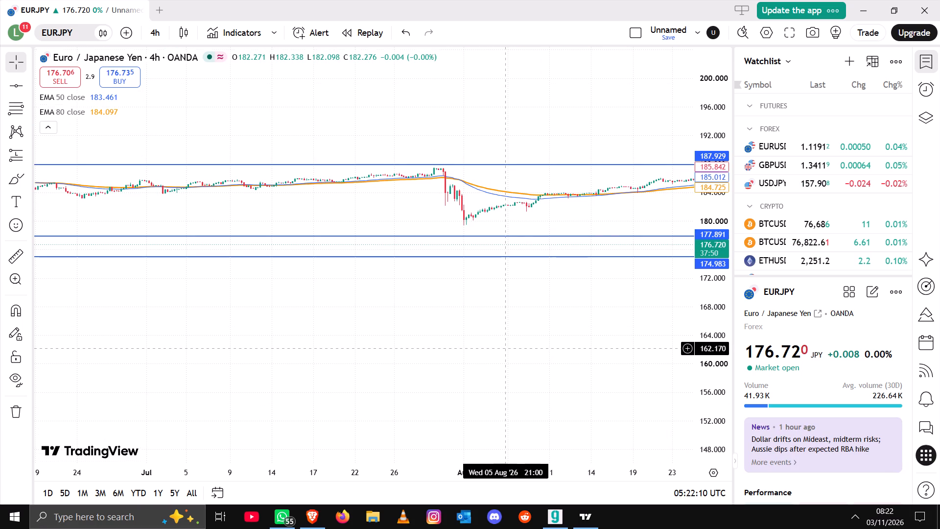
ctrl+scroll(504, 348, up, 2)
ctrl+scroll(504, 348, down, 11)
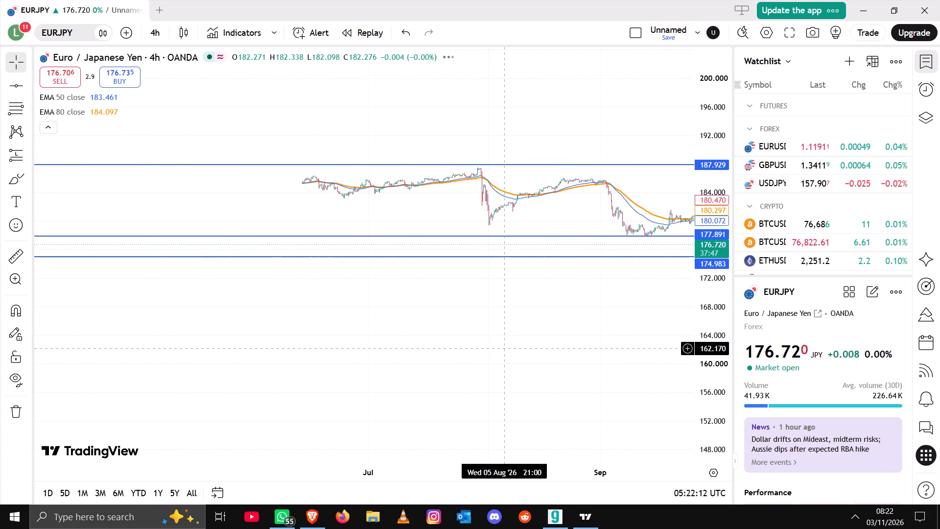
drag(710, 280, 701, 184)
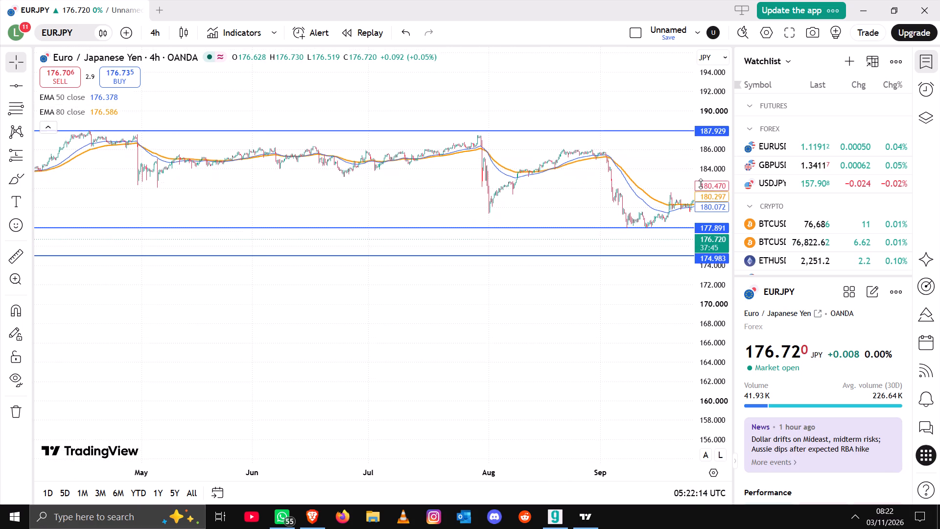
drag(701, 184, 691, 74)
drag(487, 289, 501, 364)
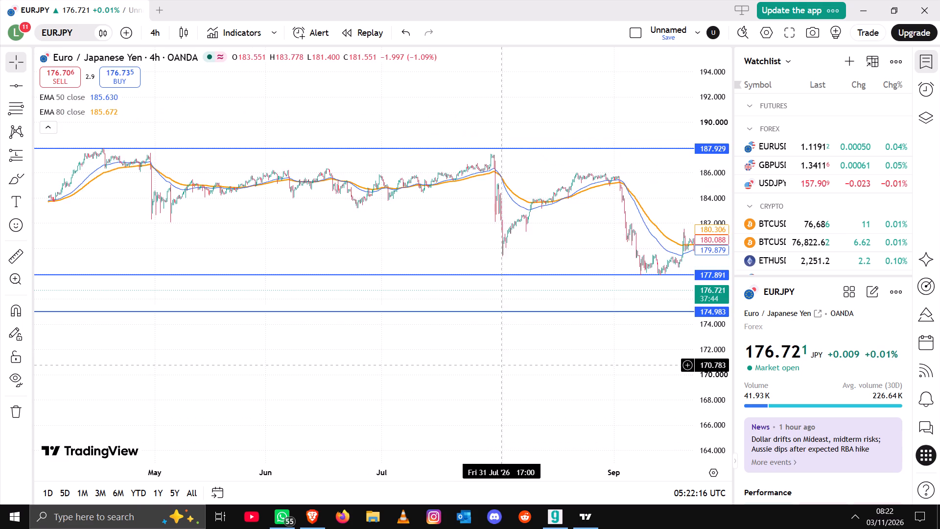
Examine recent 4-hour EURJPY action from August to early November 2026 against the 177.891 and 174.983 lines and the EMAs.
drag(501, 364, 273, 379)
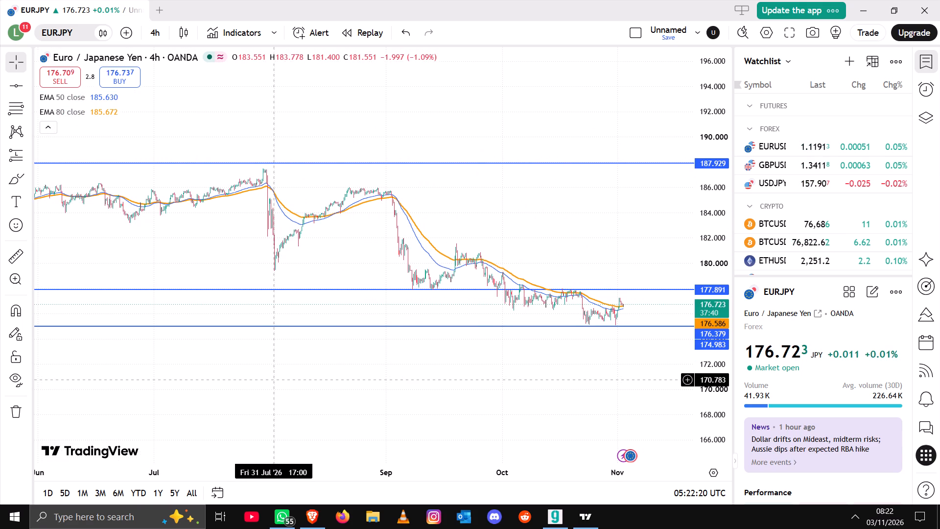
drag(498, 355, 379, 364)
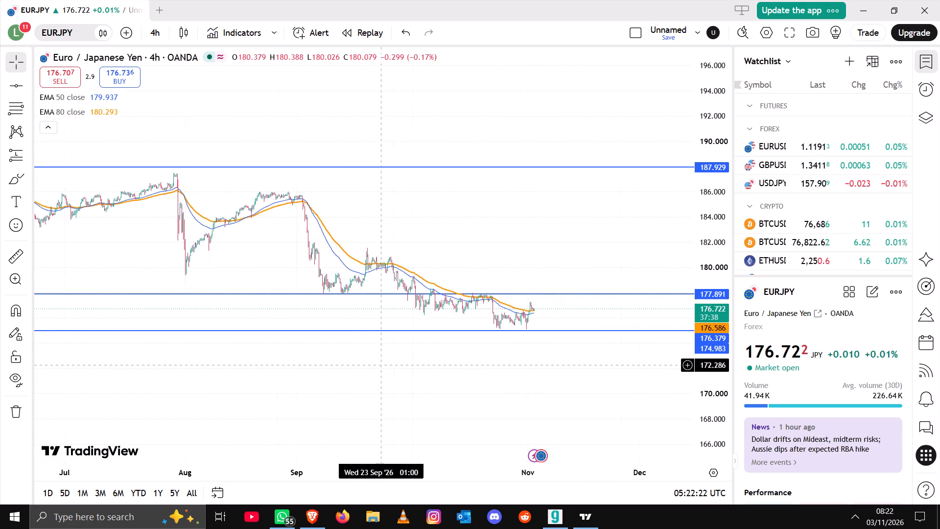
drag(379, 364, 348, 367)
ctrl+scroll(515, 367, up, 2)
drag(585, 359, 617, 343)
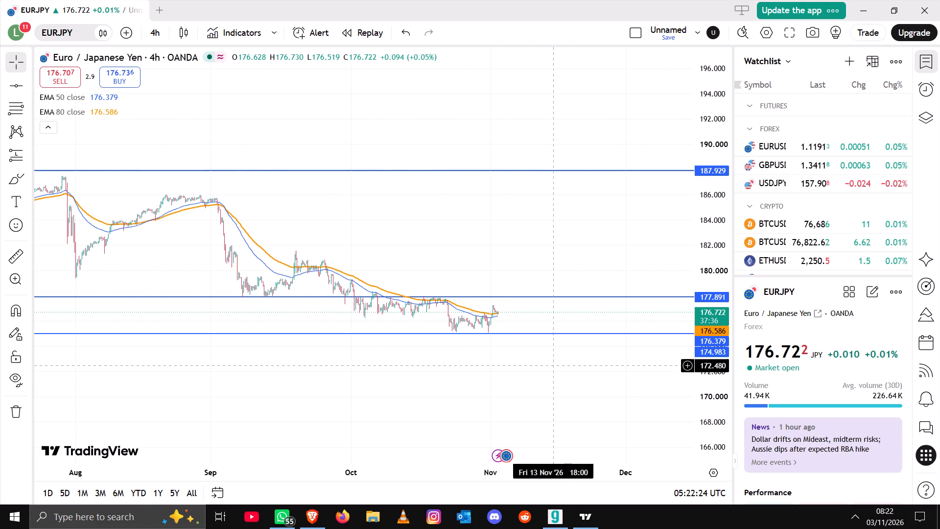
drag(617, 343, 675, 304)
ctrl+scroll(485, 336, up, 6)
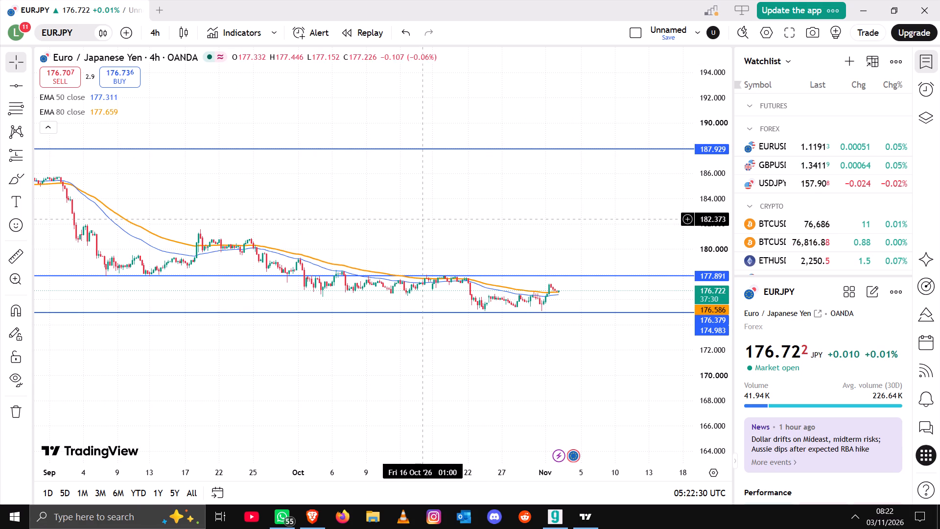
Switch the EURJPY chart to the daily timeframe.
click(149, 29)
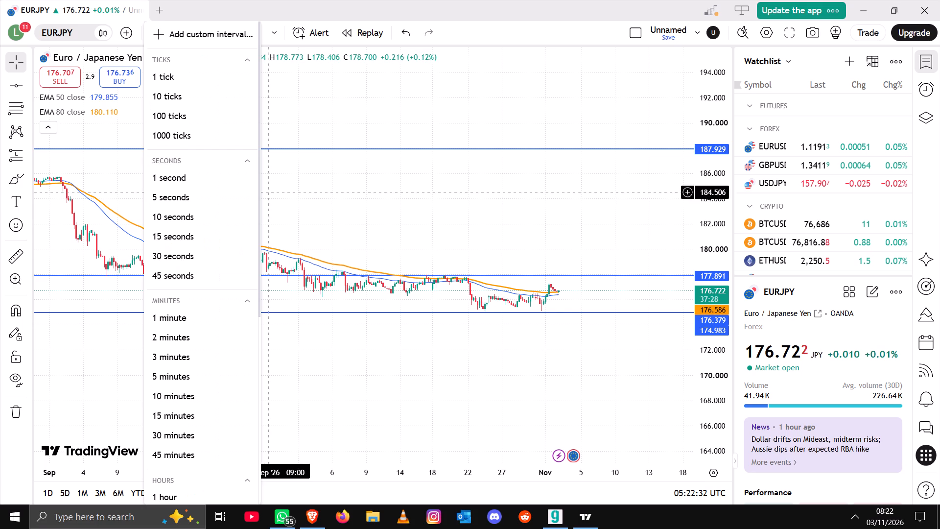
scroll(226, 390, down, 1)
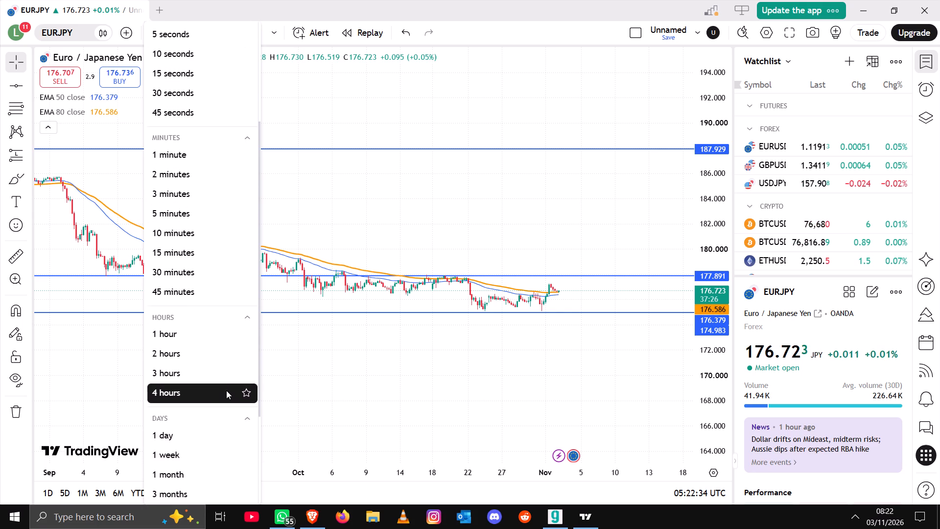
click(190, 433)
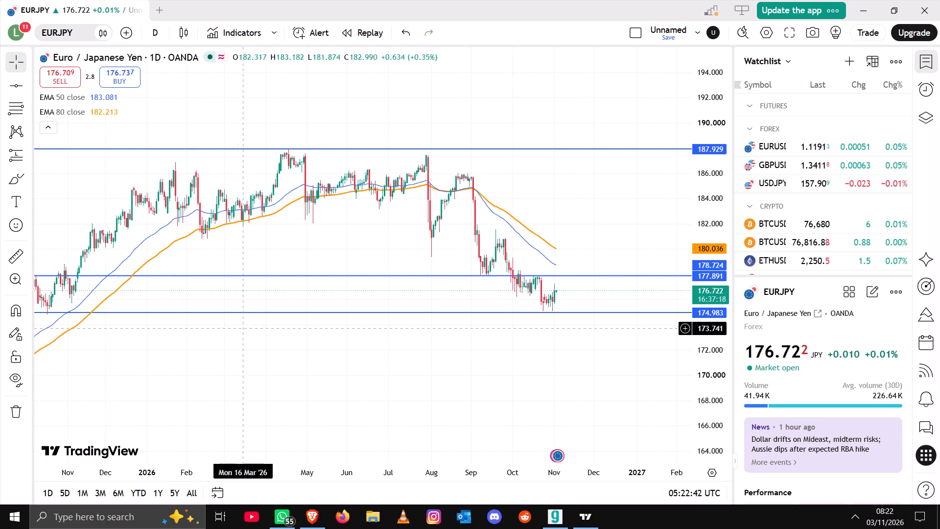
Raise the 174.983 horizontal line to about 175.099, along the late October 2026 lows on the daily chart.
drag(221, 351, 285, 349)
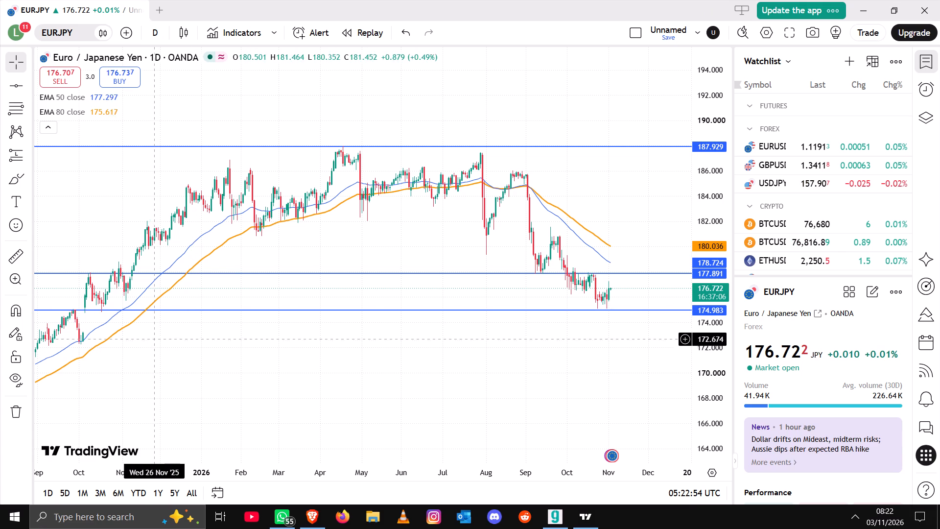
click(165, 309)
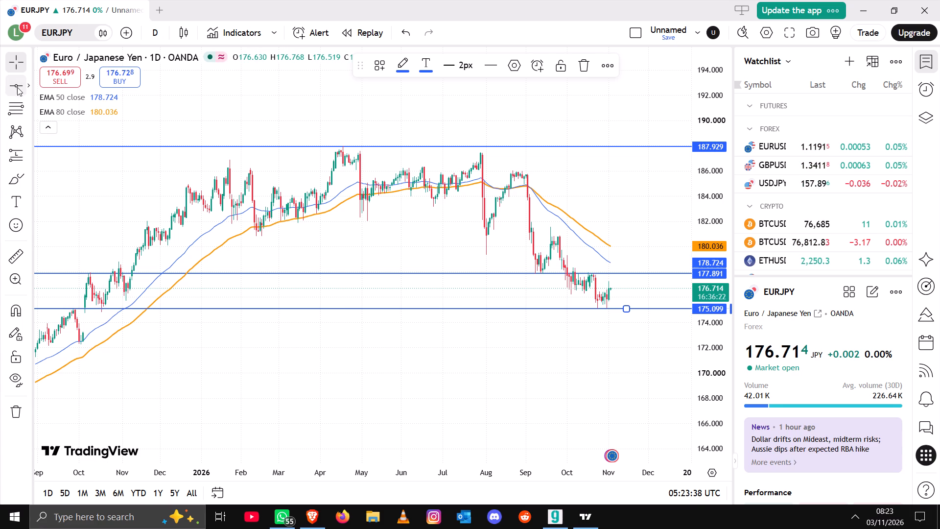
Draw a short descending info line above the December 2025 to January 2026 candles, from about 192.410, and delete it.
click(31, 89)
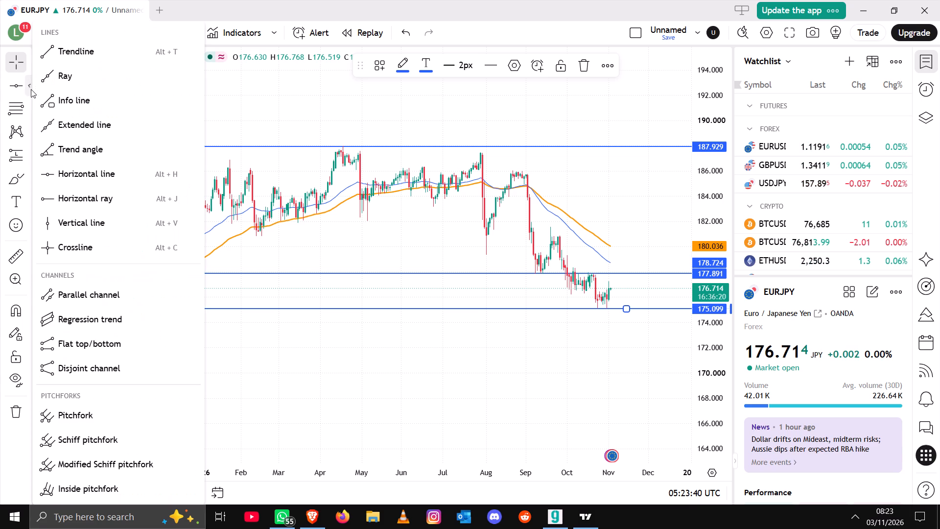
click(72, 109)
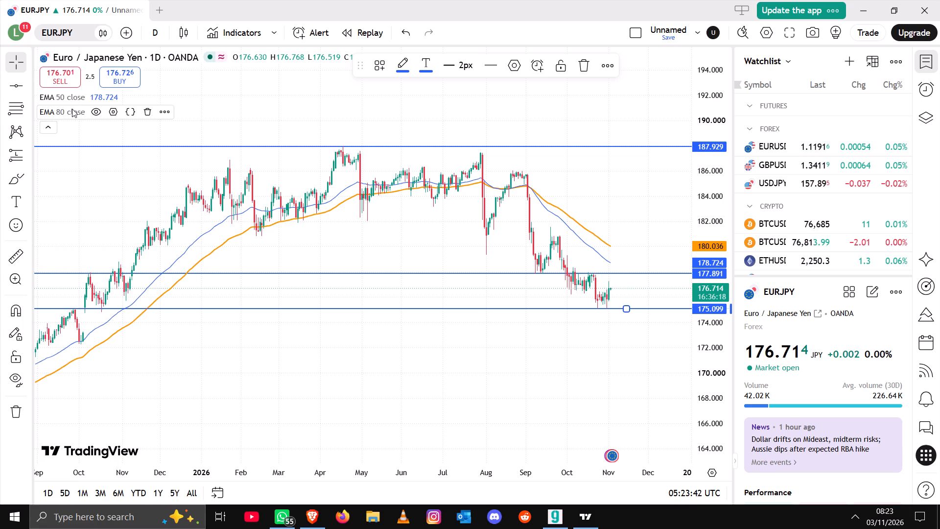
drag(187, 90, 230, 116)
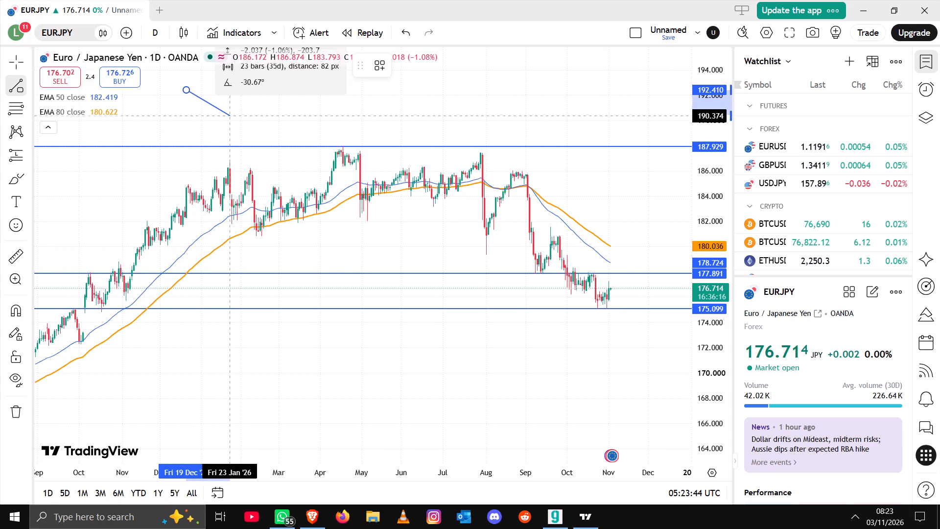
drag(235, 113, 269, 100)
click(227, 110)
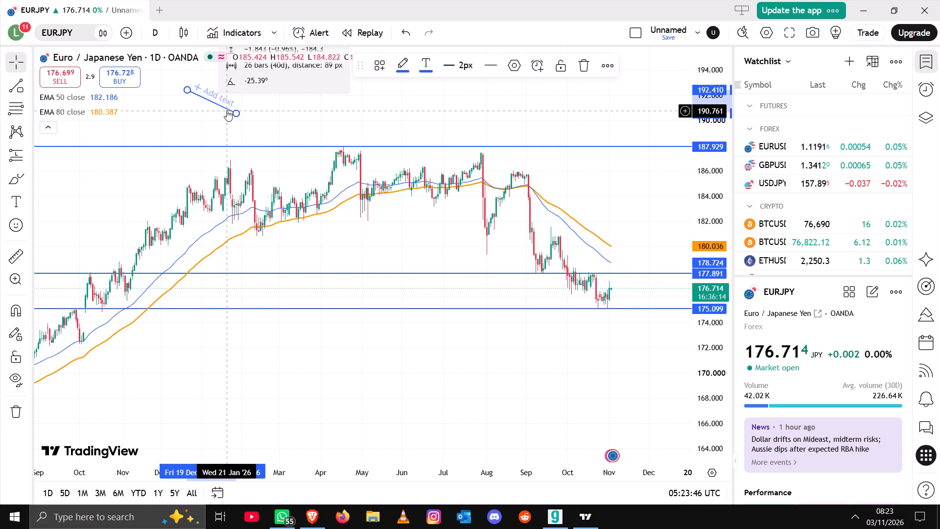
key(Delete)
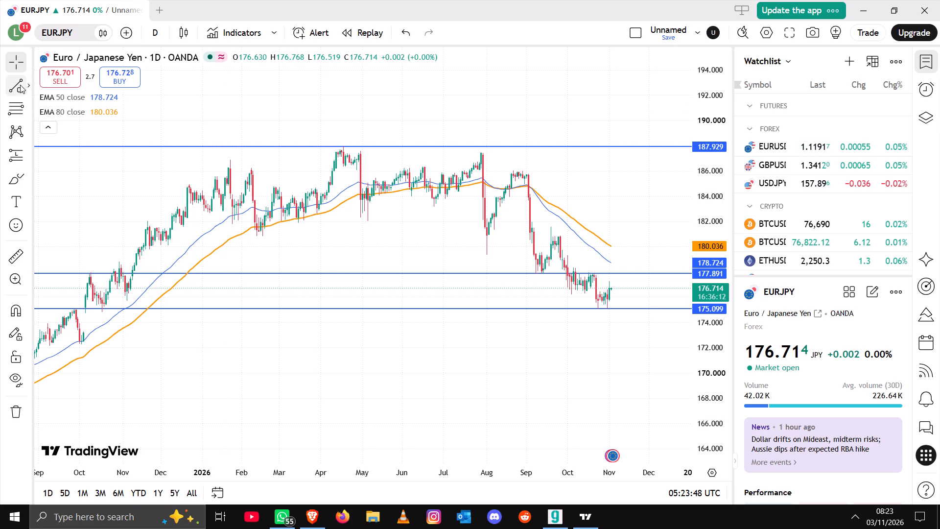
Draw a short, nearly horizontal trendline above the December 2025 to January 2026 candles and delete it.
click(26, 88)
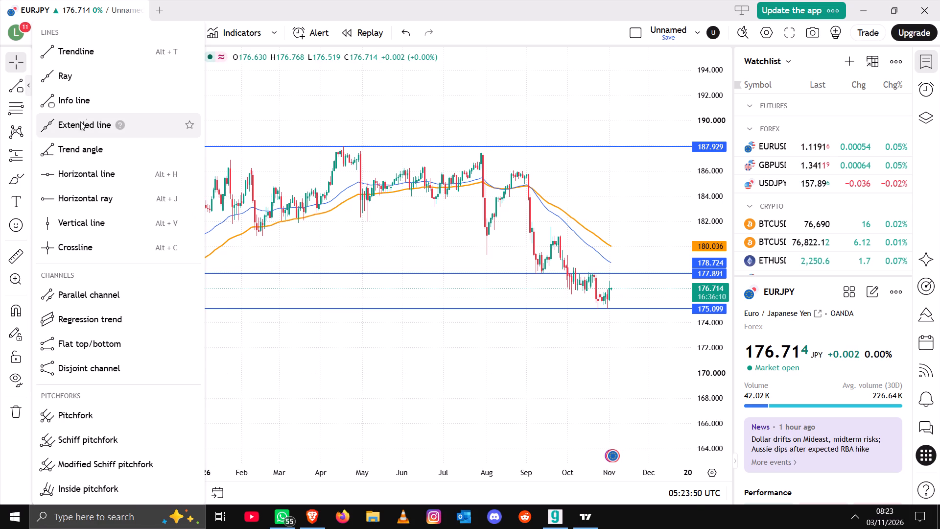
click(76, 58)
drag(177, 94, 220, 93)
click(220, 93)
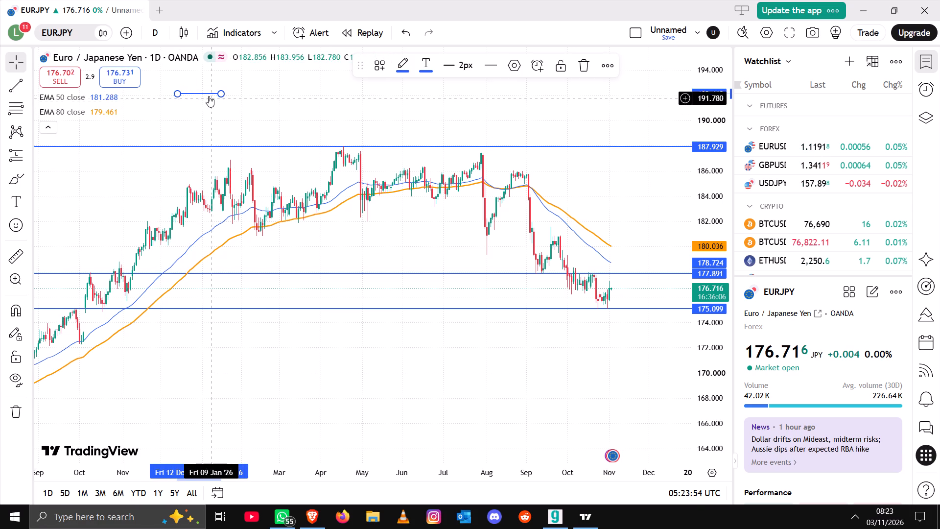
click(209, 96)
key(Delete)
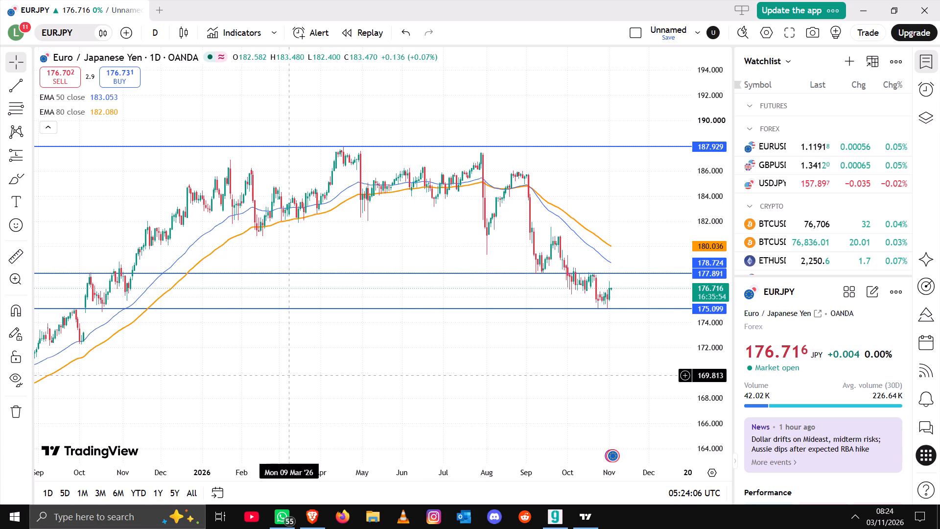
Examine daily EURJPY history back to February 2025 and forward to November 2026 against the 177.891 and 175.099 lines and the EMAs.
drag(280, 376, 404, 357)
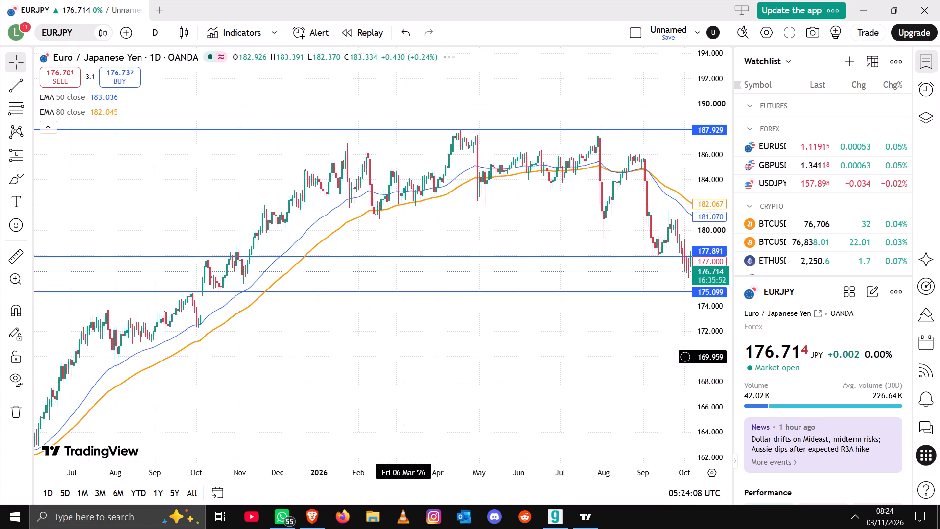
drag(344, 378, 453, 298)
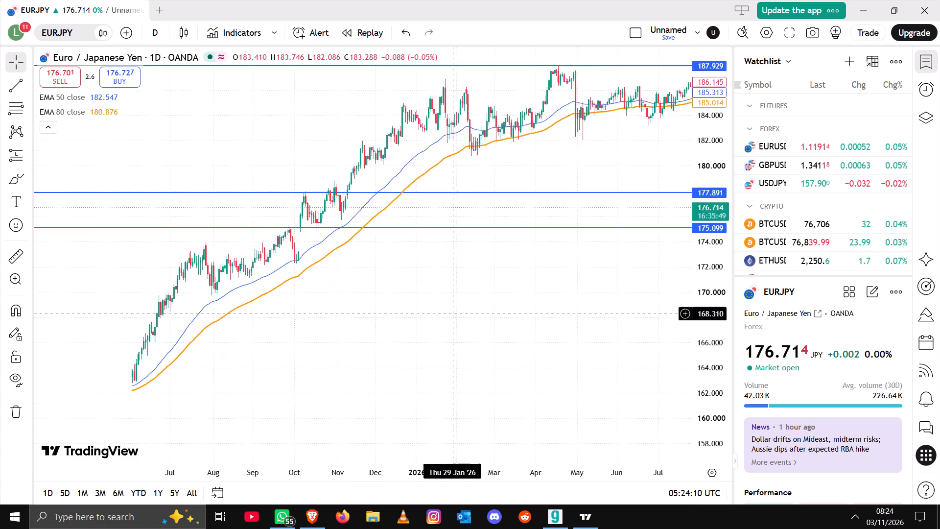
drag(453, 298, 453, 256)
drag(349, 325, 445, 297)
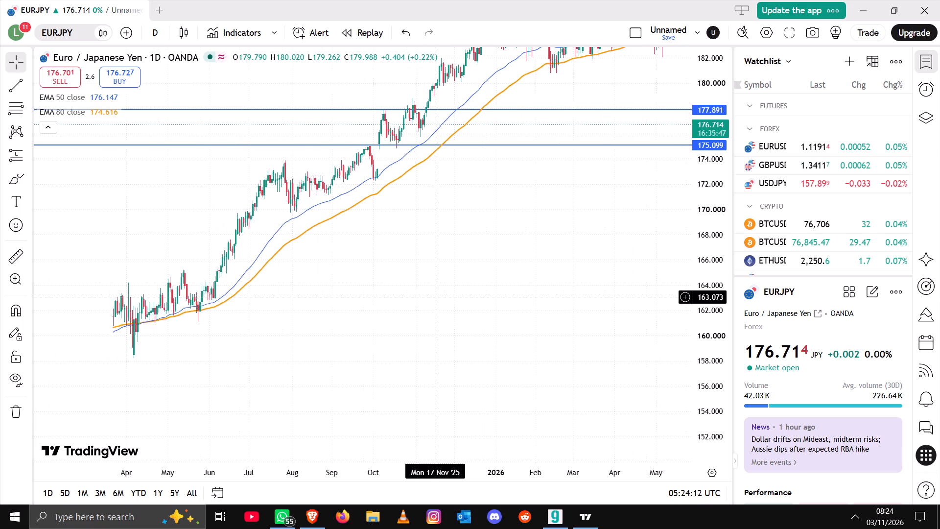
drag(445, 297, 465, 297)
drag(464, 297, 422, 307)
drag(418, 309, 414, 311)
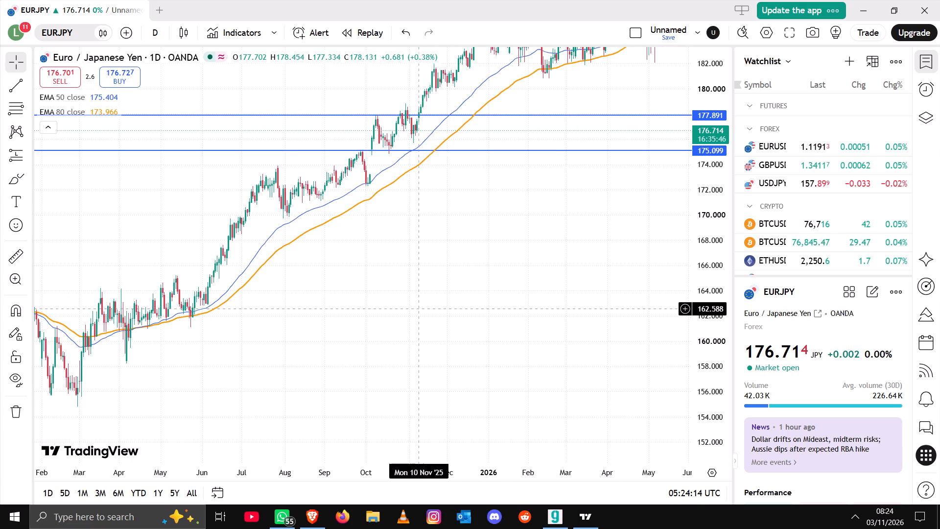
drag(414, 311, 318, 332)
drag(369, 298, 161, 355)
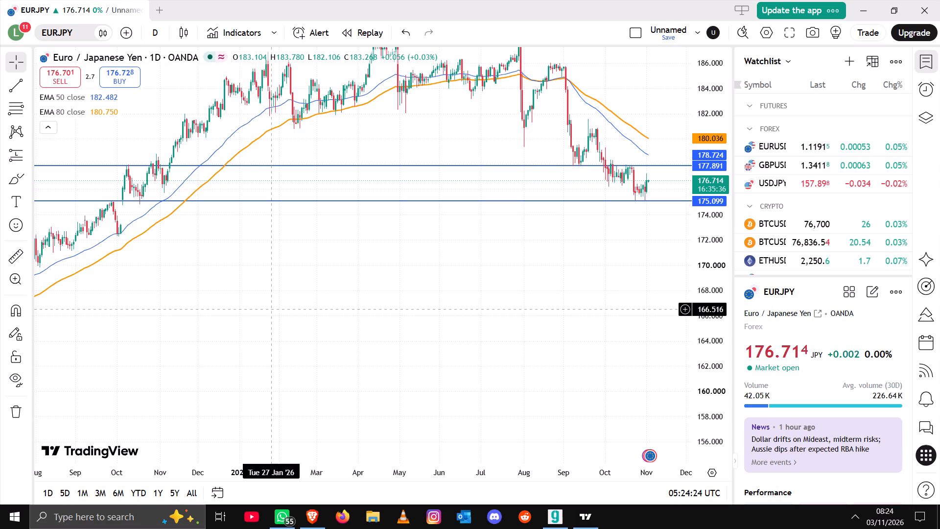
drag(271, 309, 183, 310)
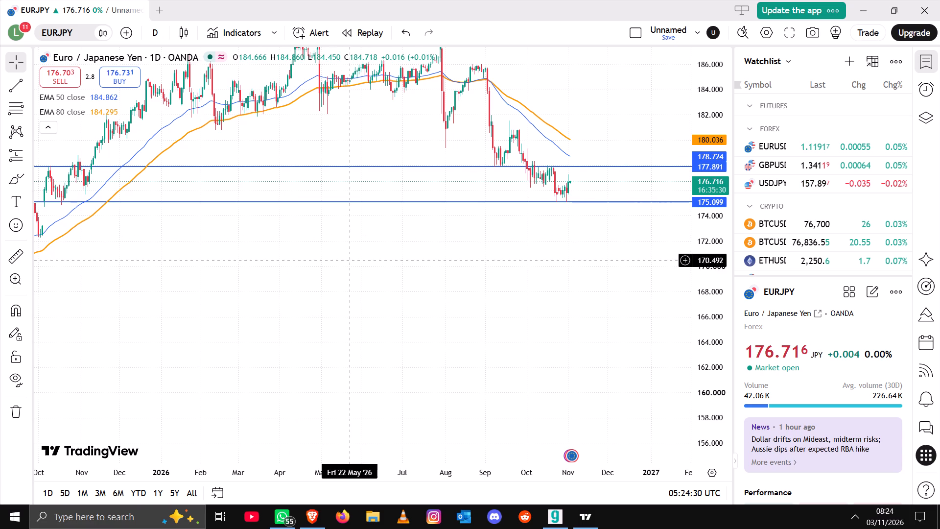
Switch the EURJPY chart back to the 4-hour timeframe, with September to early November 2026 in view.
click(158, 39)
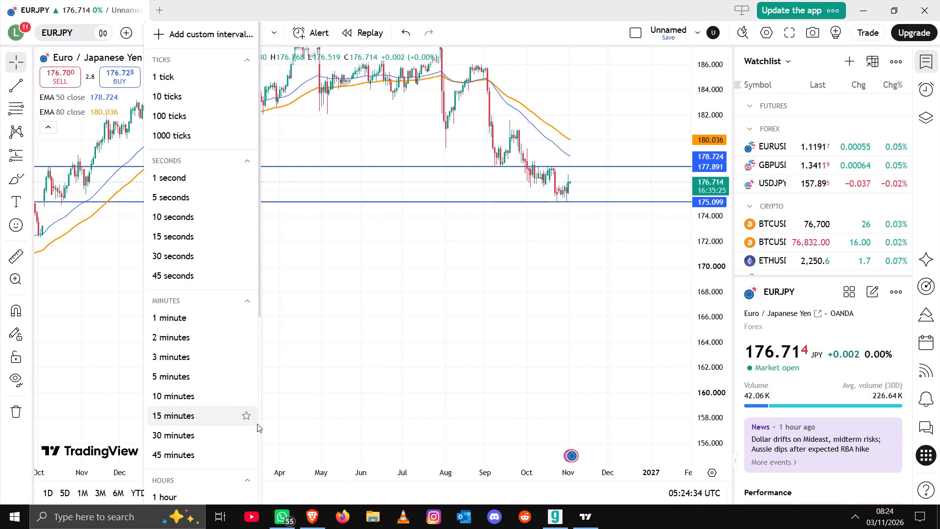
scroll(179, 481, down, 1)
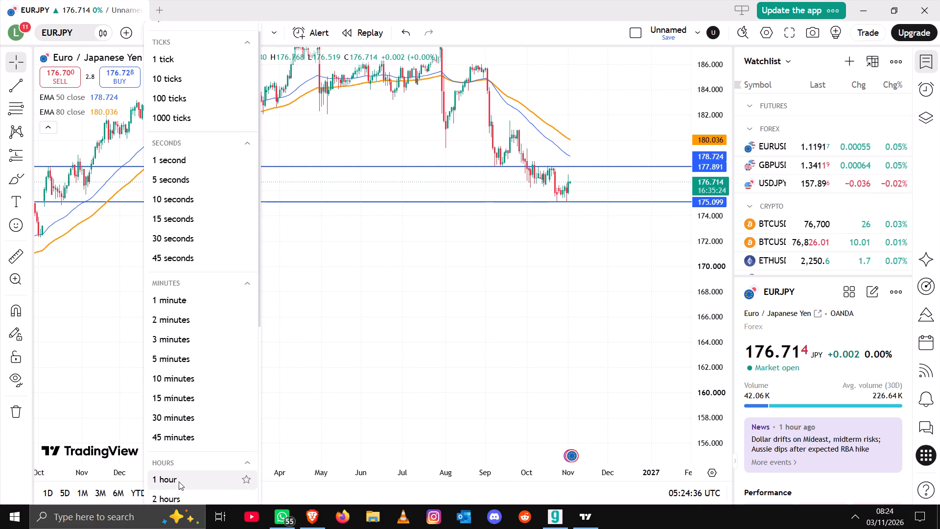
scroll(179, 481, down, 2)
click(175, 427)
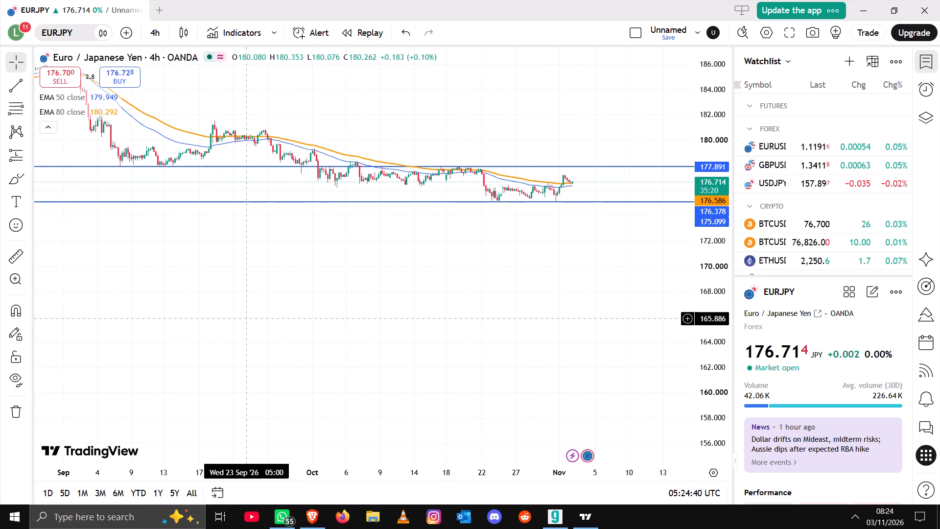
drag(270, 303, 287, 338)
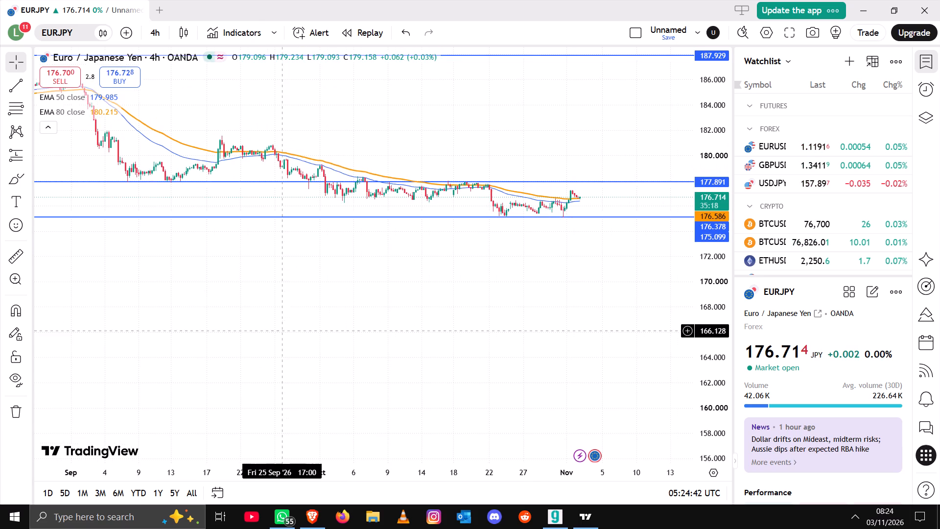
drag(287, 338, 291, 344)
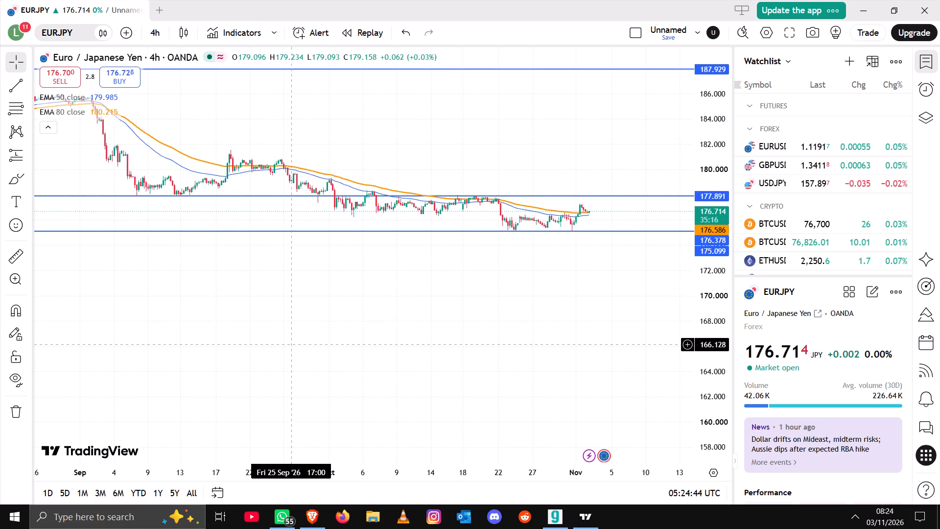
Examine the 4-hour EURJPY candles from September to early November 2026 against the 177.891 and 175.099 lines and the EMAs.
drag(291, 344, 307, 365)
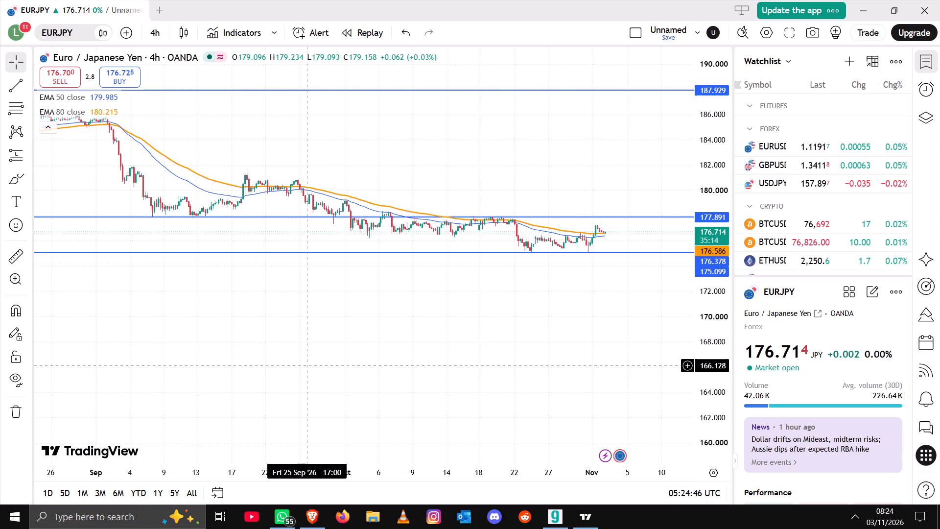
drag(307, 365, 304, 356)
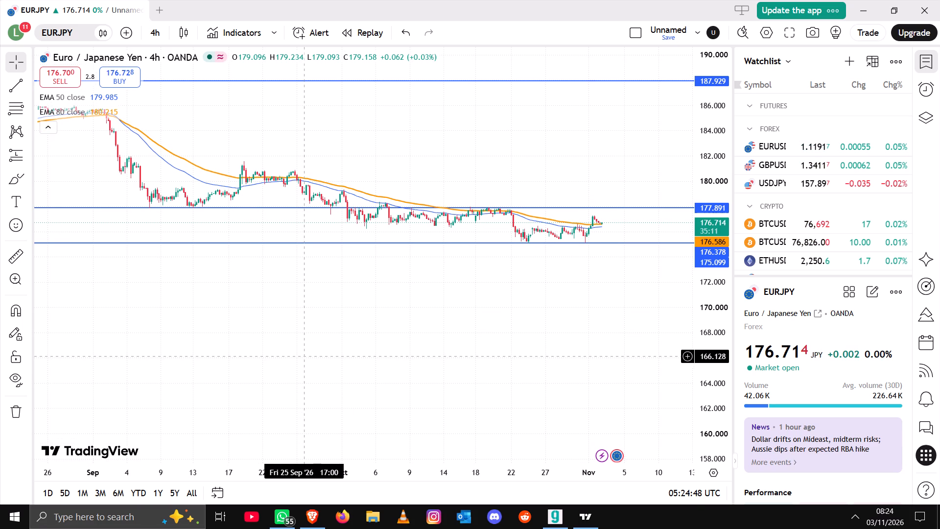
drag(304, 356, 304, 355)
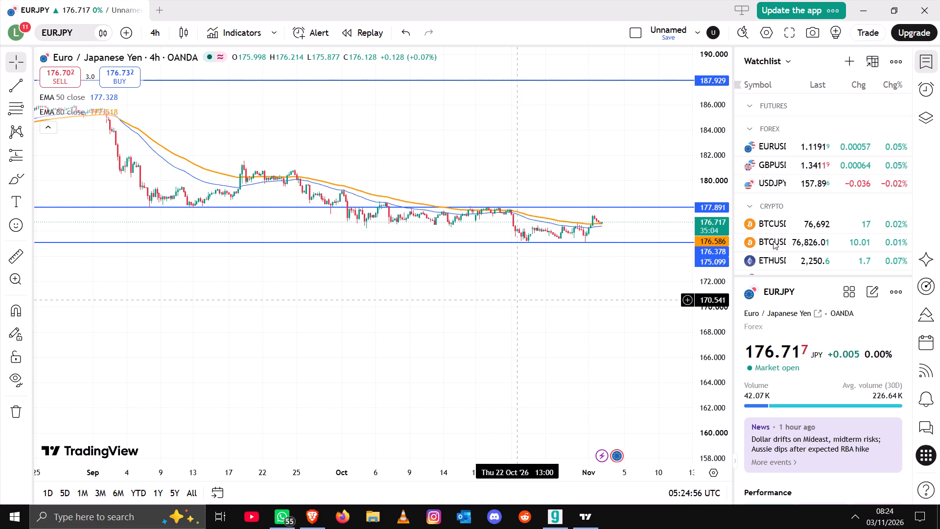
drag(698, 241, 682, 54)
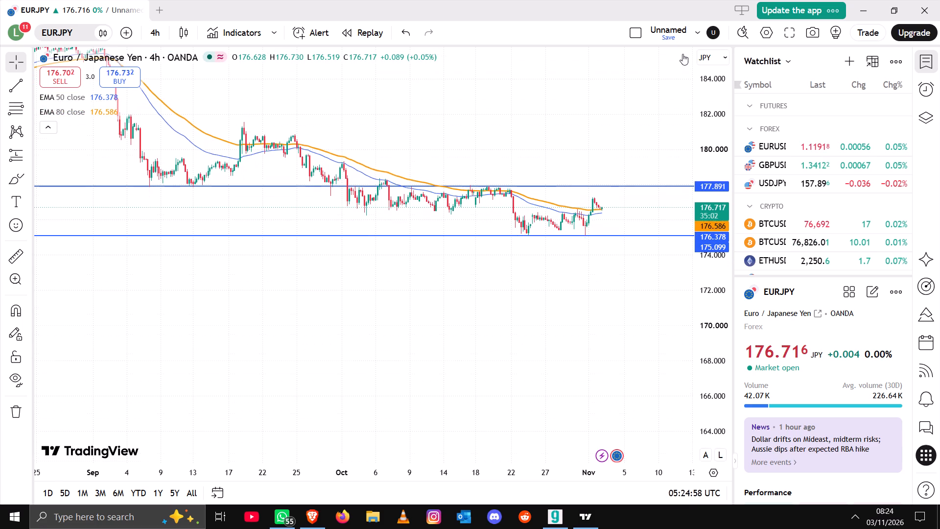
drag(682, 54, 682, 53)
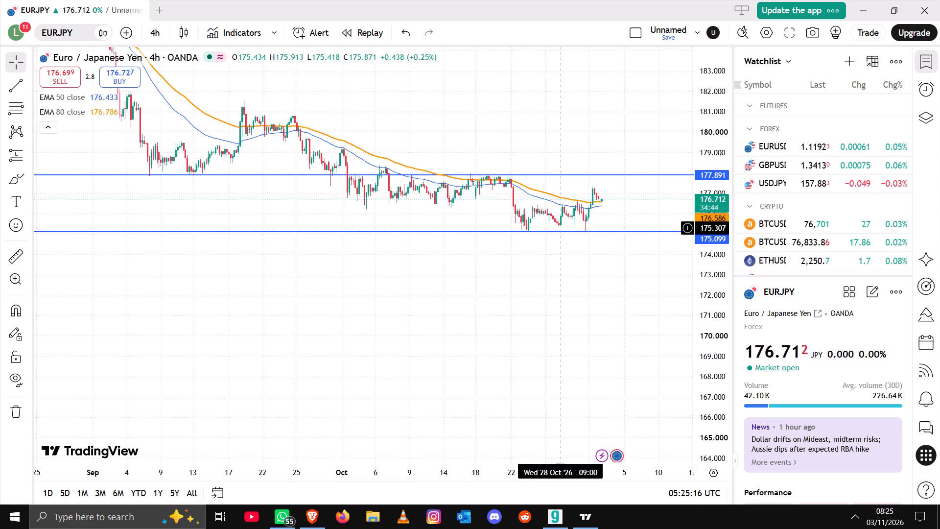
click(156, 38)
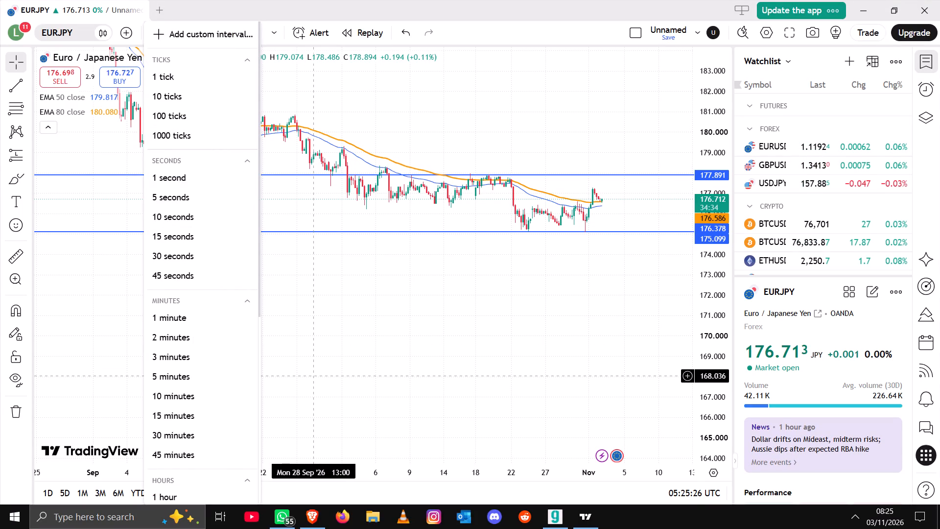
Label the horizontal line at 175.099 with the text "There is a demand level on D here and on 4h".
click(404, 231)
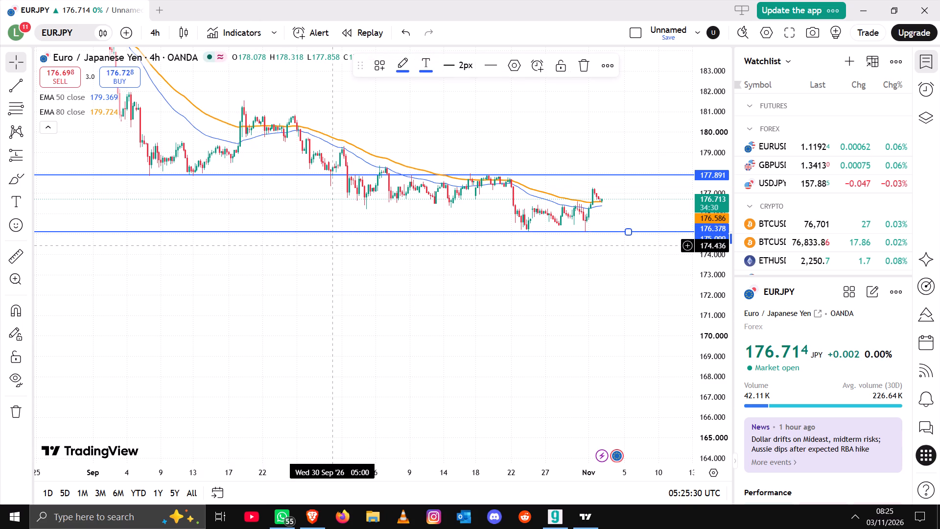
click(361, 232)
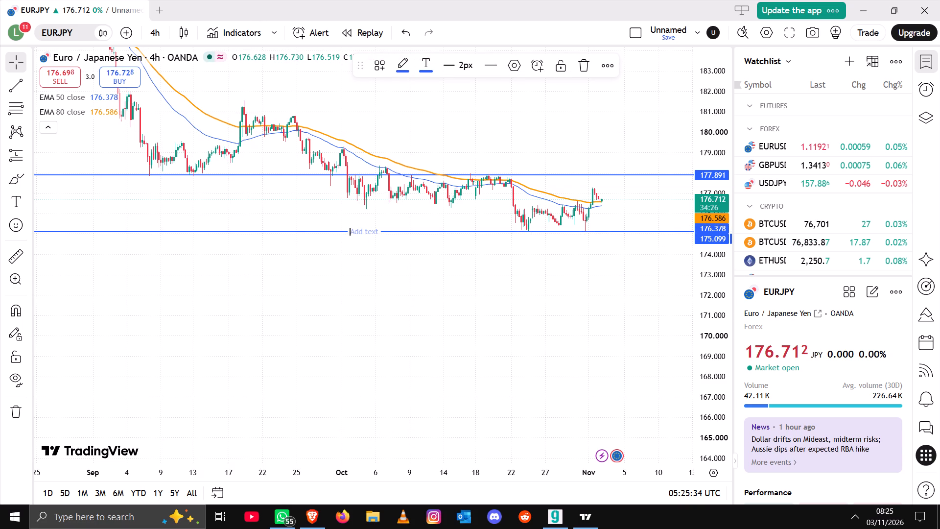
click(510, 232)
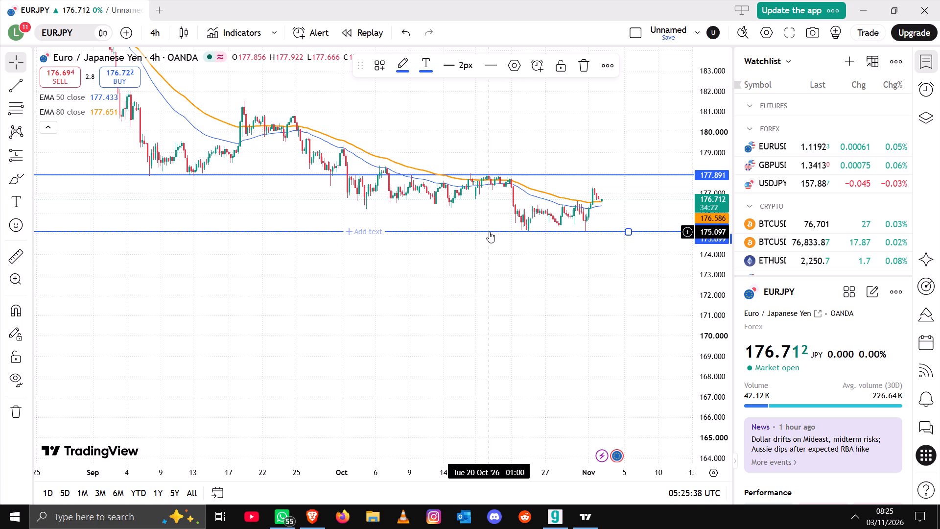
click(375, 230)
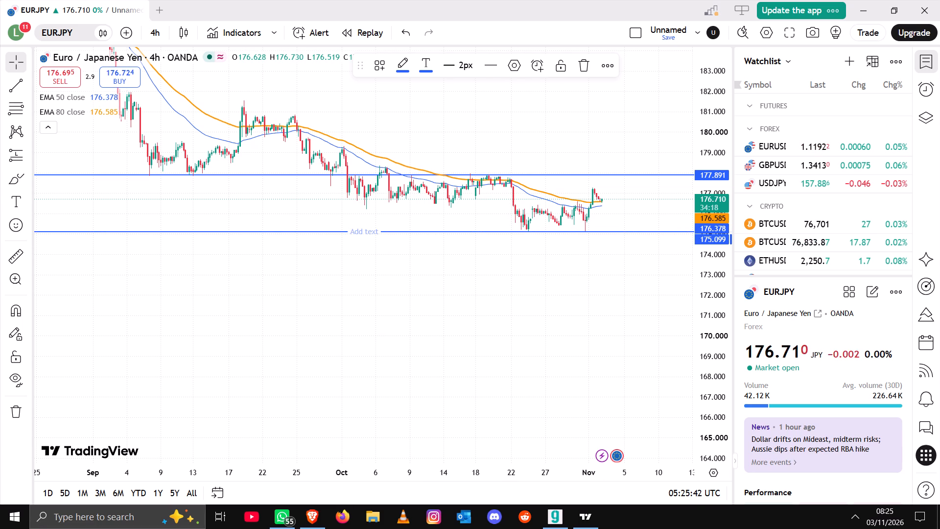
key(shift+t)
text(here is a)
key(space)
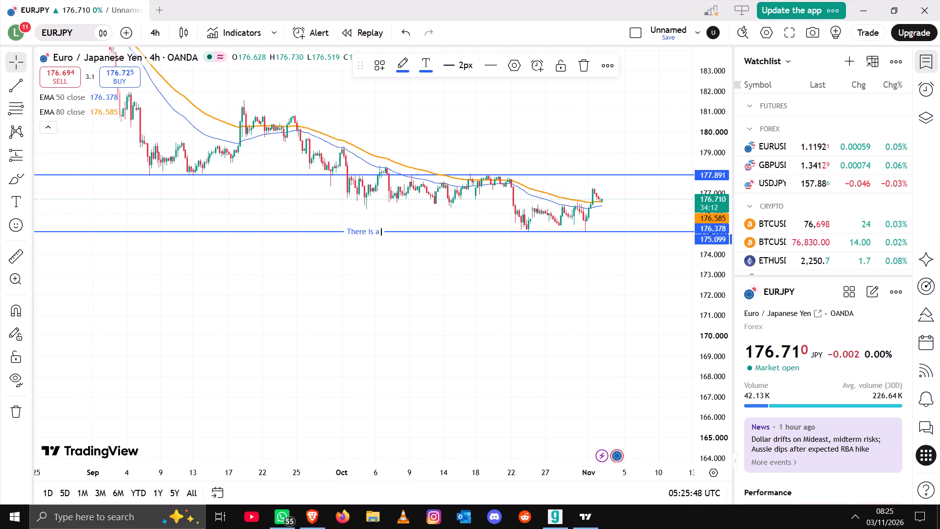
text(demand)
key(space)
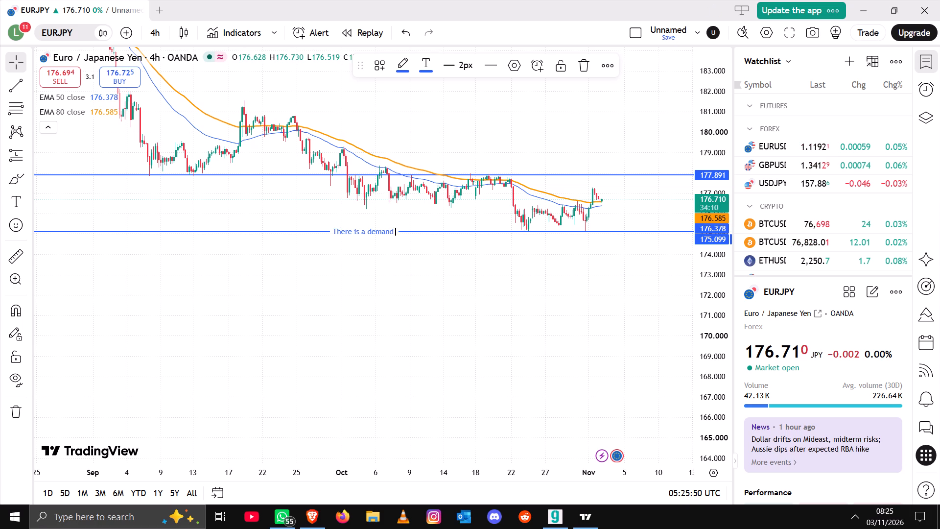
text(le)
text(vel on)
key(space)
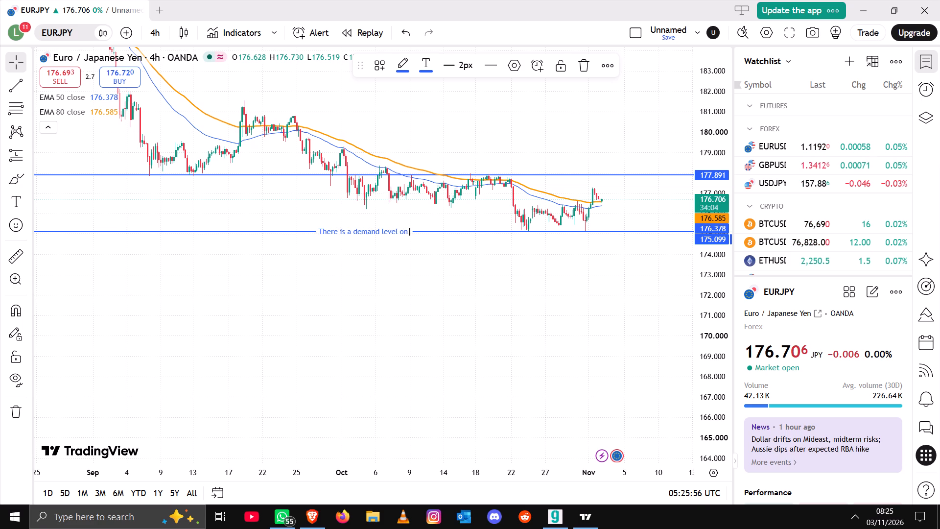
key(shift+d)
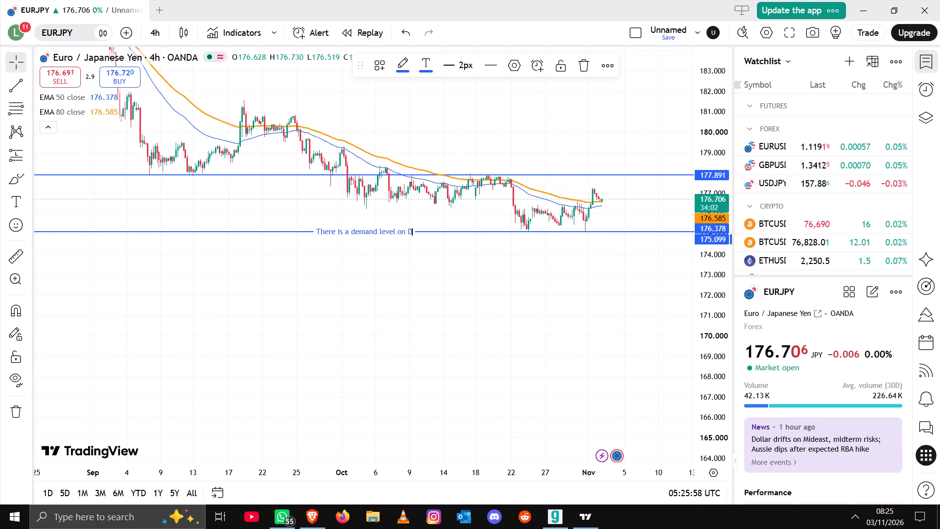
key(space)
text(here)
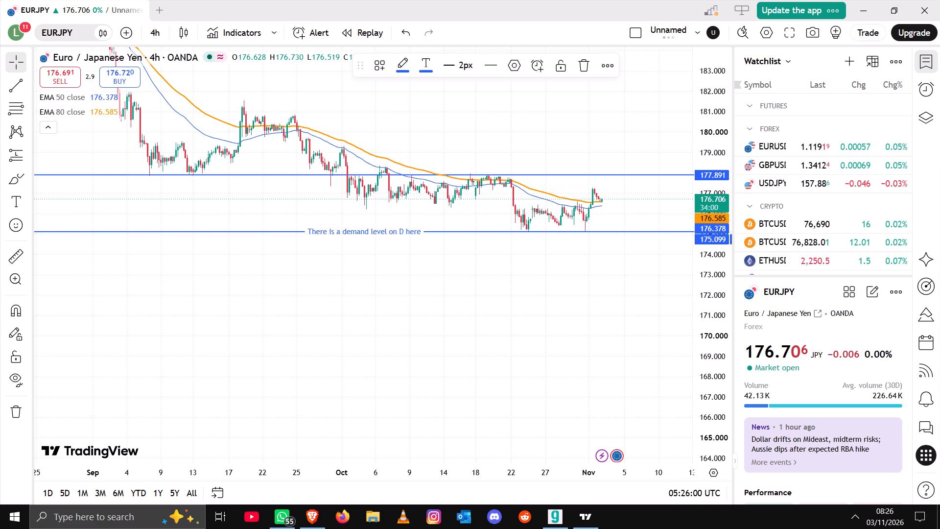
key(space)
text(and)
key(space)
text(on 4h)
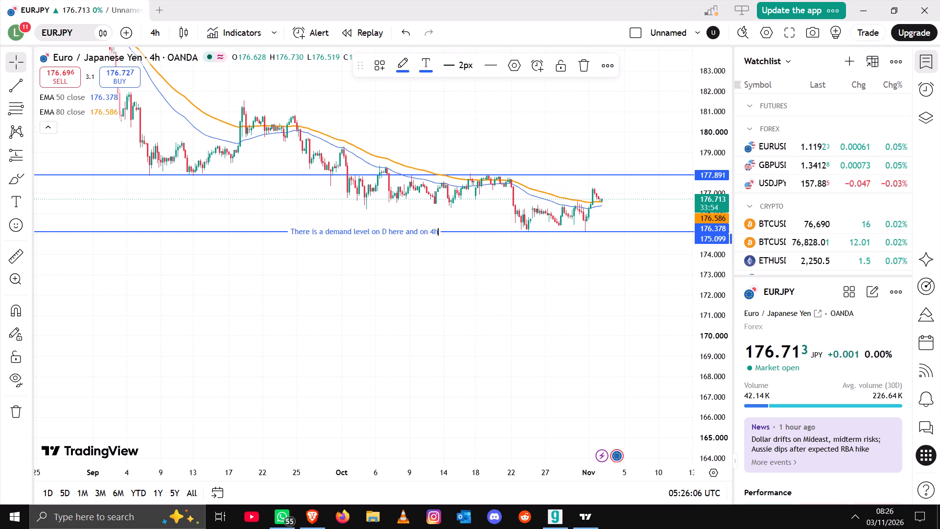
click(383, 293)
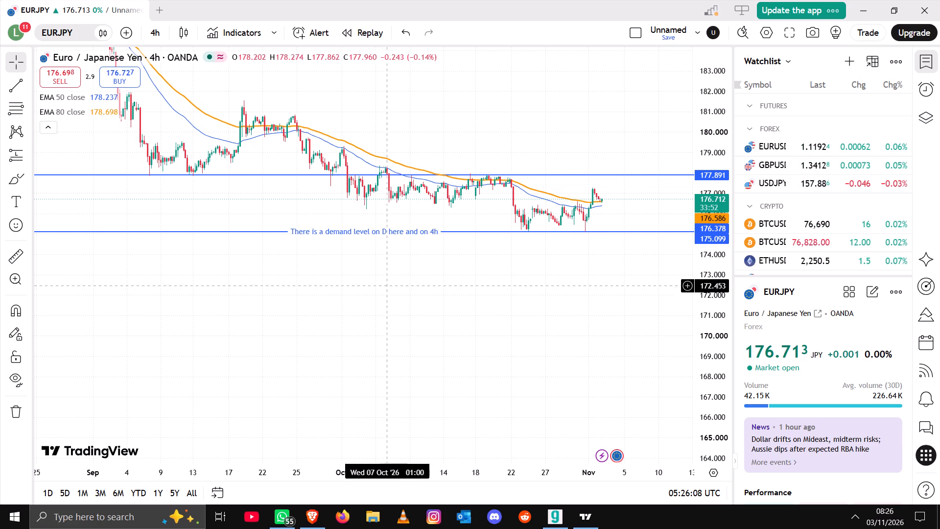
Extend the 175.099 line's label with "(Looking for a breack of structure" after "4h".
click(436, 229)
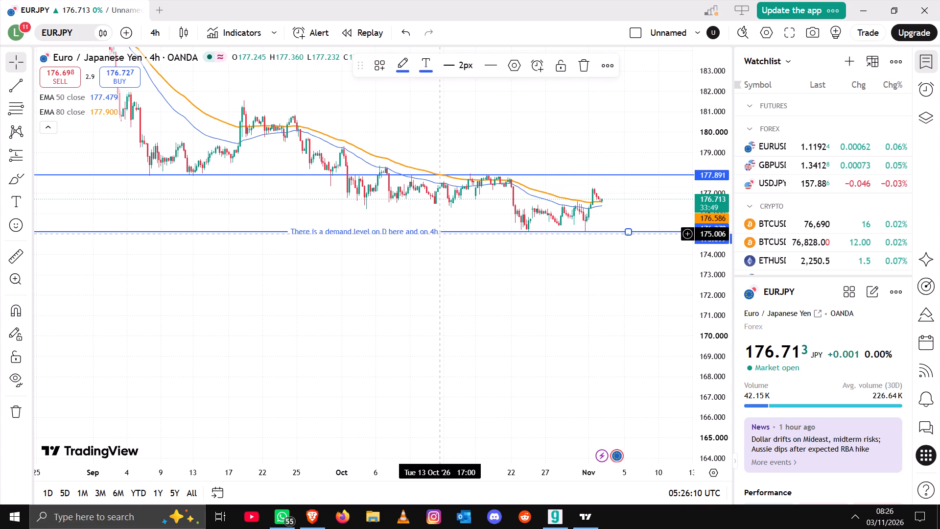
click(422, 233)
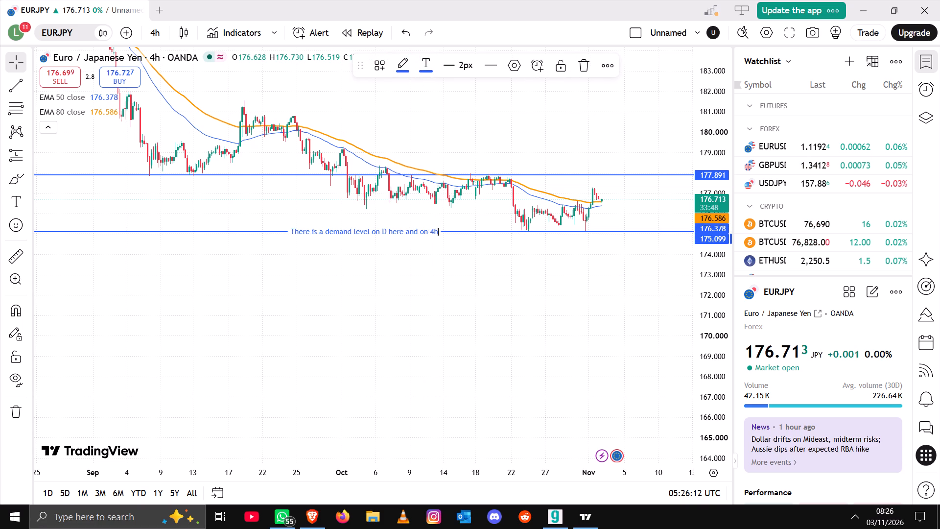
key(space)
key(shift+parenleft)
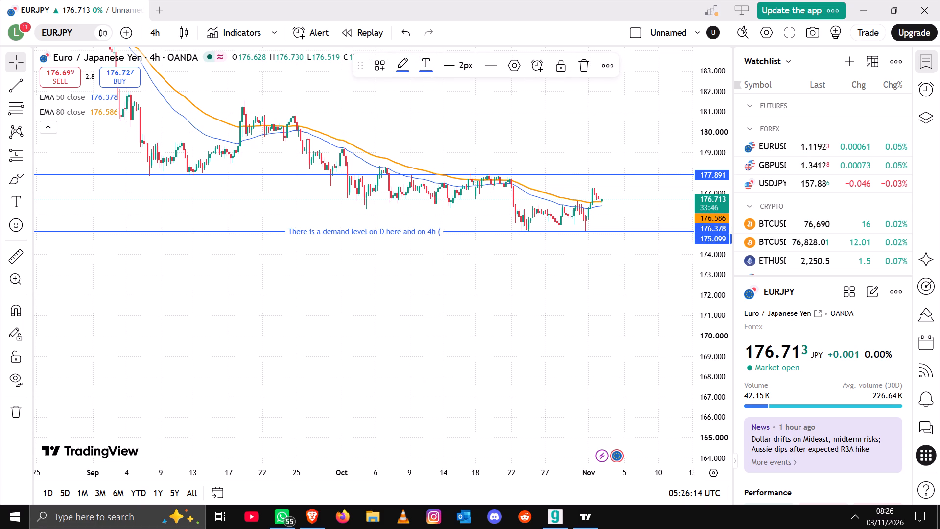
text(Looking for)
key(space)
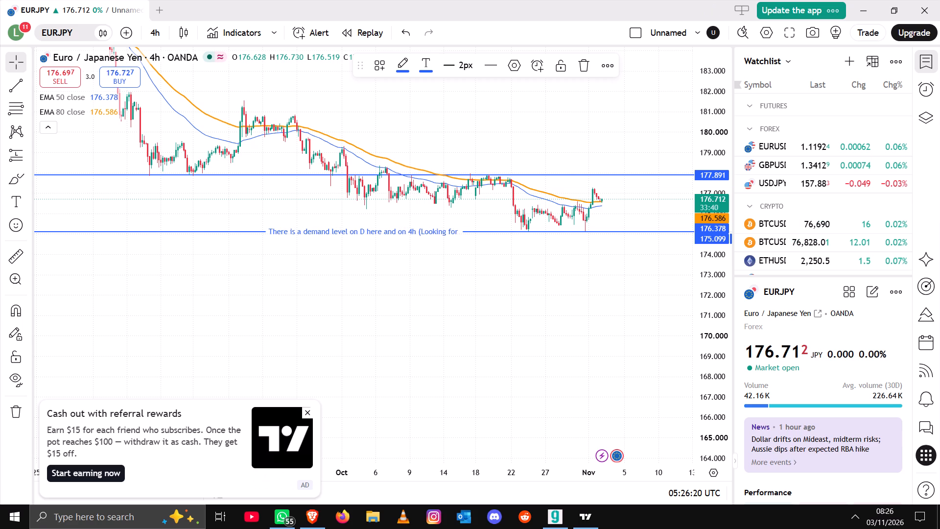
text(a bre)
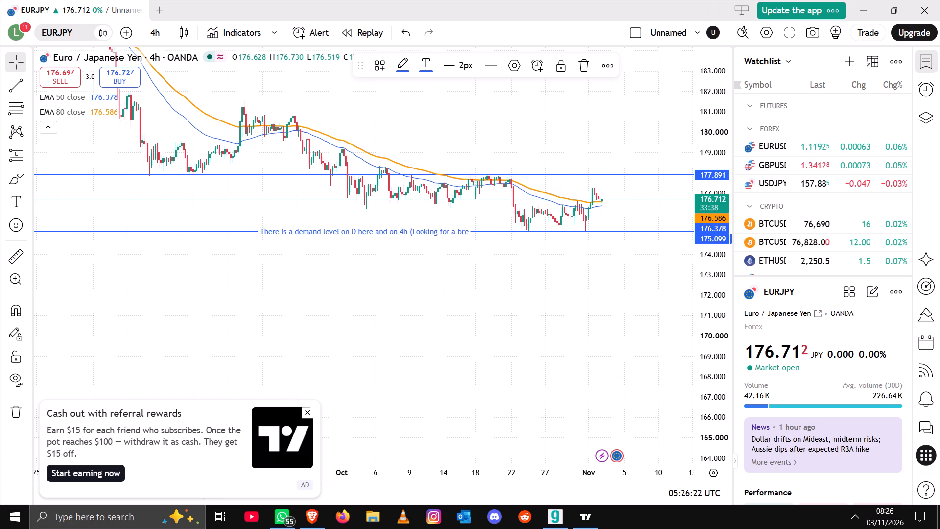
text(ack of)
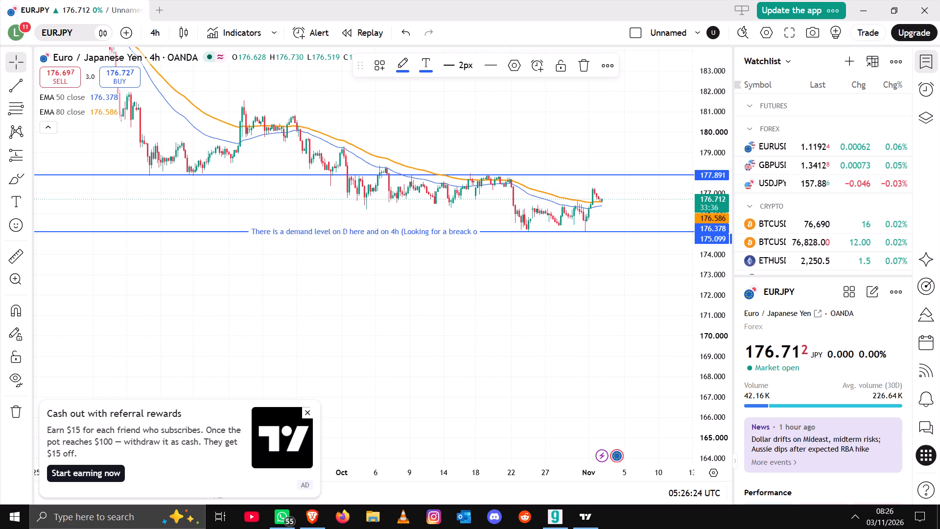
key(space)
text(structure)
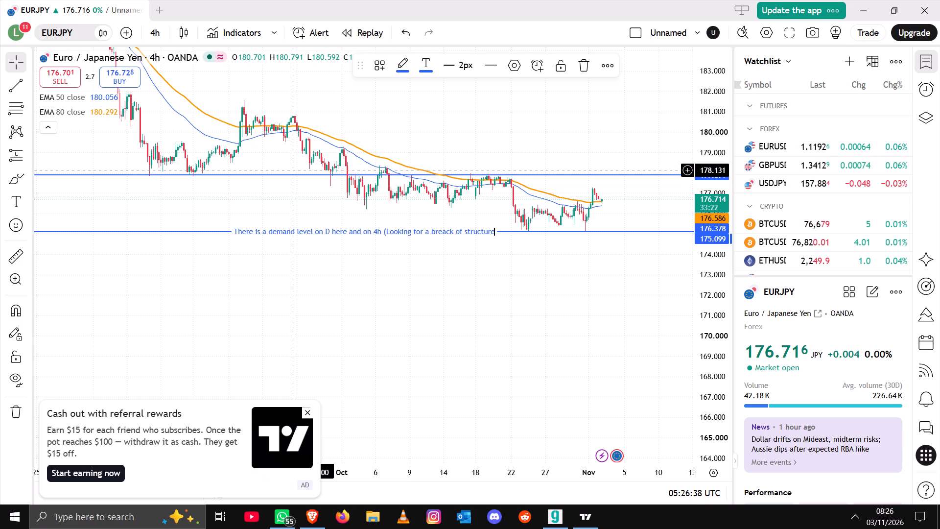
Switch the EURJPY chart to the 1-hour timeframe, with the price range between the 177.891 and 175.099 lines enlarged.
click(159, 35)
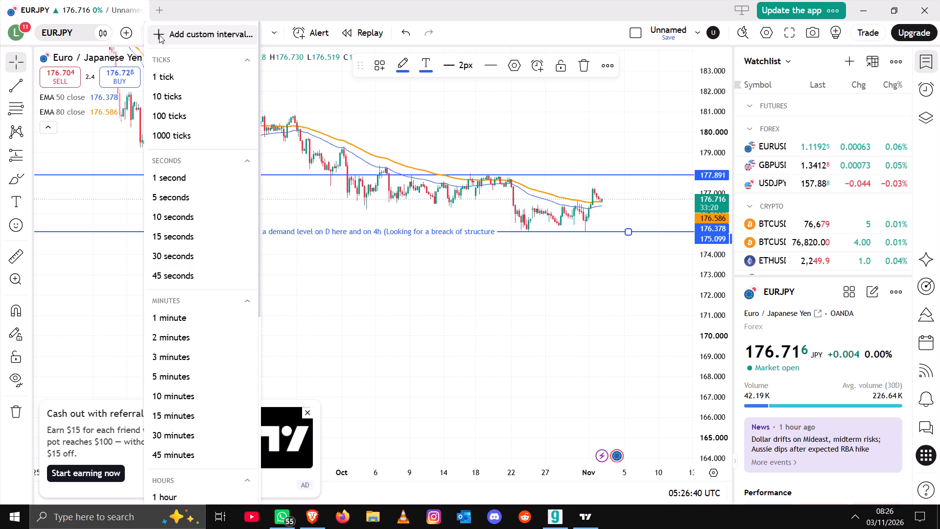
click(164, 491)
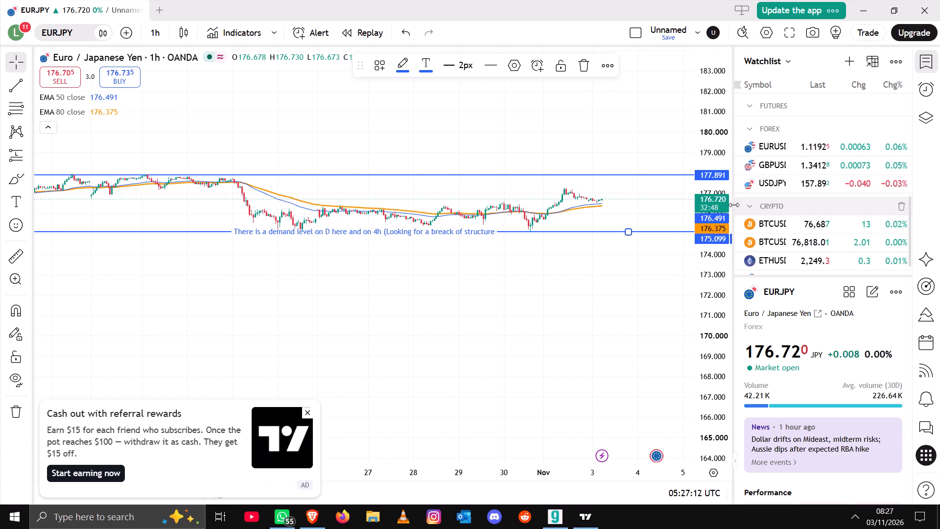
drag(712, 216, 710, 100)
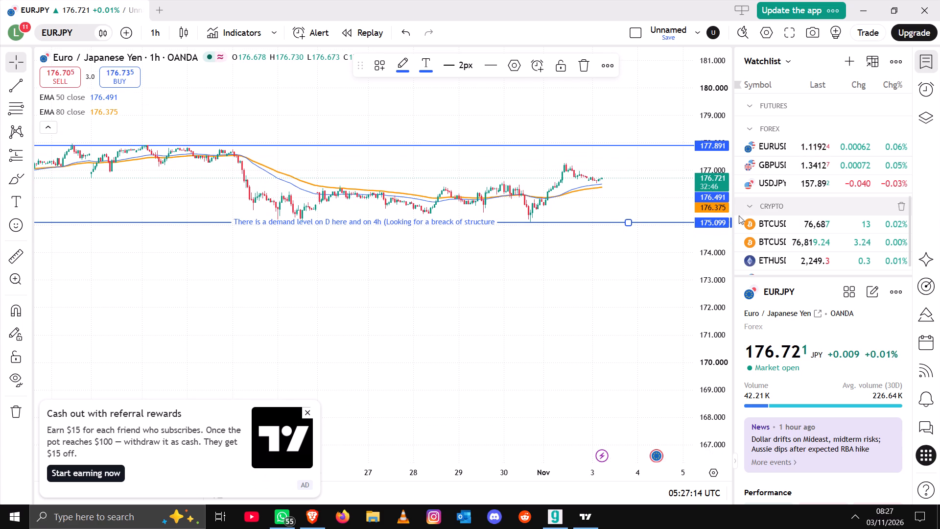
drag(711, 219, 713, 173)
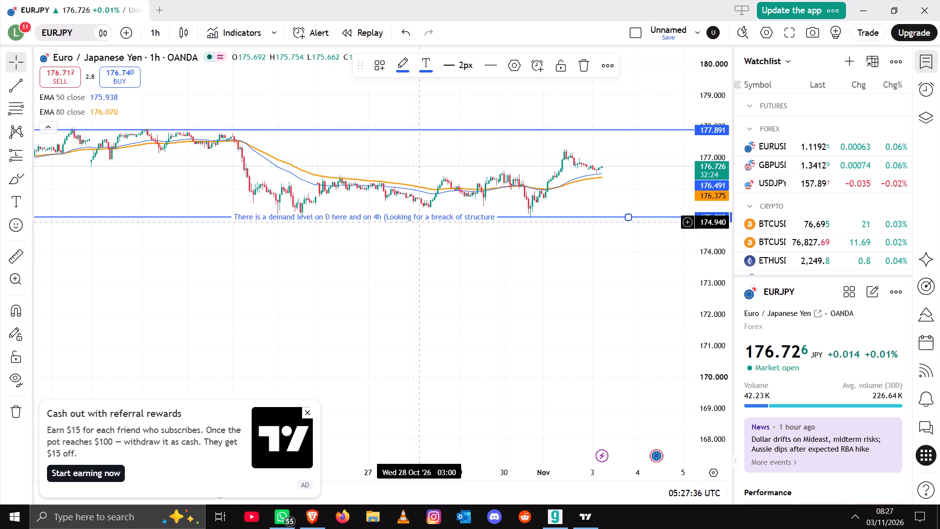
Search the forex symbols for USD and load the ICE USDJPY pair on the 1-hour chart.
click(77, 36)
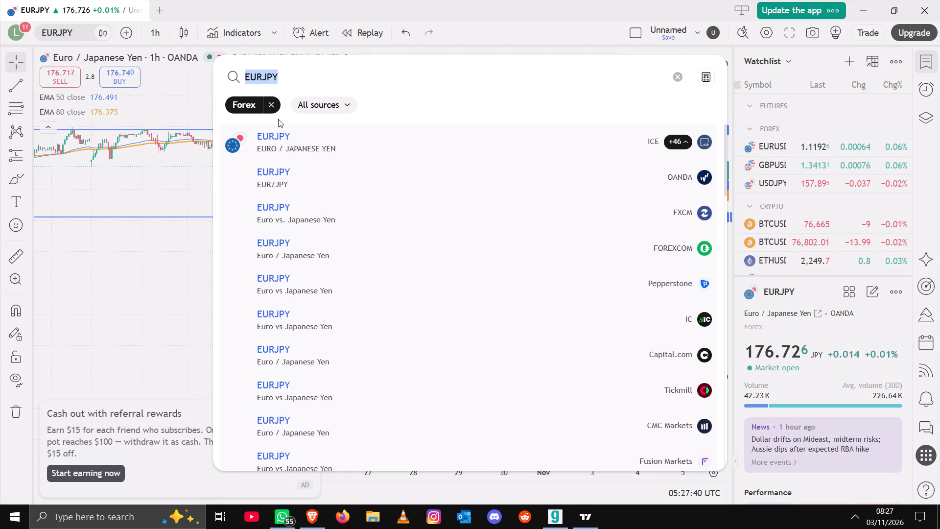
key(BackSpace)
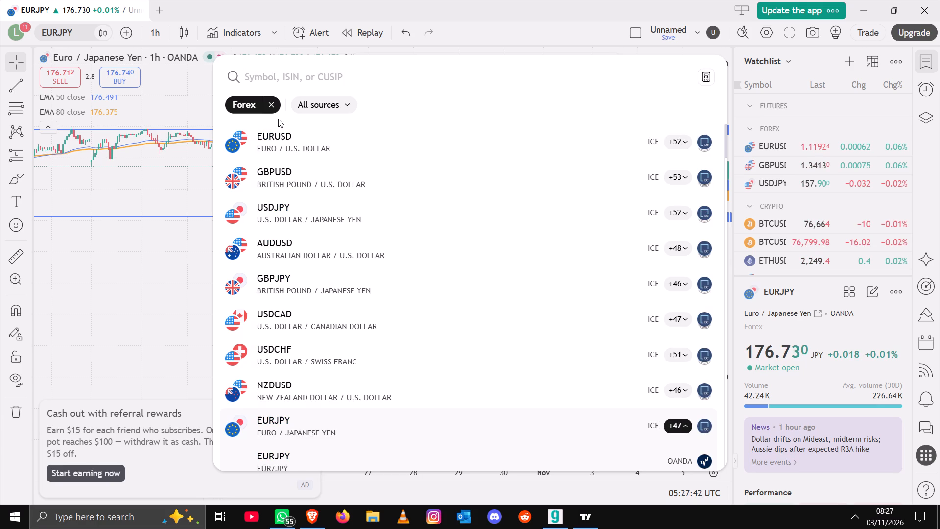
text(eur)
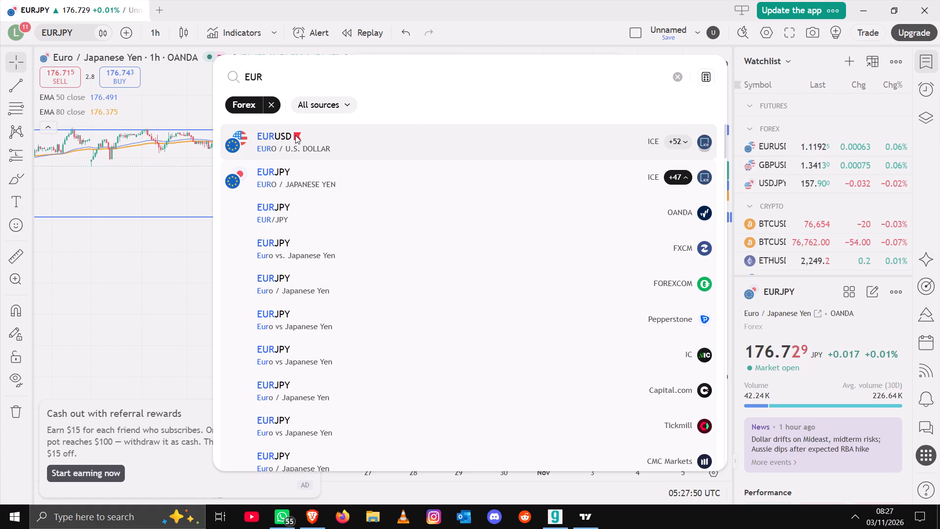
click(295, 135)
click(288, 75)
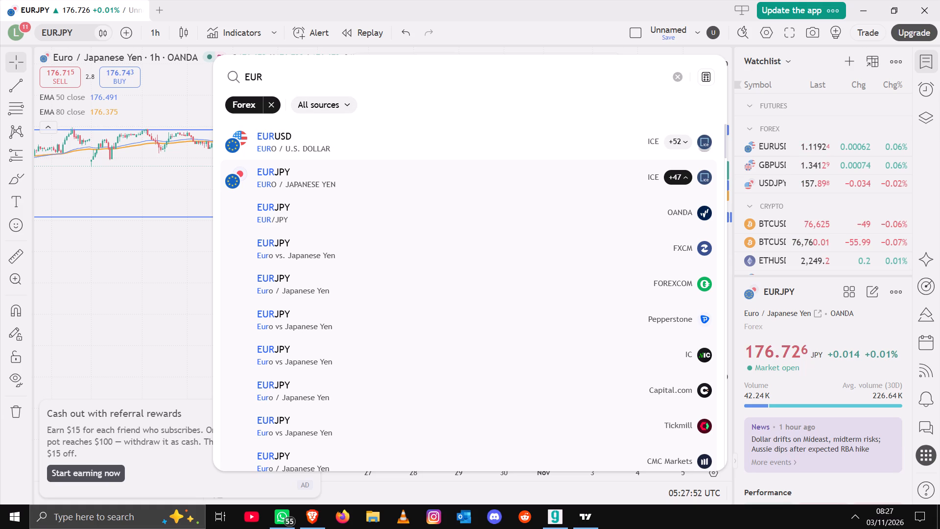
key(ctrl+a)
text(usd)
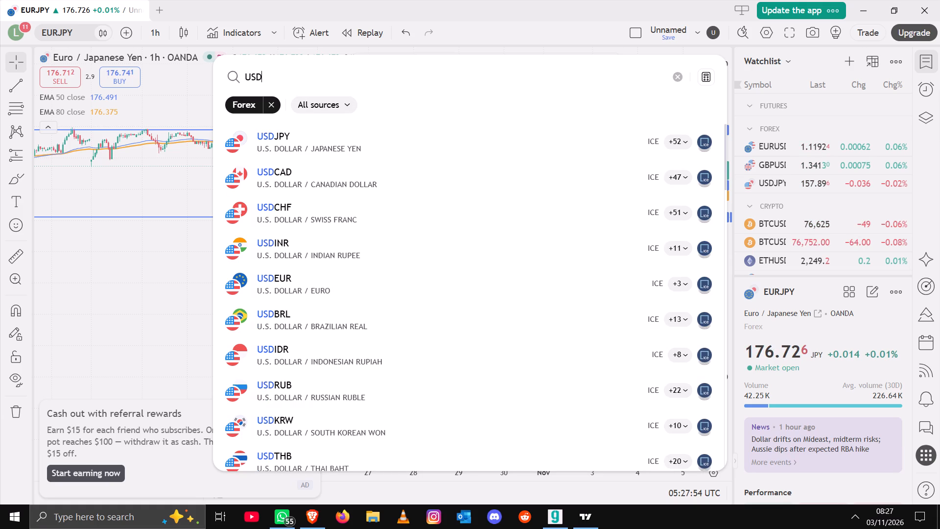
double_click(261, 144)
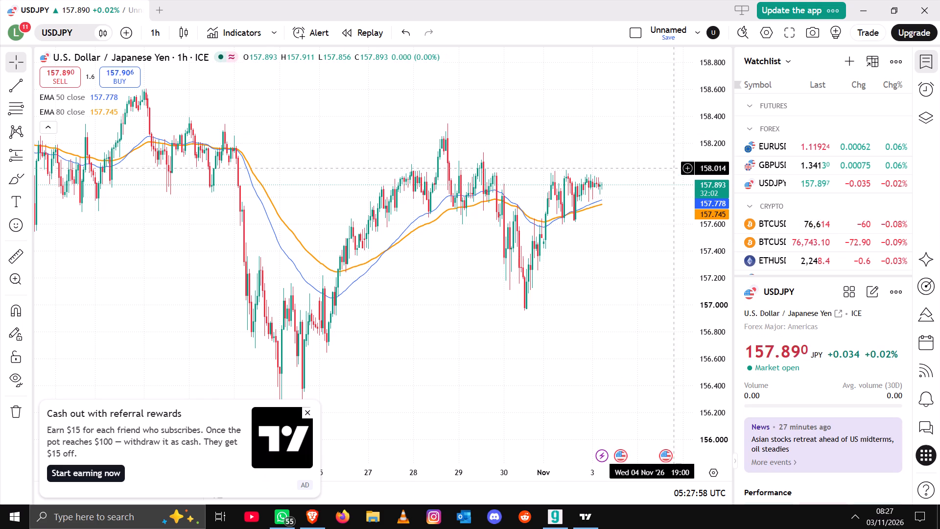
drag(704, 141, 716, 222)
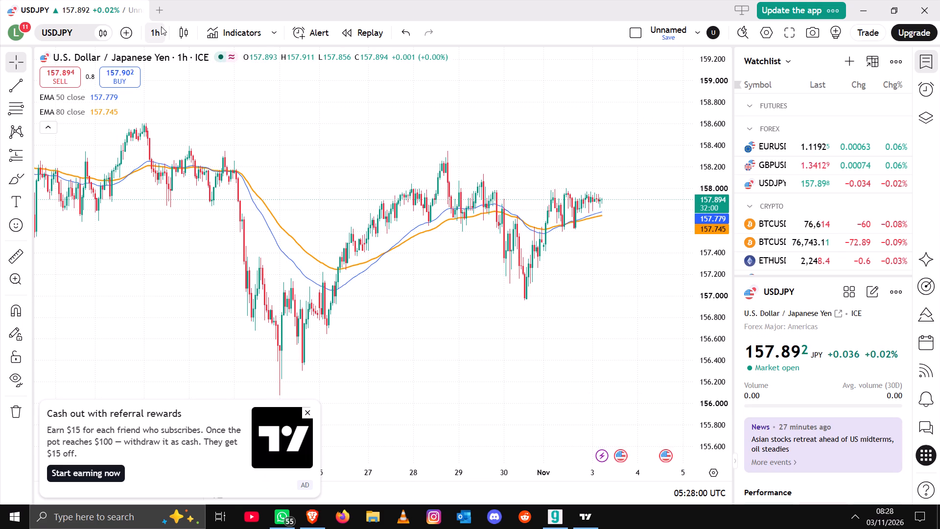
Switch the USDJPY chart to the 1-day timeframe and examine the past year's price swings against the 50 and 80 EMAs.
click(160, 31)
scroll(208, 424, down, 1)
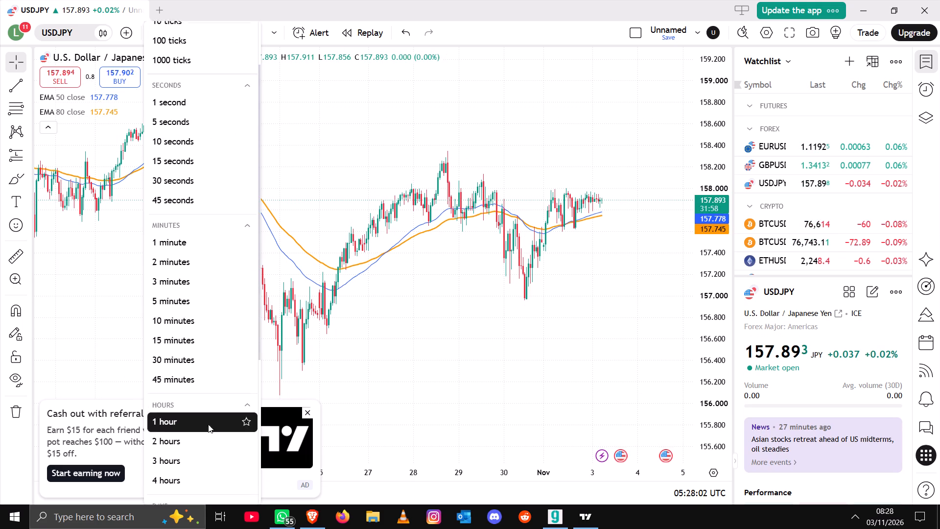
scroll(208, 424, down, 1)
click(180, 455)
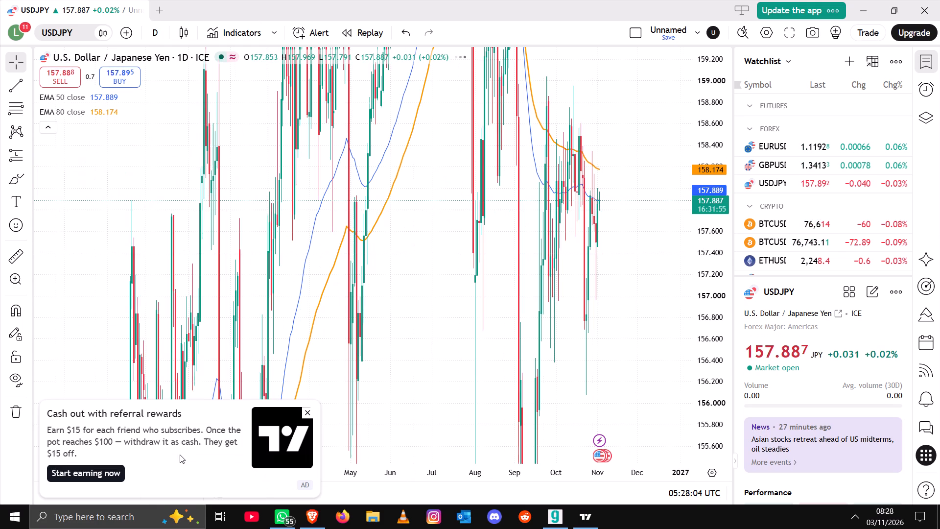
drag(712, 160, 732, 321)
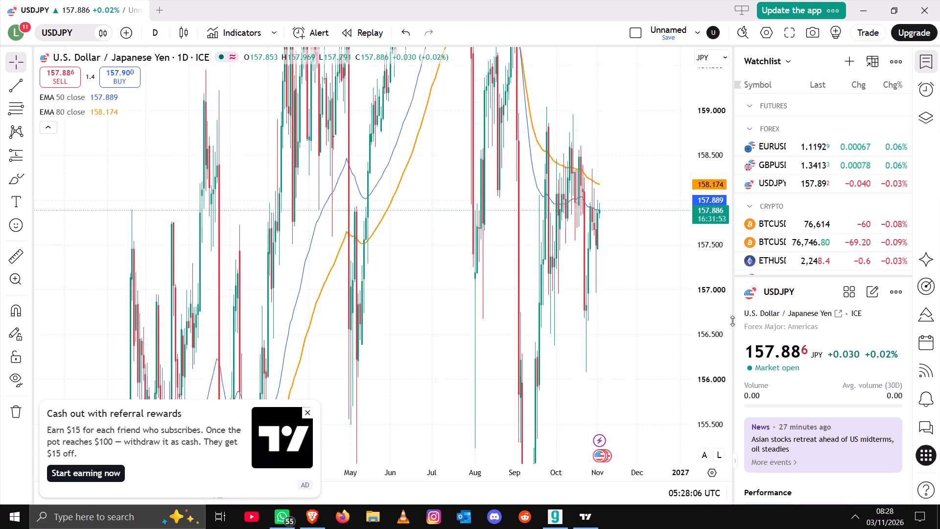
drag(732, 321, 788, 528)
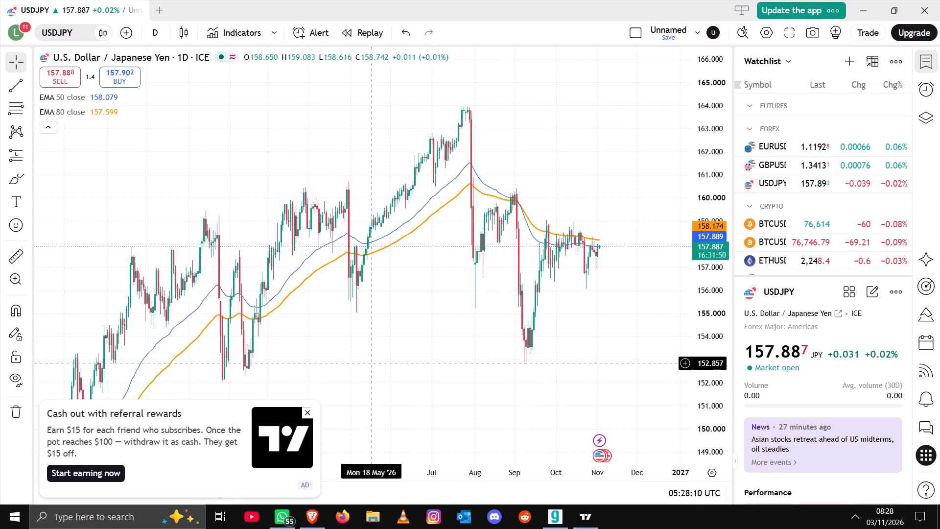
drag(702, 170, 713, 243)
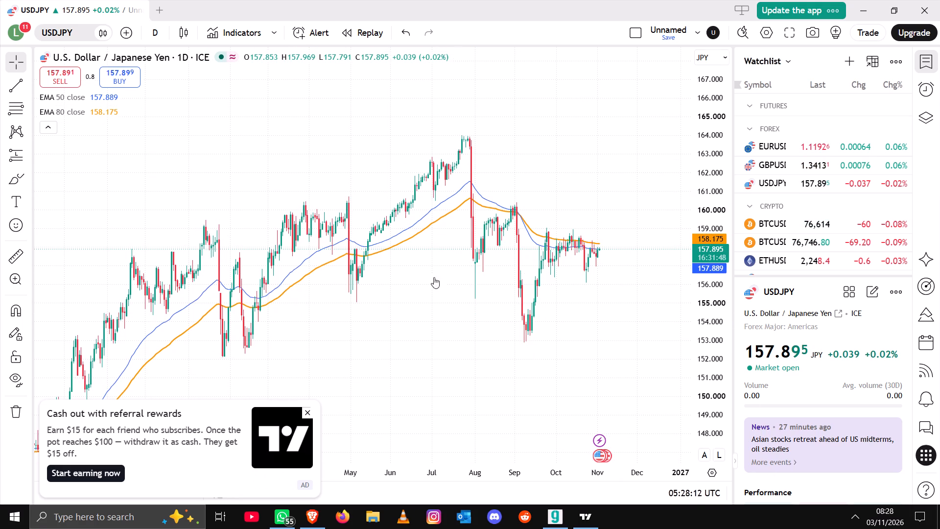
drag(353, 317, 439, 174)
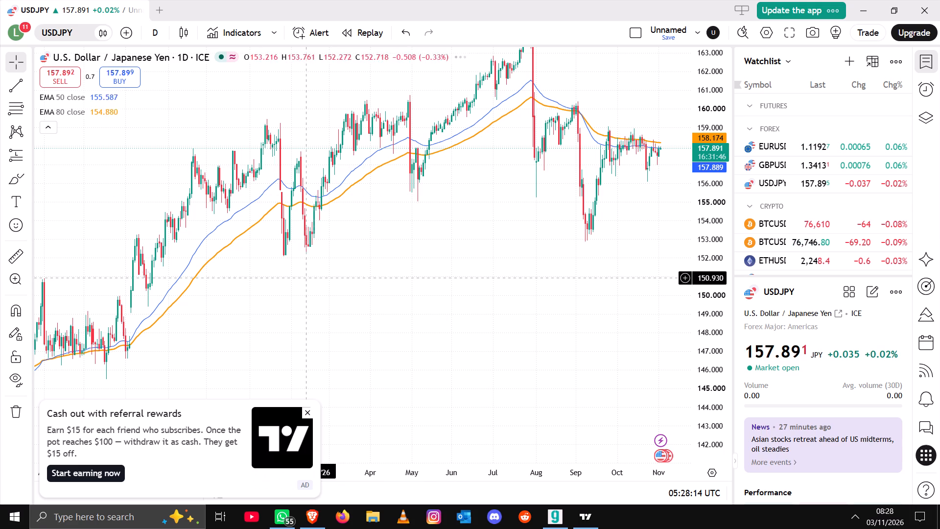
drag(382, 281, 273, 266)
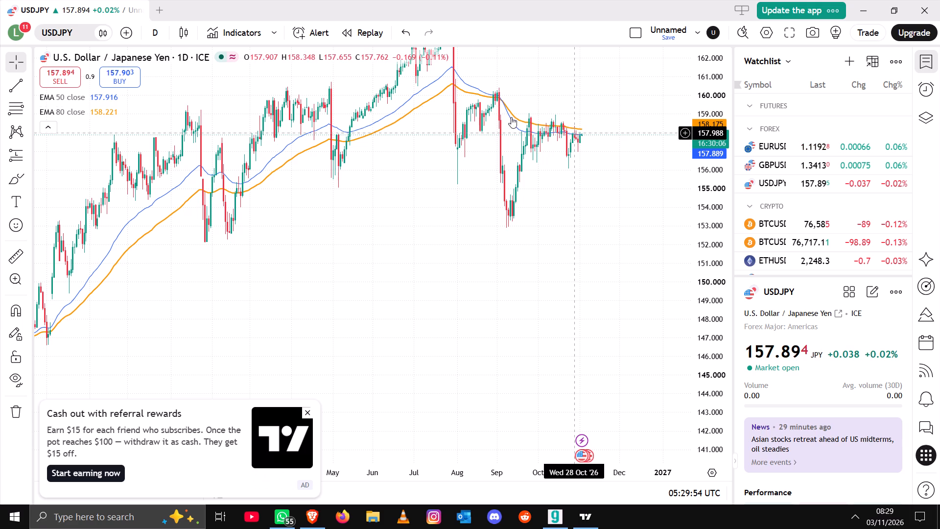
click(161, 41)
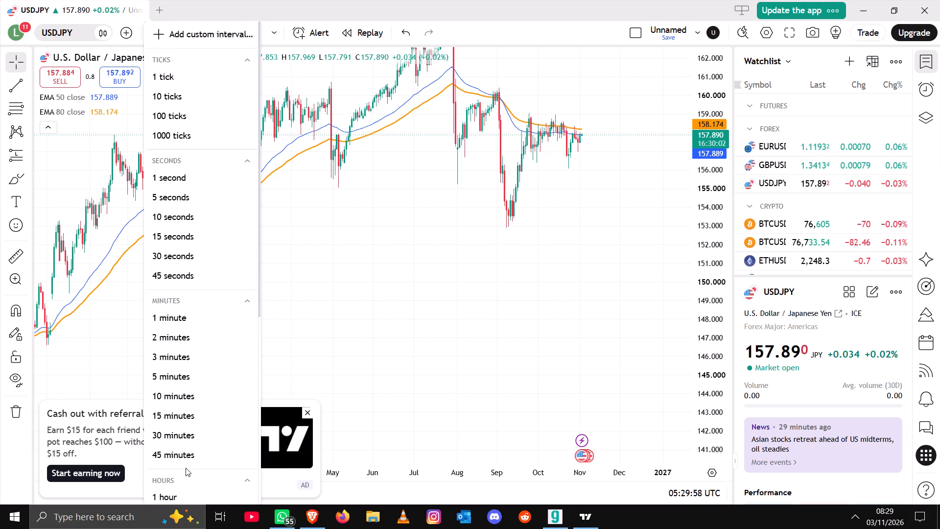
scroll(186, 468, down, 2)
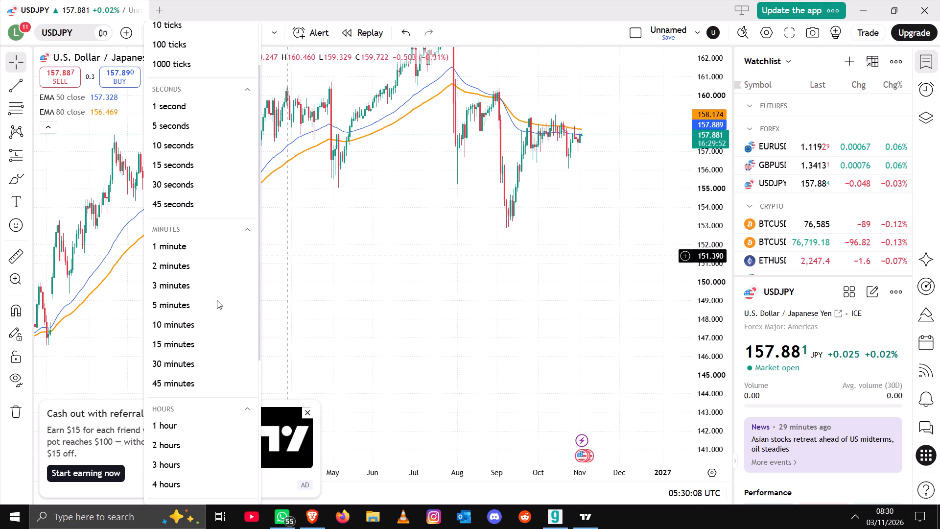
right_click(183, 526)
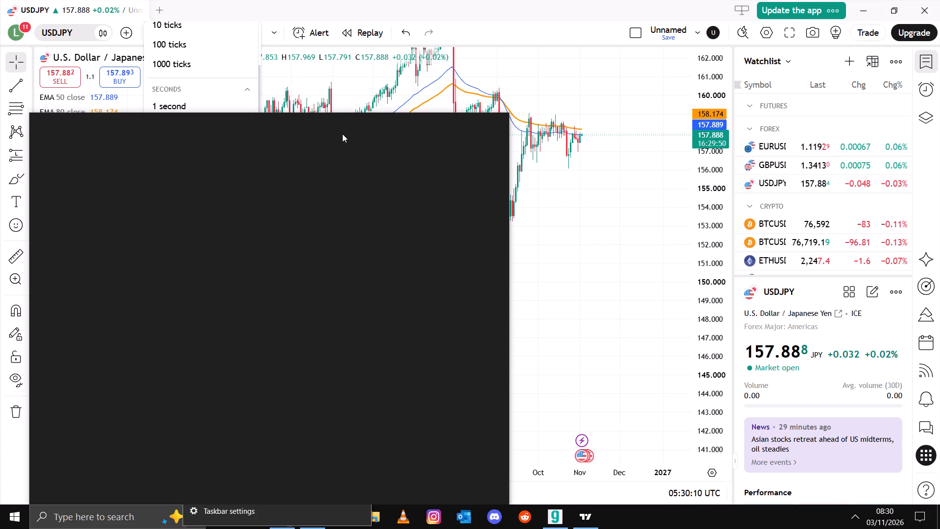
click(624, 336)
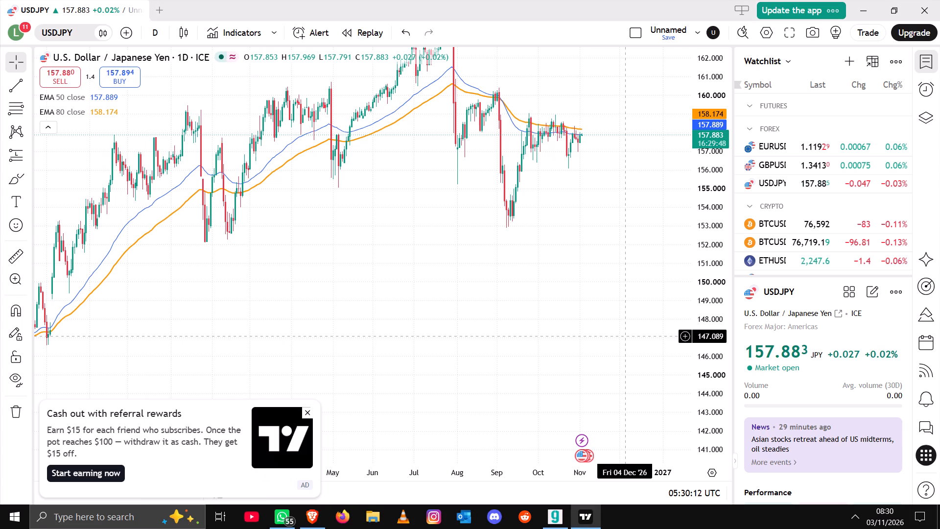
Close the referral rewards advertisement covering the chart.
click(305, 414)
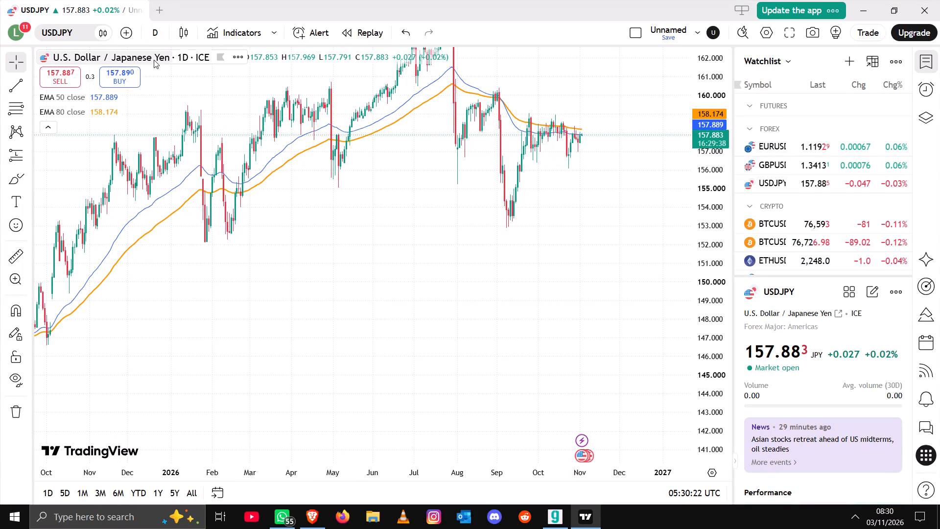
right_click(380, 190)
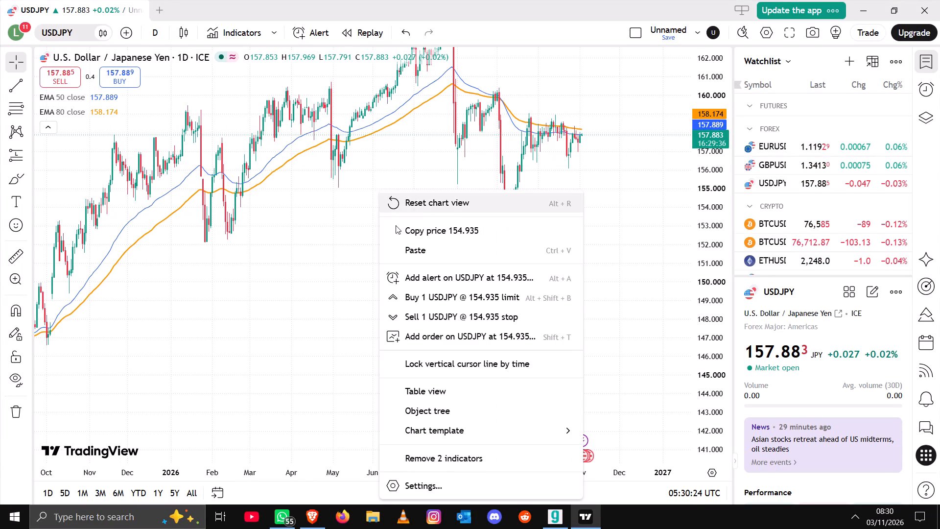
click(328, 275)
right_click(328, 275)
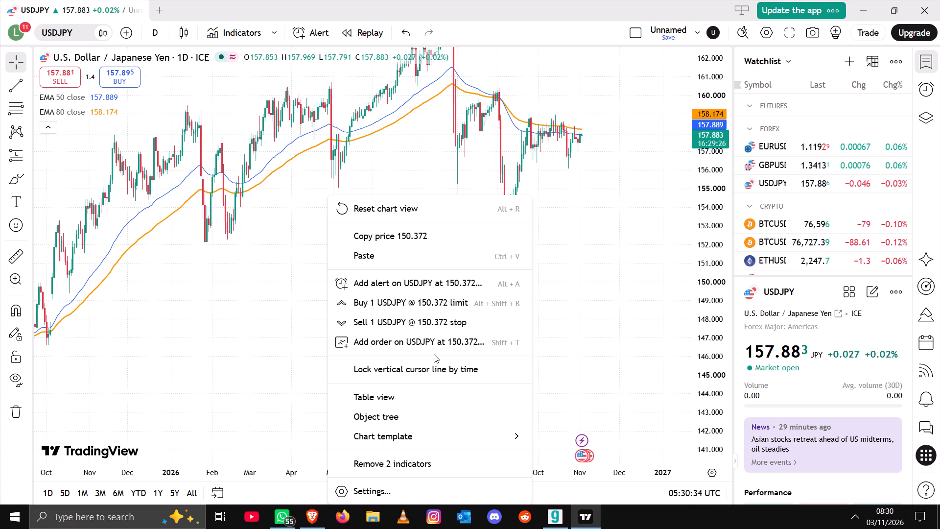
Change the USDJPY chart interval to 4h.
click(179, 61)
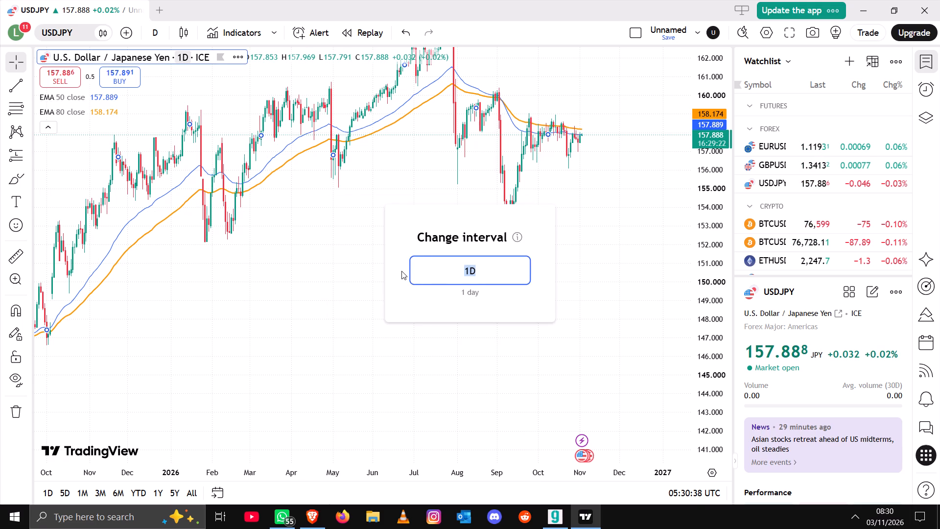
text(4h)
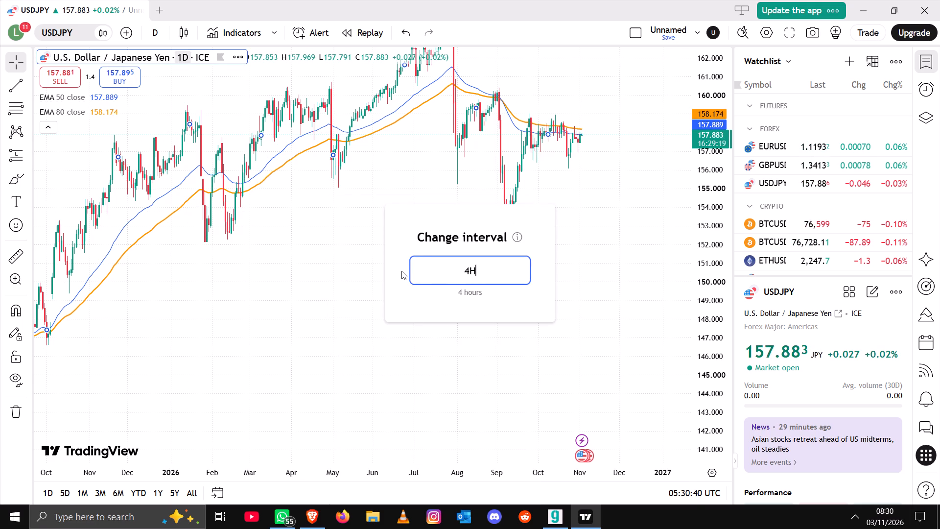
key(Return)
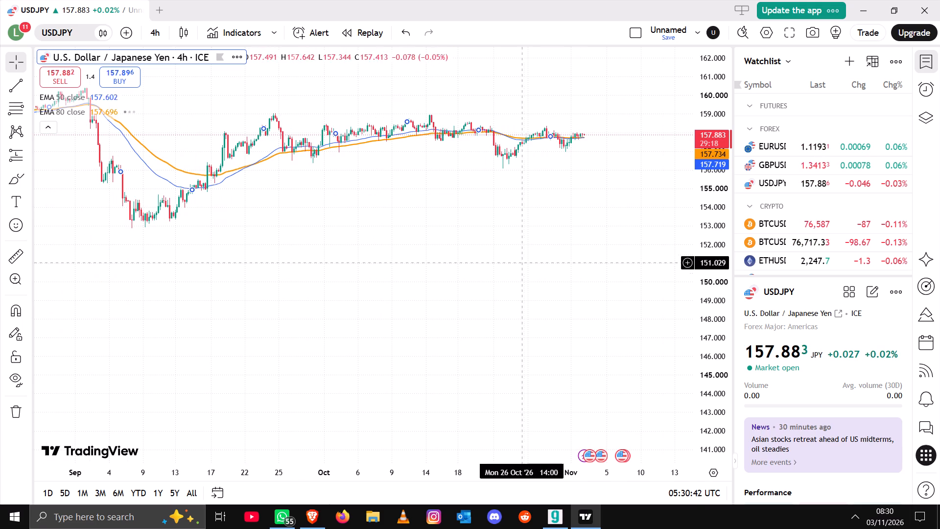
Examine the 4-hour USDJPY price action from late August to November against the 50 and 80 EMAs.
drag(425, 261, 490, 322)
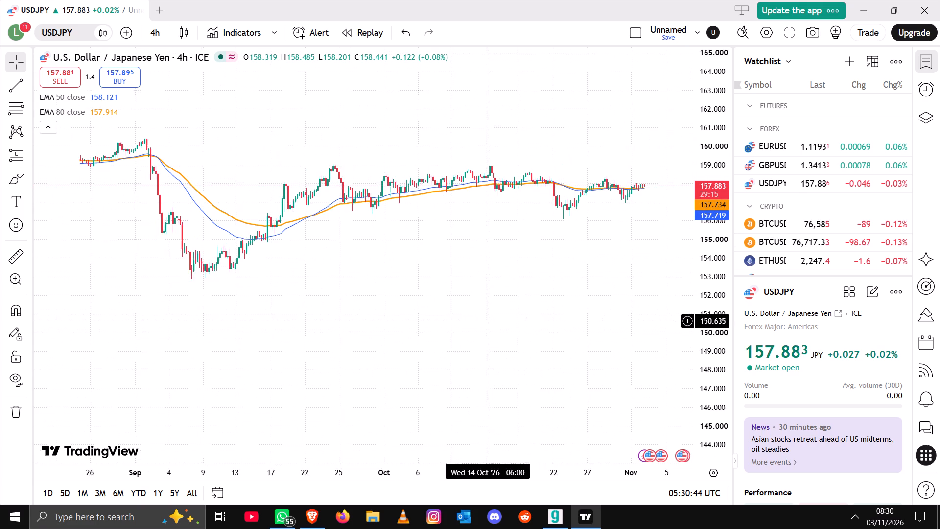
drag(490, 322, 524, 322)
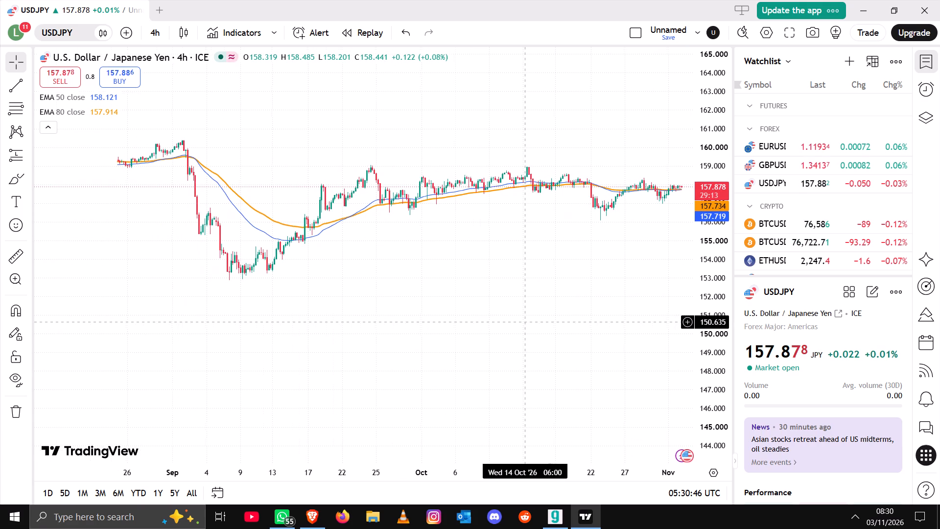
drag(524, 322, 488, 321)
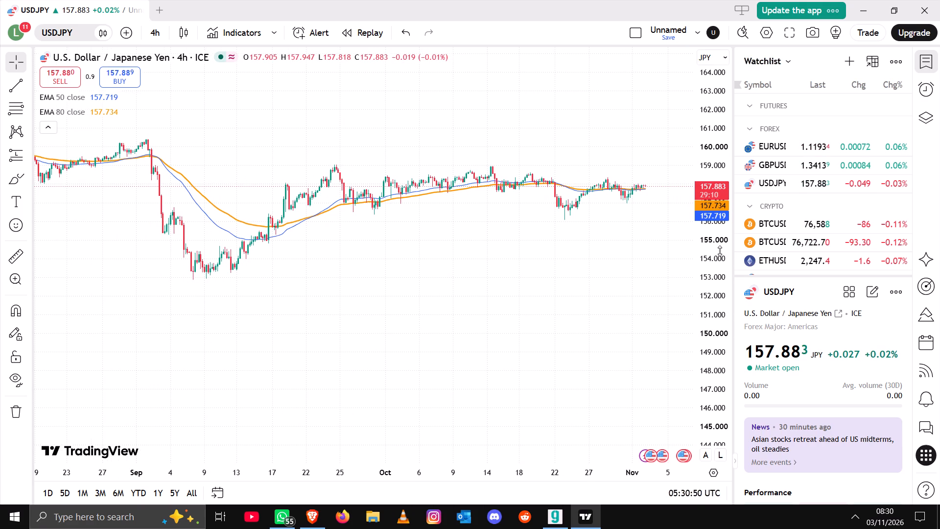
drag(719, 245, 699, 70)
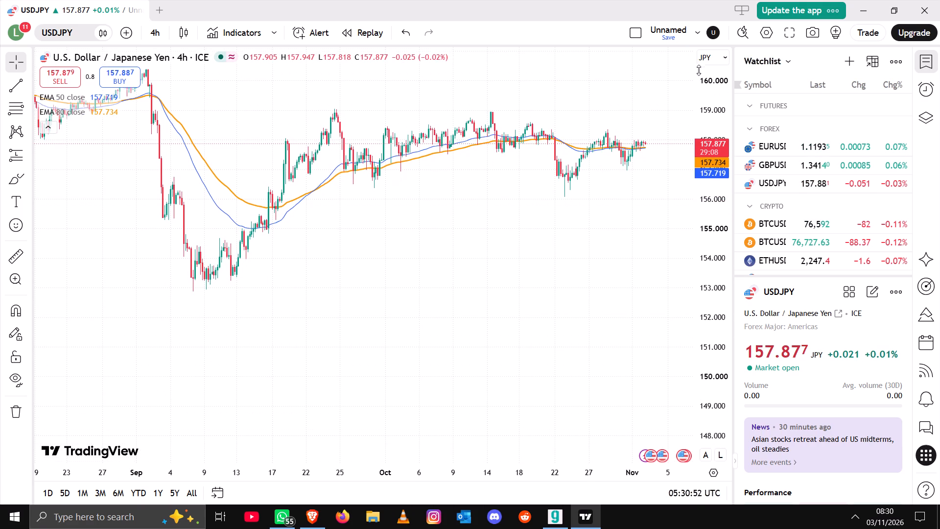
drag(699, 70, 674, 131)
drag(571, 248, 460, 264)
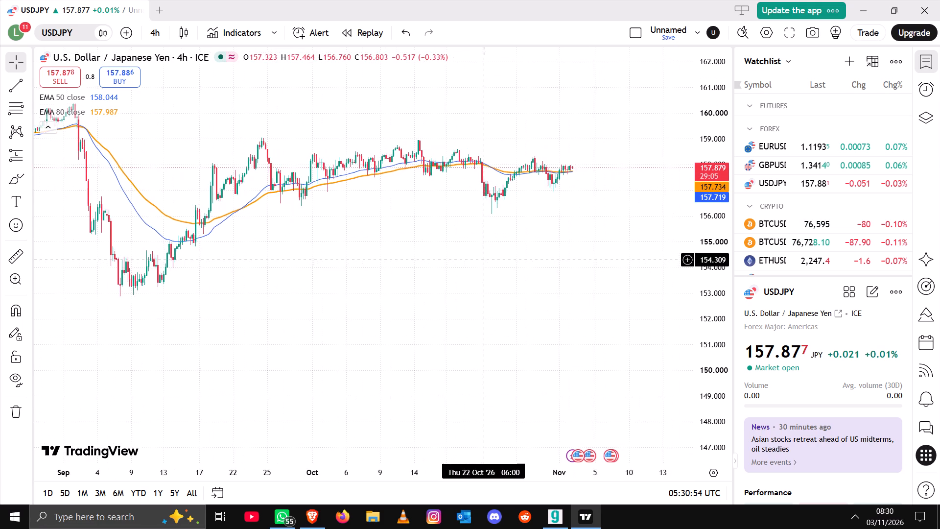
drag(460, 264, 453, 265)
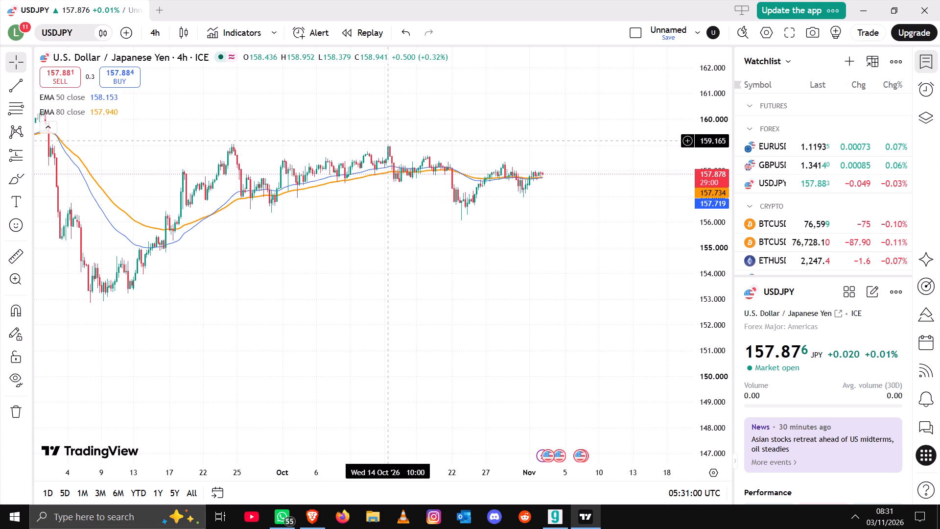
drag(303, 232, 390, 223)
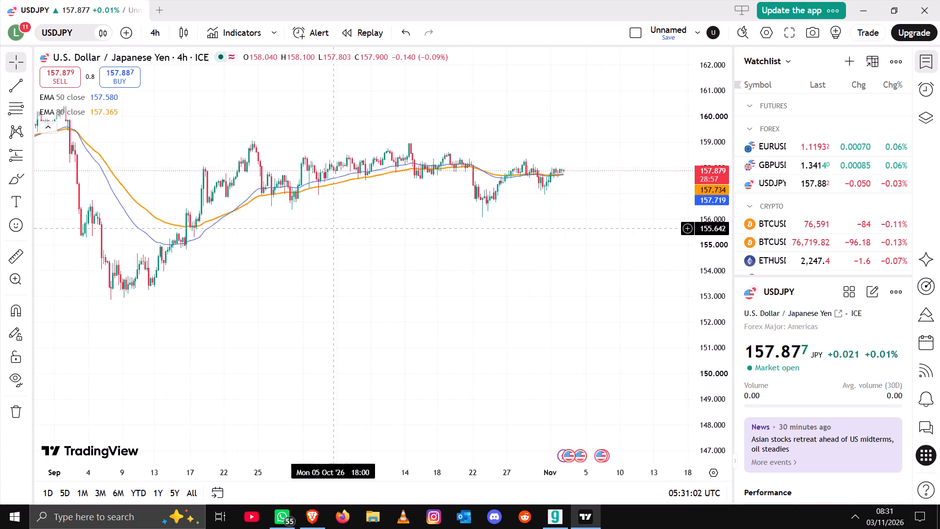
drag(390, 223, 495, 263)
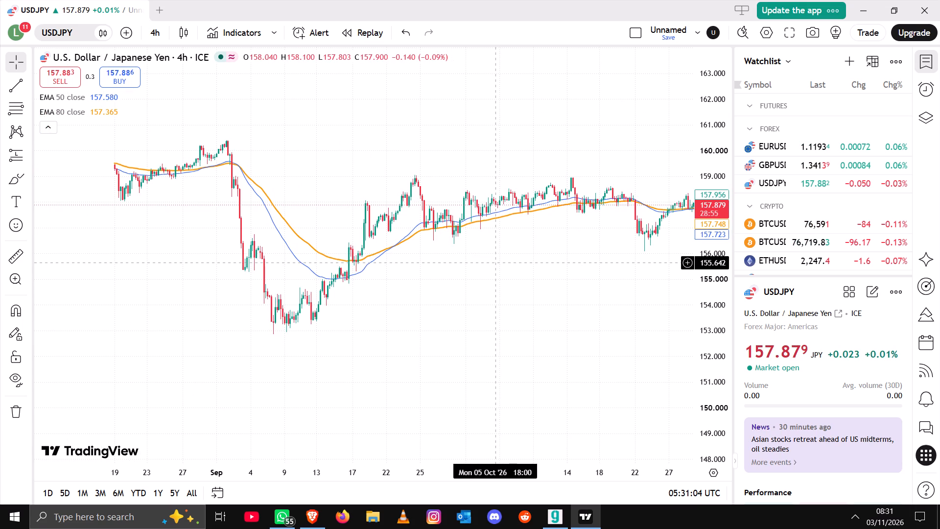
drag(495, 263, 382, 252)
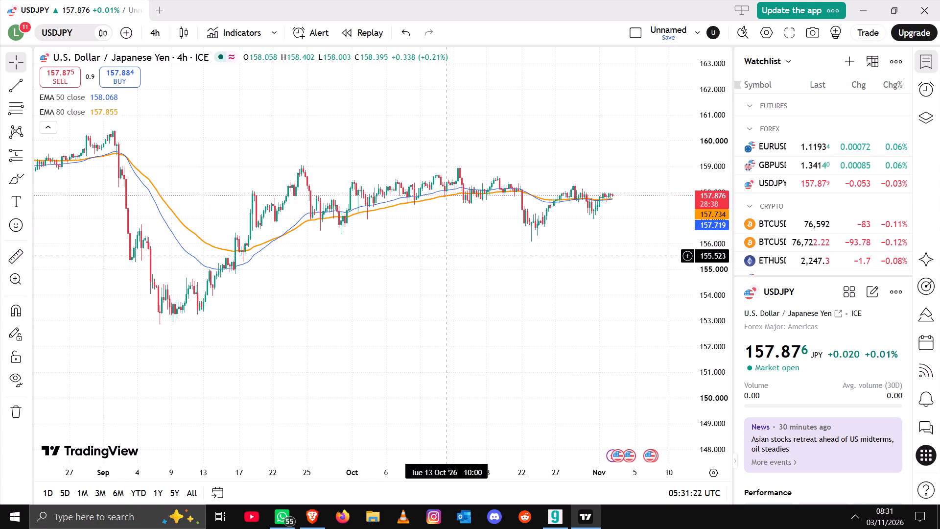
drag(578, 248, 407, 256)
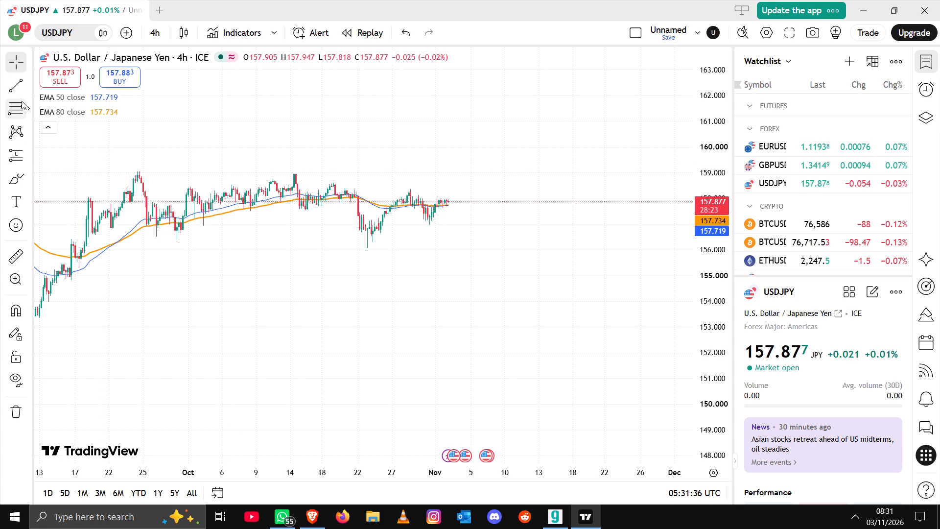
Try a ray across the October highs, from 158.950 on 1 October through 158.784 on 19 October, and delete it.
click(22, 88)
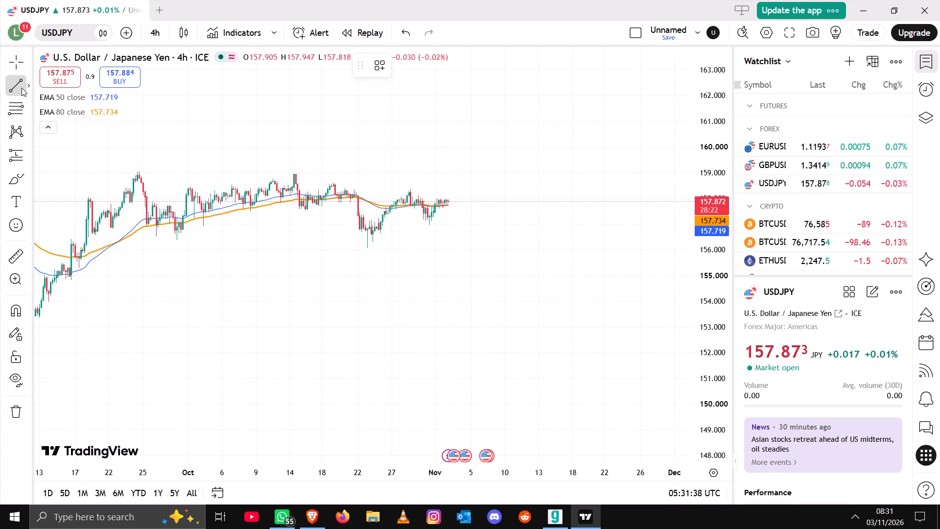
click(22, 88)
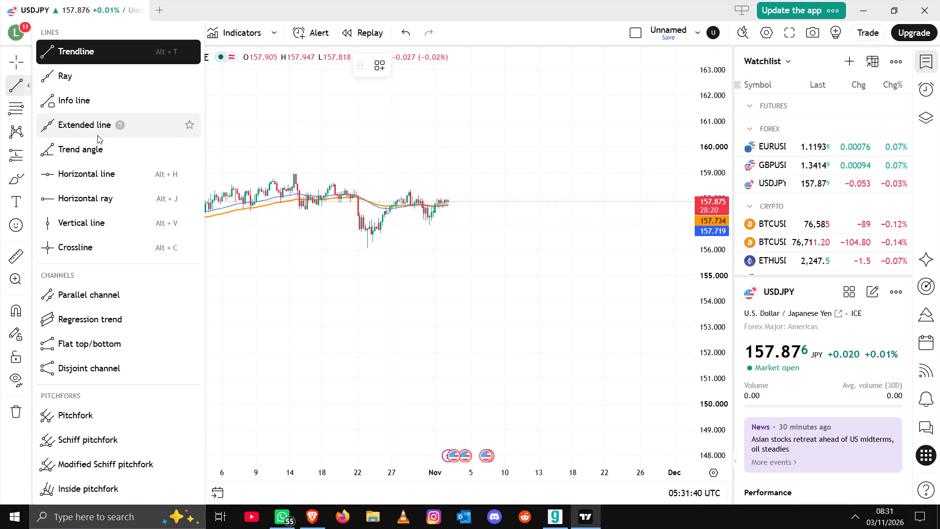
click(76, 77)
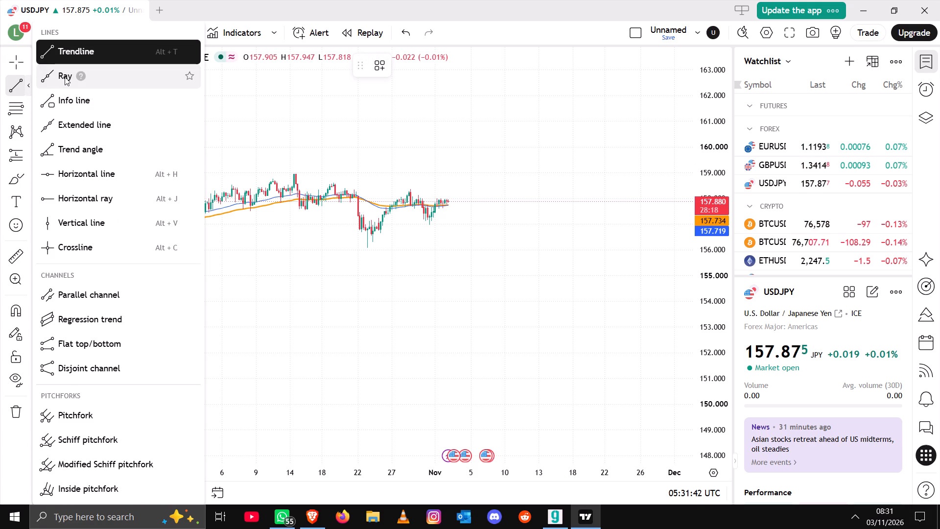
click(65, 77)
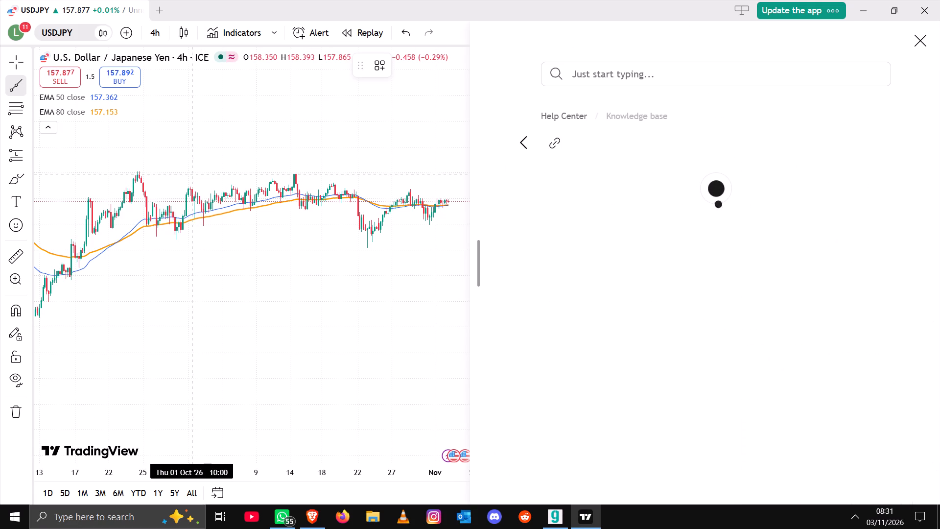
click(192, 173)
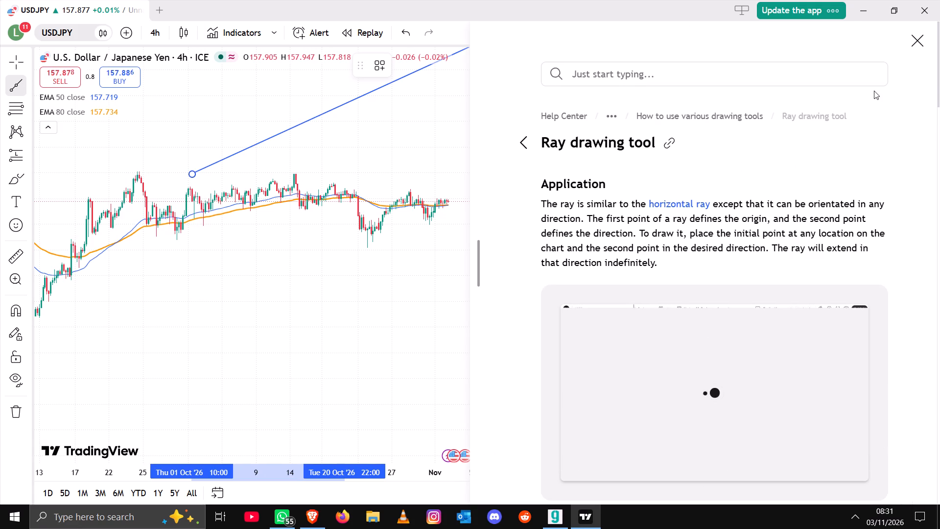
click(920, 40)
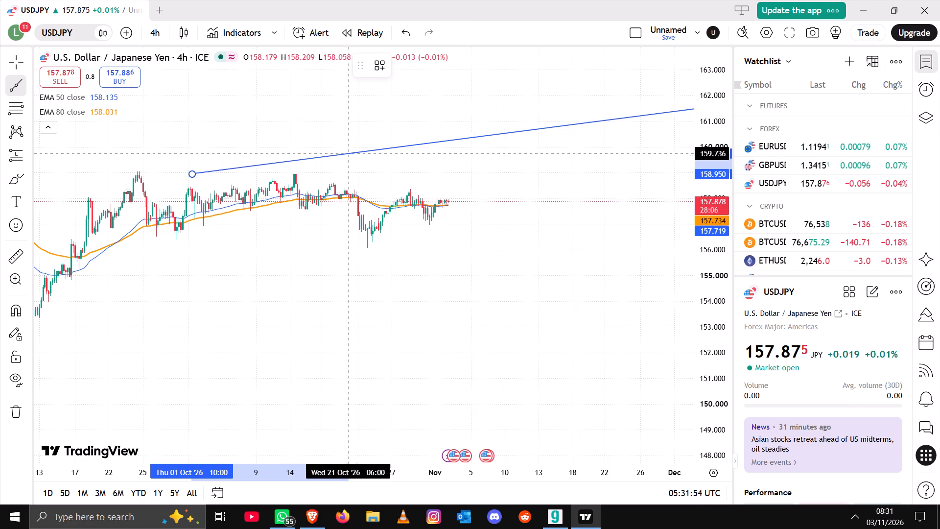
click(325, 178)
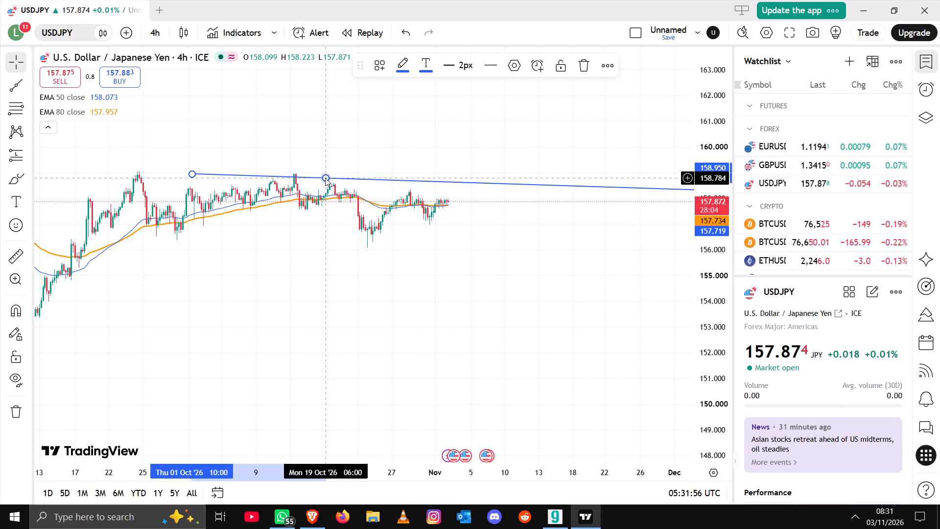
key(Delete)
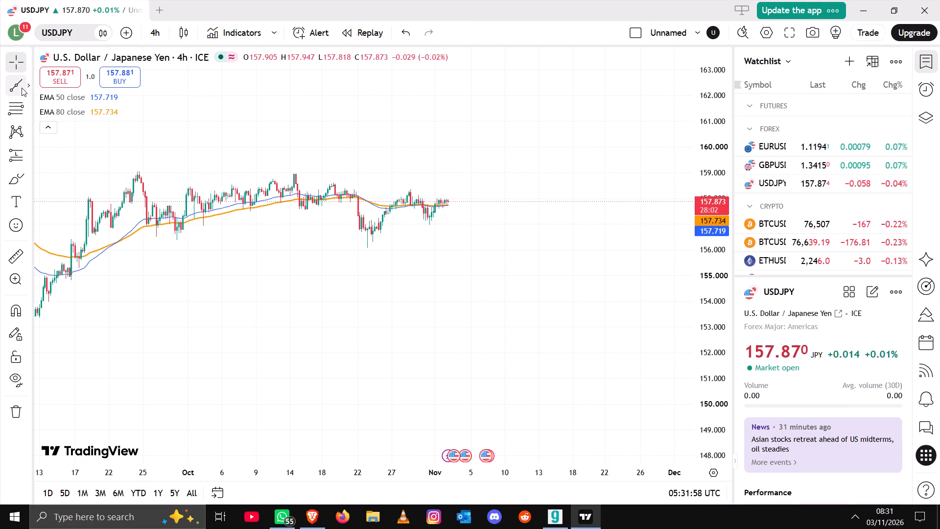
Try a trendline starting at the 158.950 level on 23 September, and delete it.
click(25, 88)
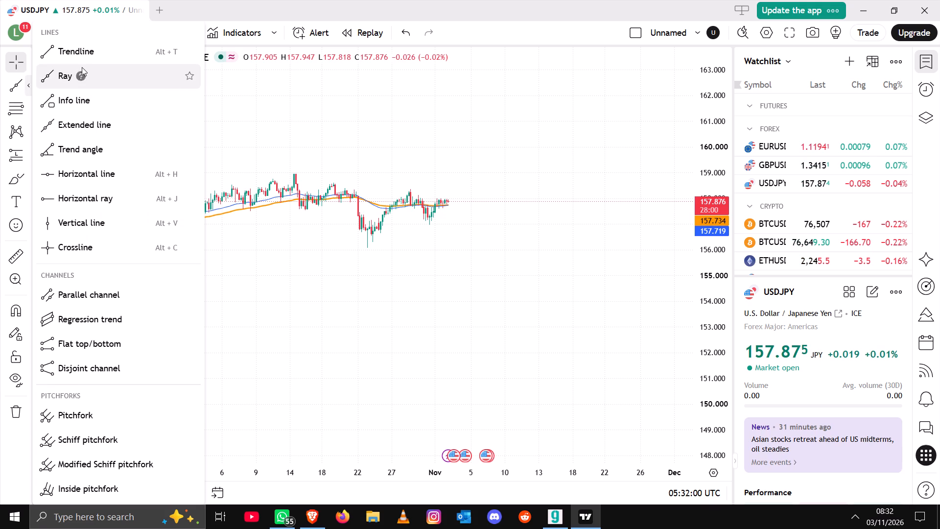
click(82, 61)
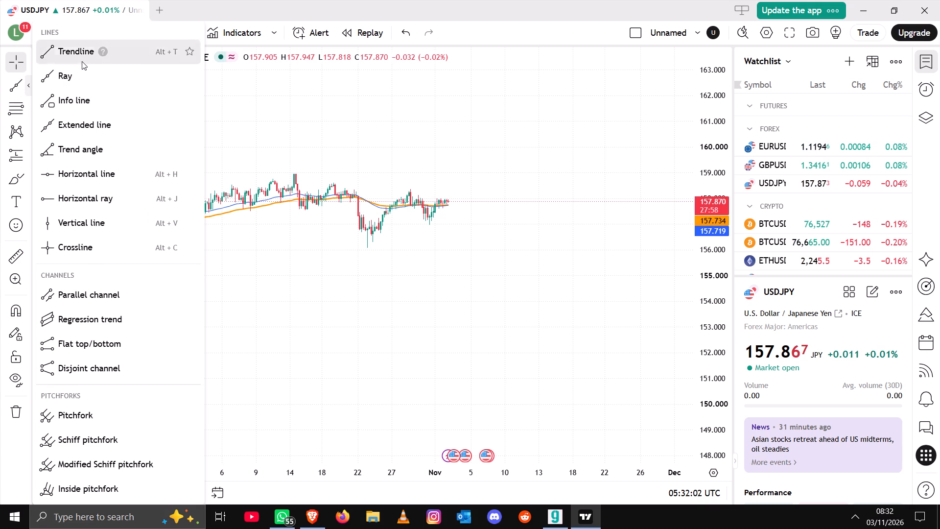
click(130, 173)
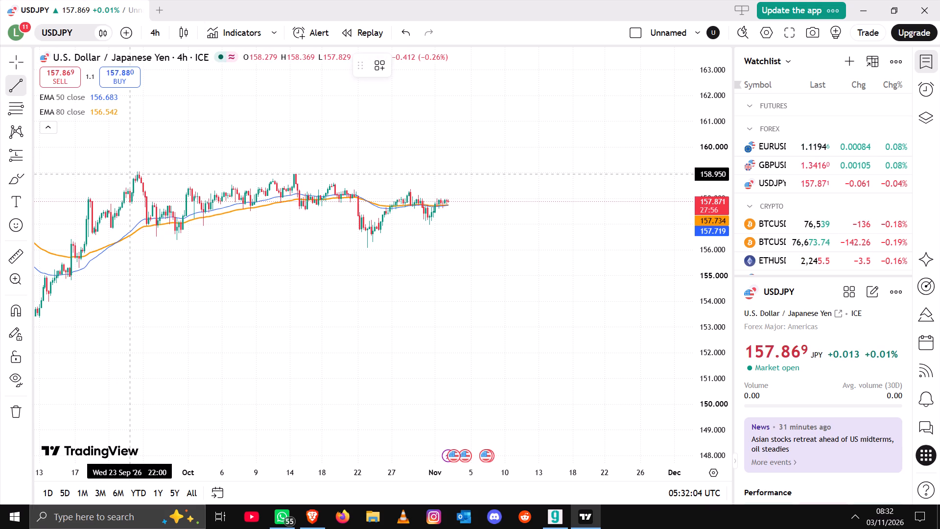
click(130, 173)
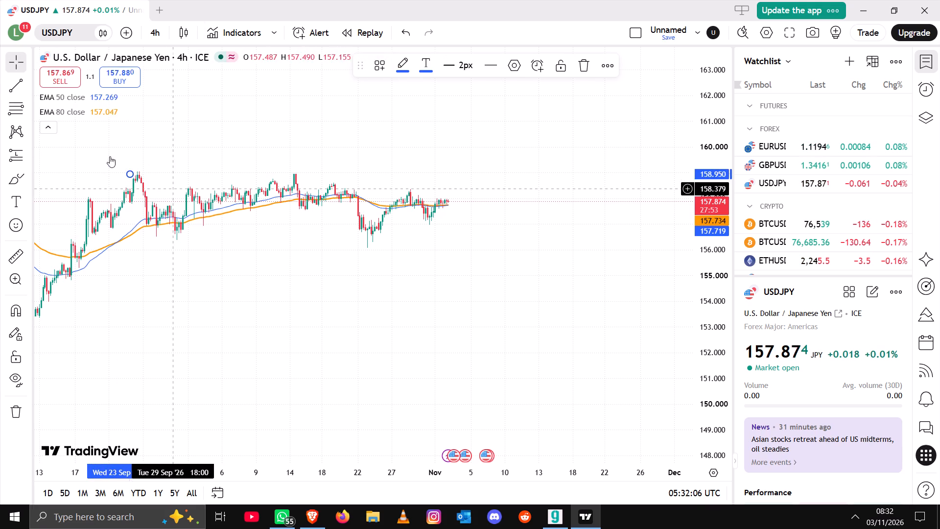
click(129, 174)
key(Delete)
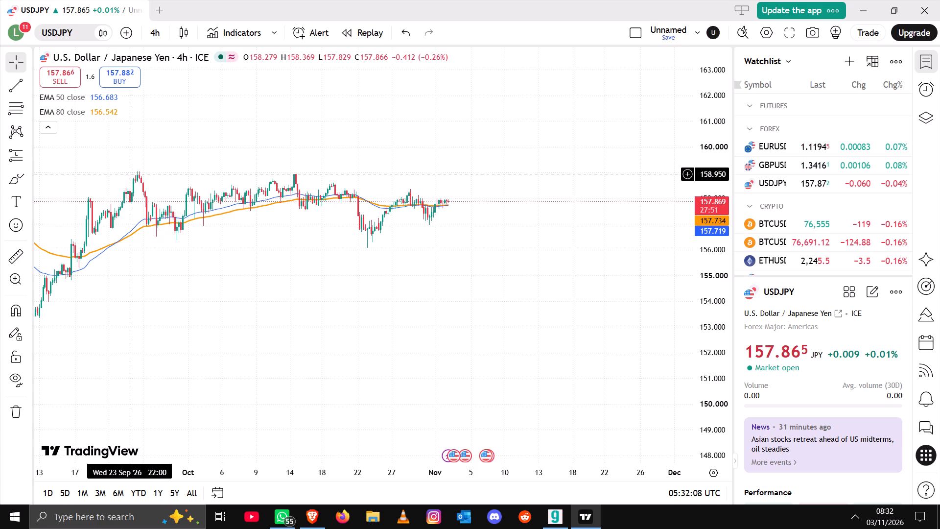
Draw a horizontal line at 158.950 across the late-September and mid-October highs.
click(28, 88)
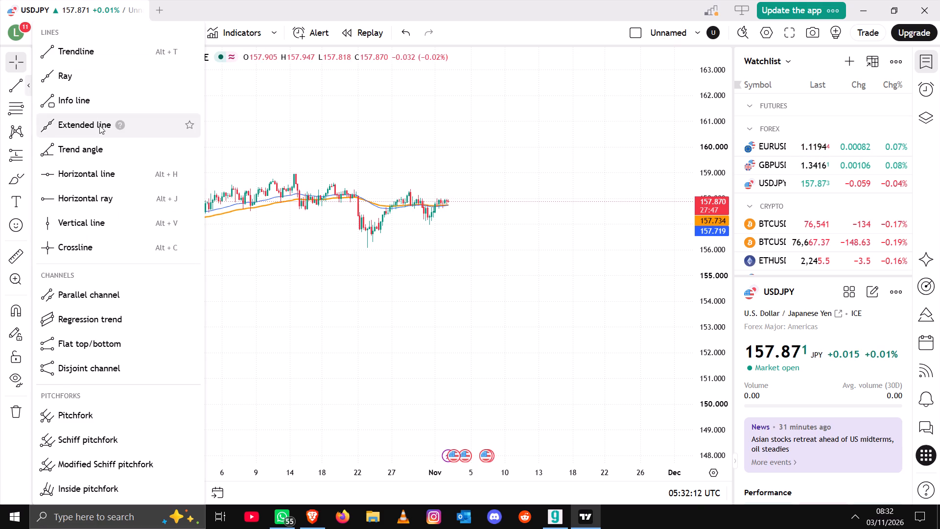
click(99, 171)
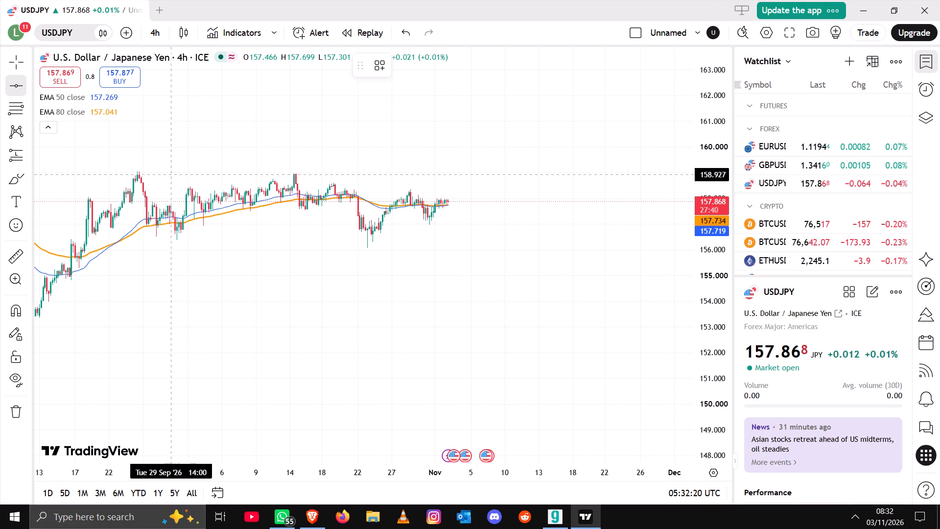
click(158, 173)
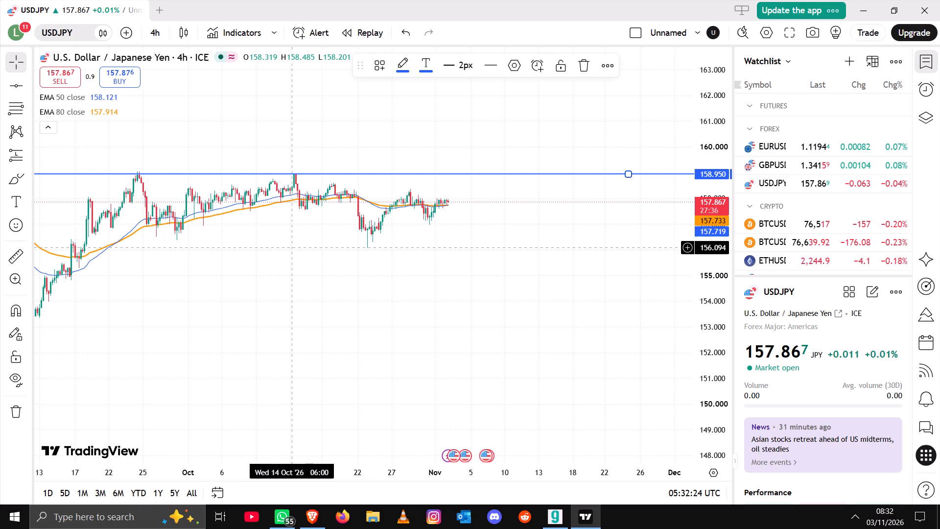
Draw a second horizontal line at 156.570 across the late-September and October lows.
drag(231, 280, 392, 279)
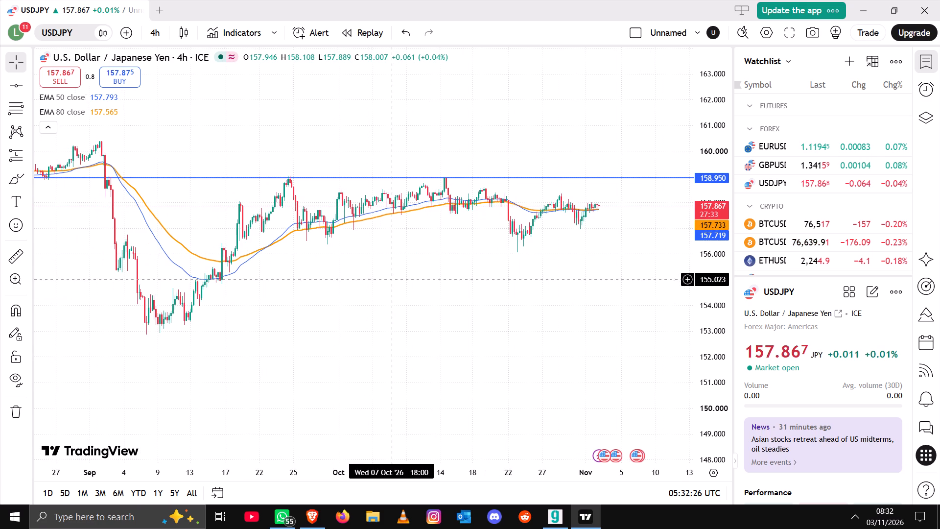
drag(392, 279, 391, 279)
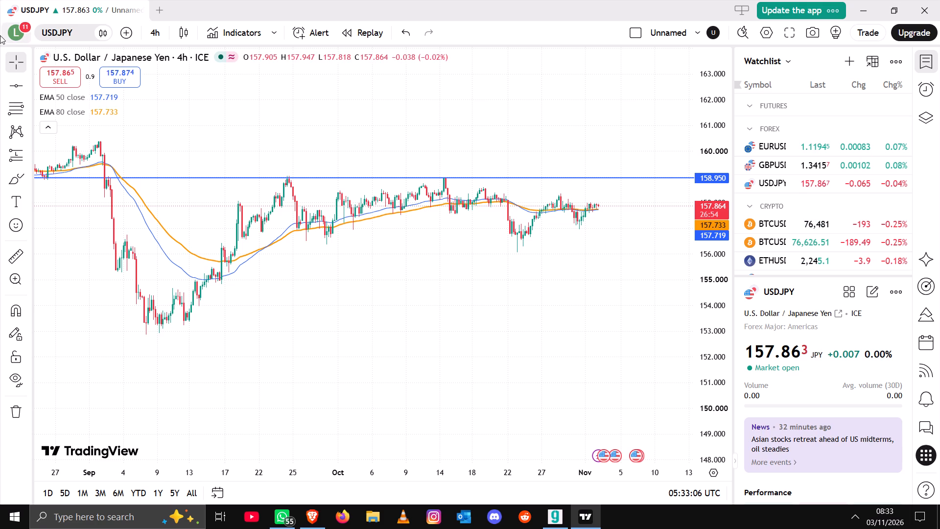
click(16, 89)
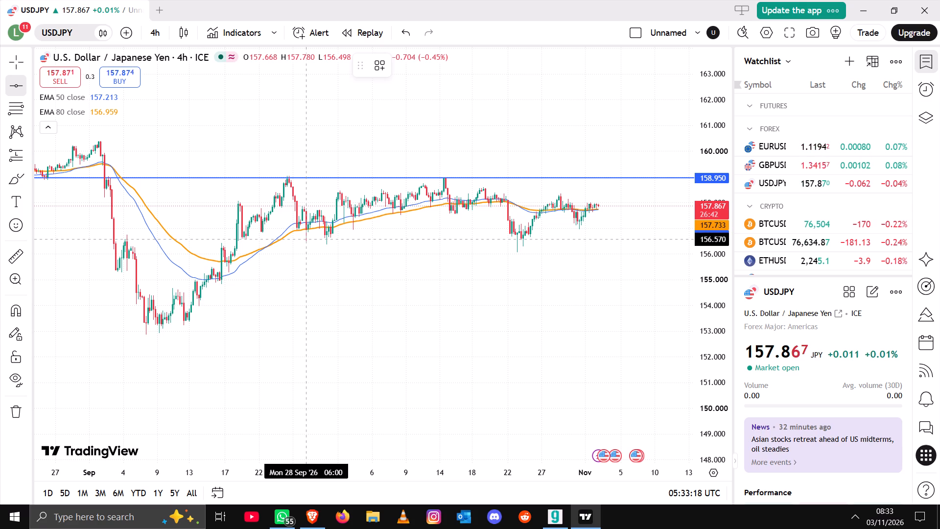
click(306, 239)
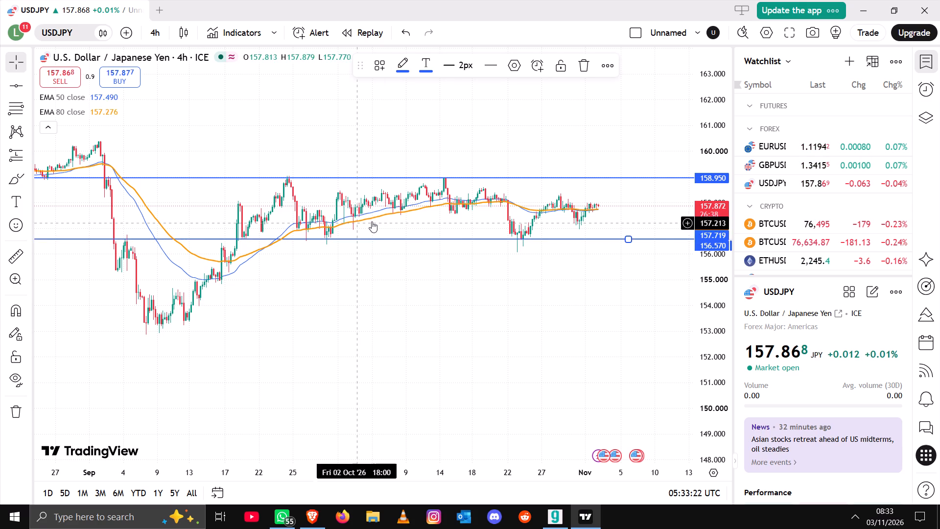
click(594, 332)
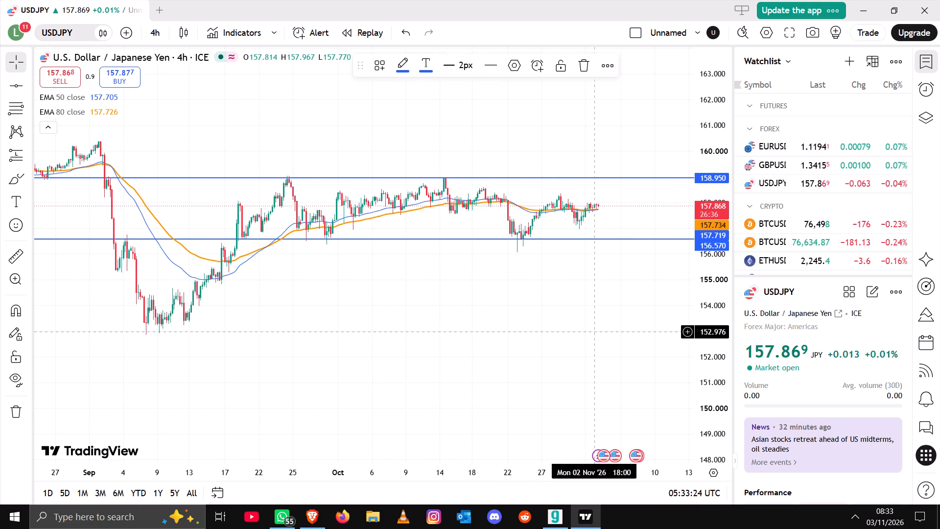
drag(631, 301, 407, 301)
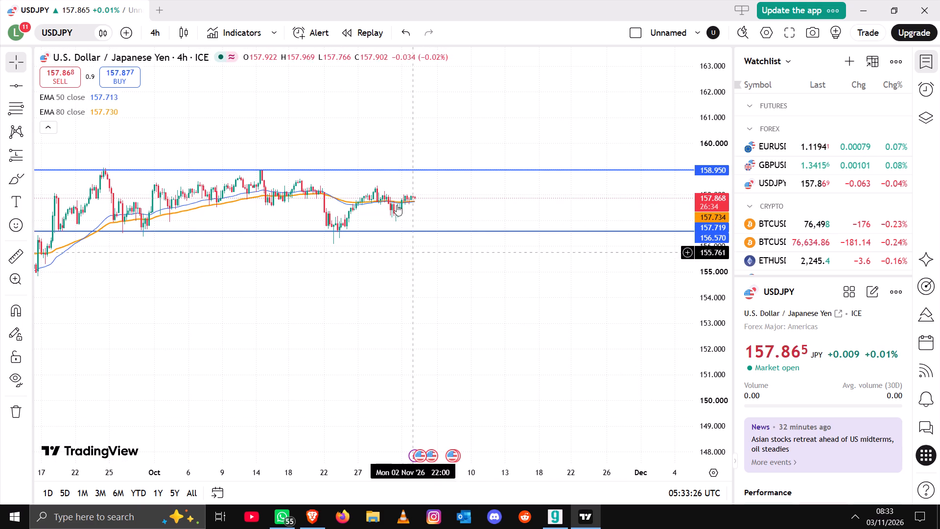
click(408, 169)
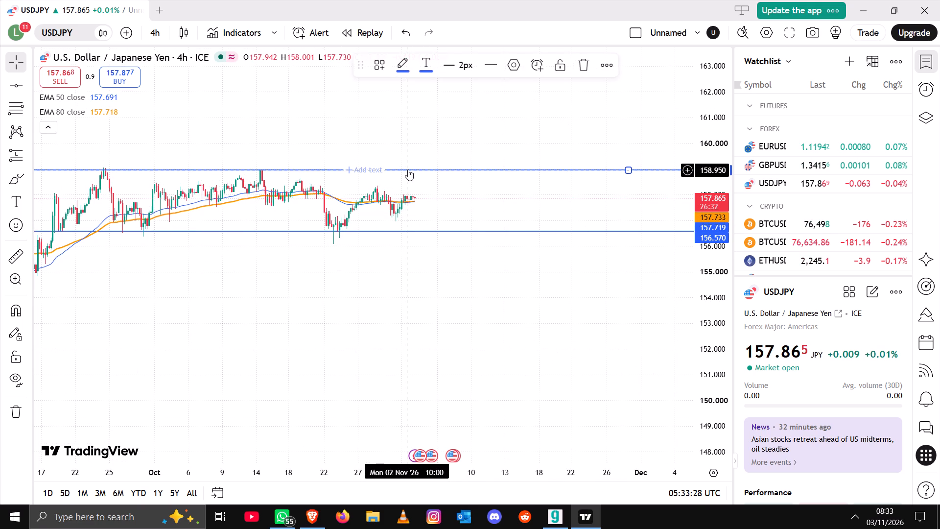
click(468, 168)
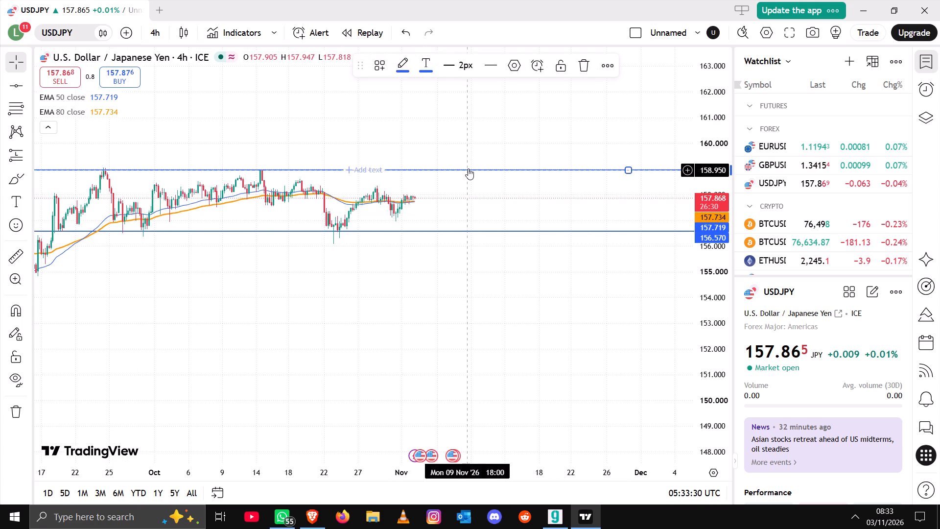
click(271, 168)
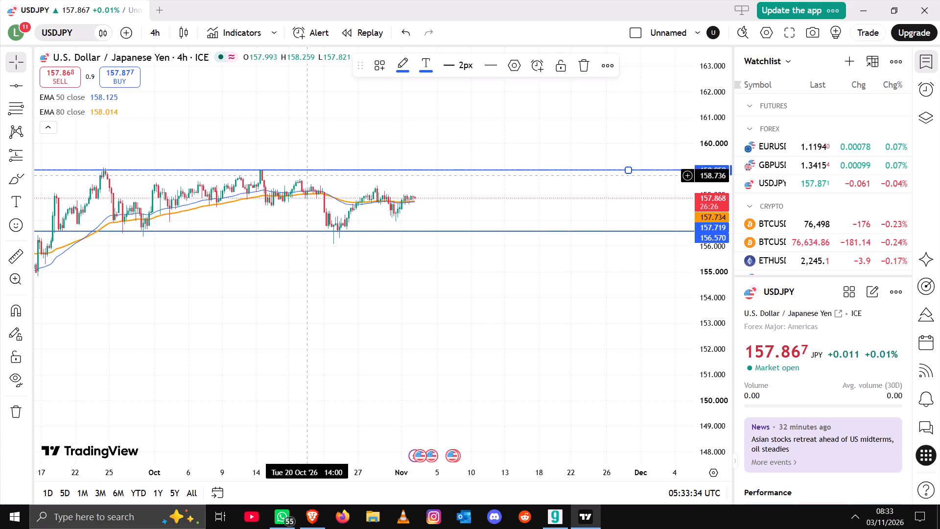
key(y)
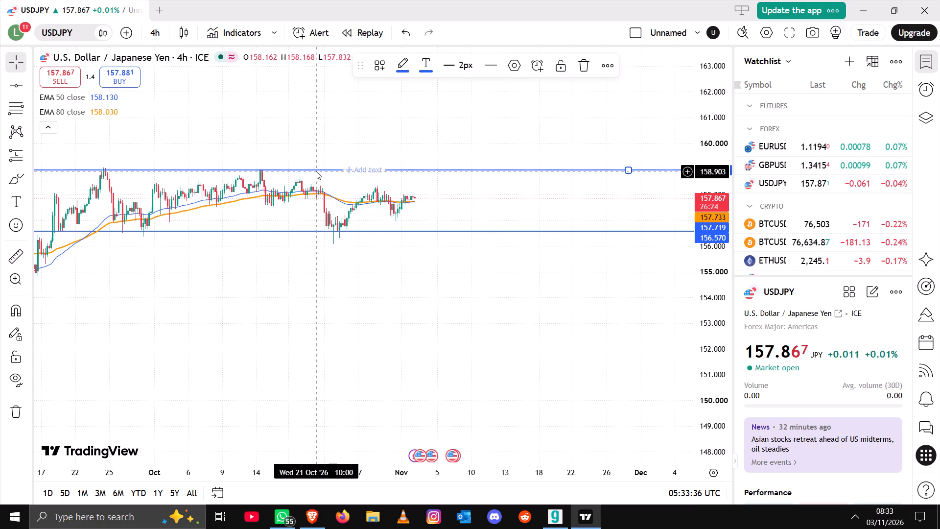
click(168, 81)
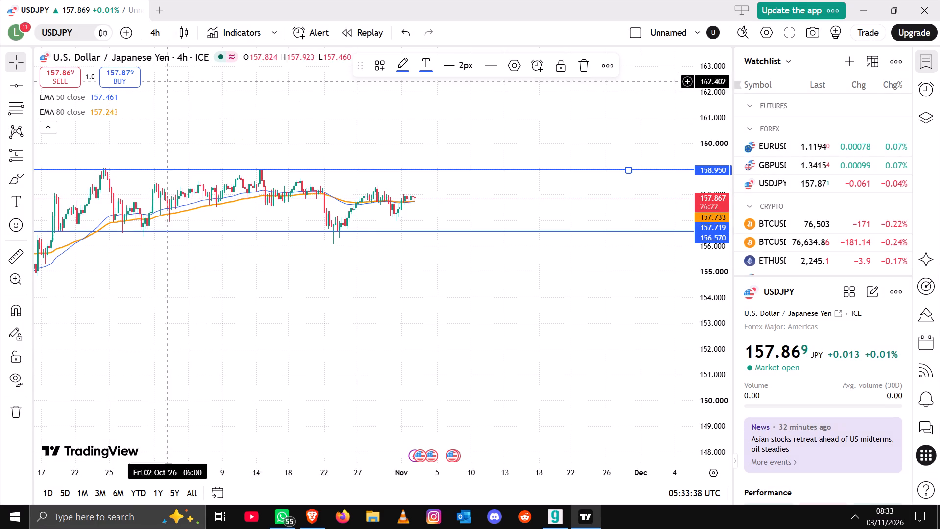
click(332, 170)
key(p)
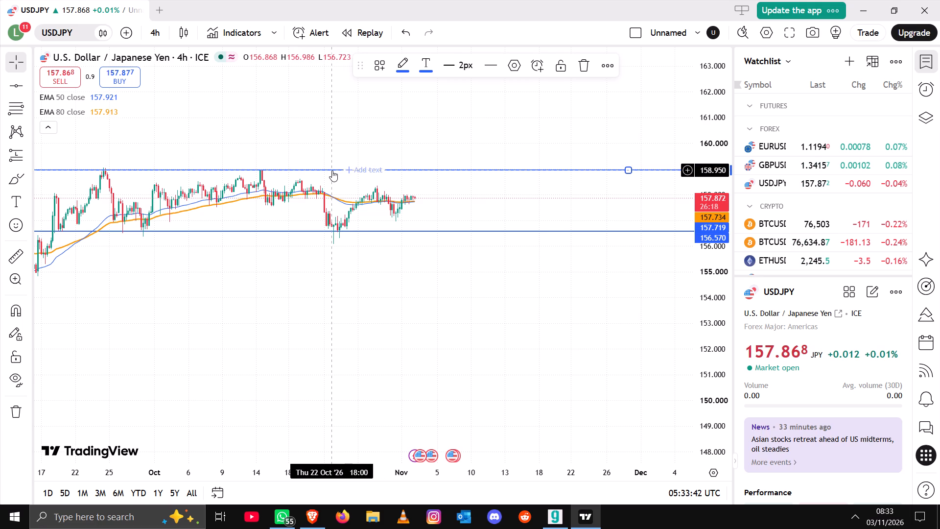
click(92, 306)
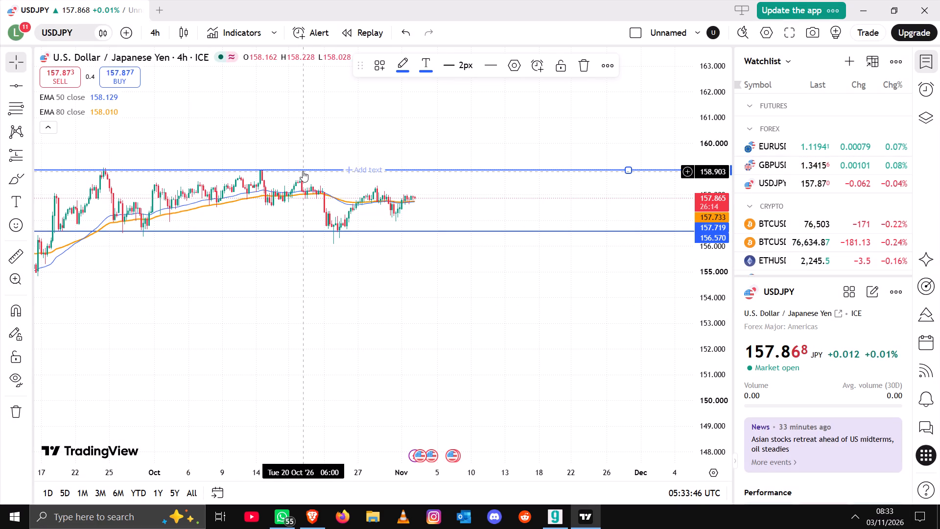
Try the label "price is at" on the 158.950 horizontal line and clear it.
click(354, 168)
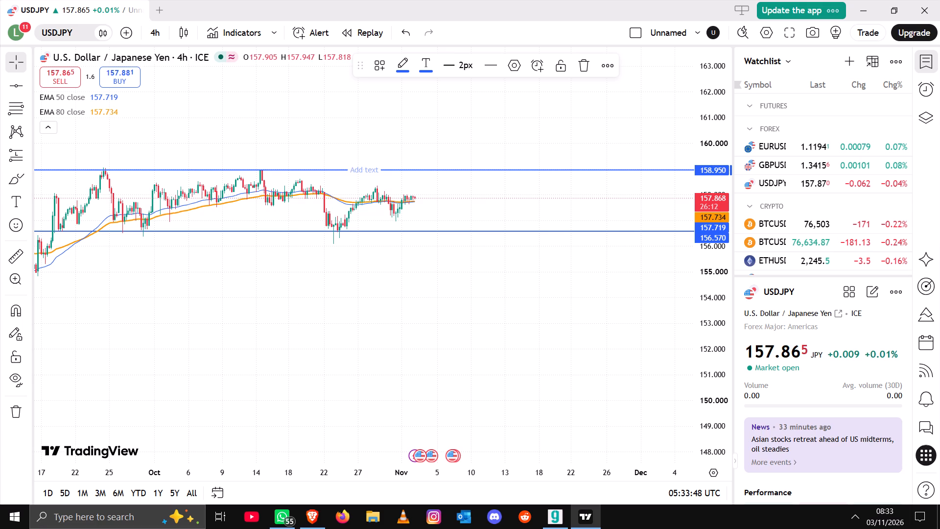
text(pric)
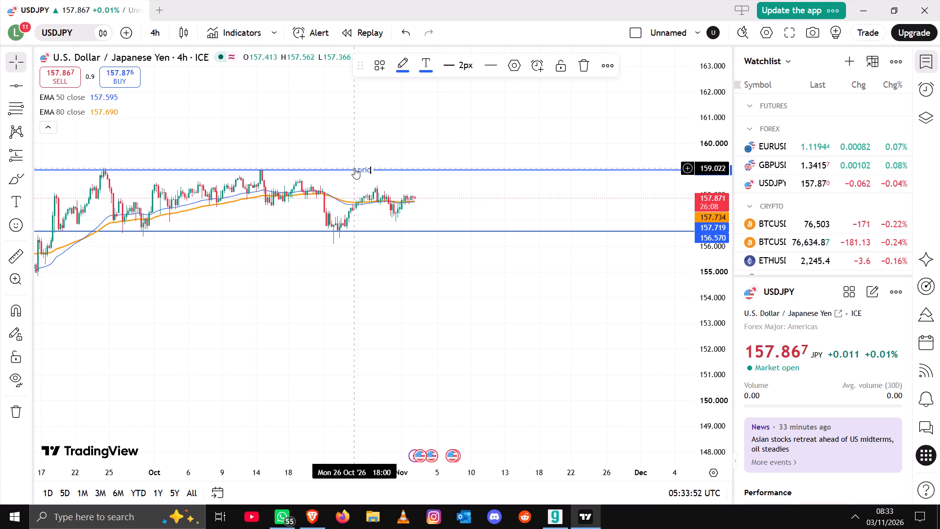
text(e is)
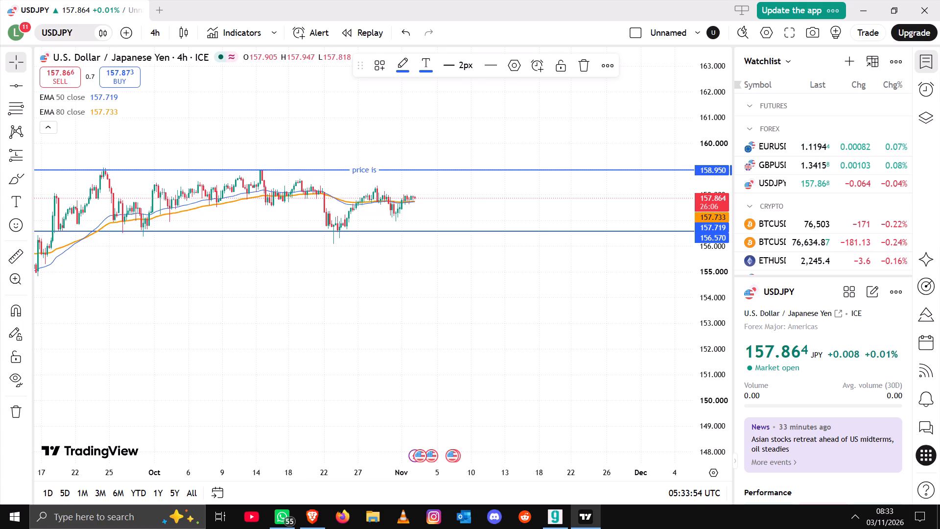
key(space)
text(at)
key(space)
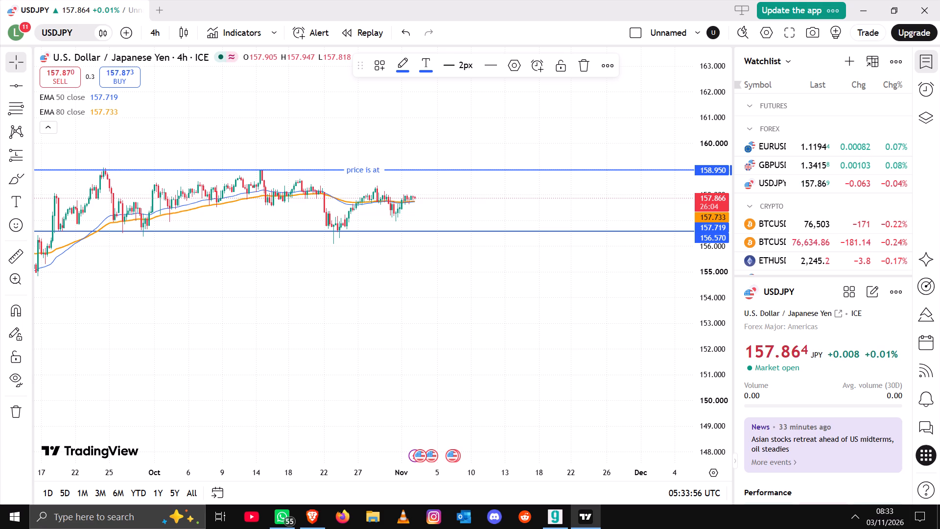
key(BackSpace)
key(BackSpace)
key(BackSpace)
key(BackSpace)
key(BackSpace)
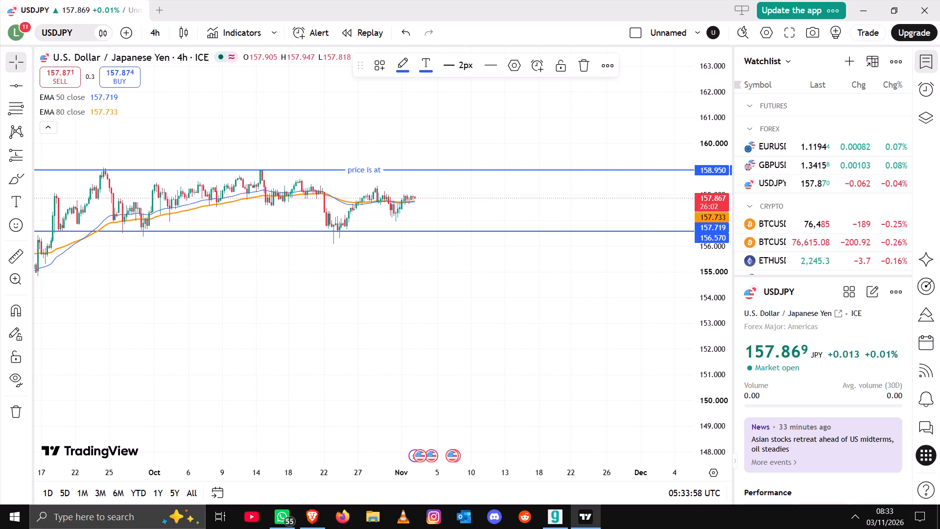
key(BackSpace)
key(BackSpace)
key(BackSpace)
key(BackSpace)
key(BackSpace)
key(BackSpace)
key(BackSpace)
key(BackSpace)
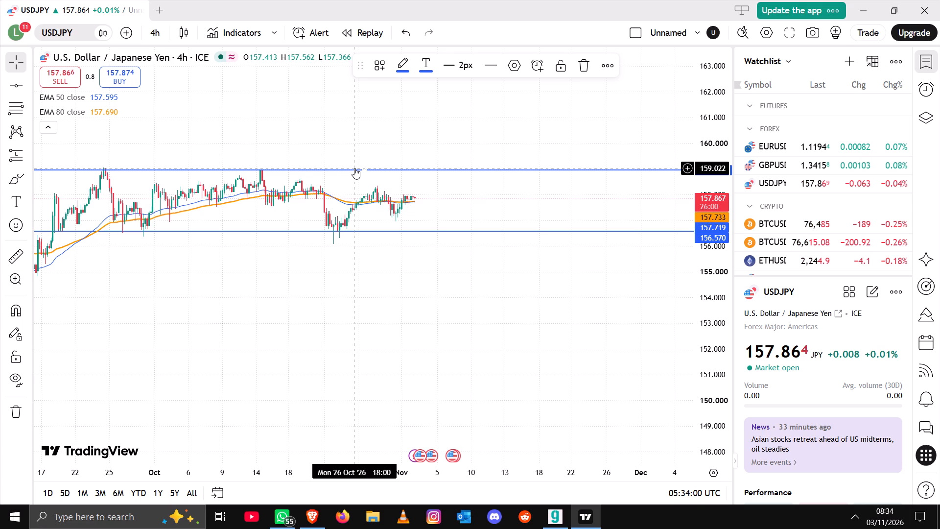
Label the 158.950 horizontal line "At consolidation, (3 distinct points are tourched)".
text(At consolo)
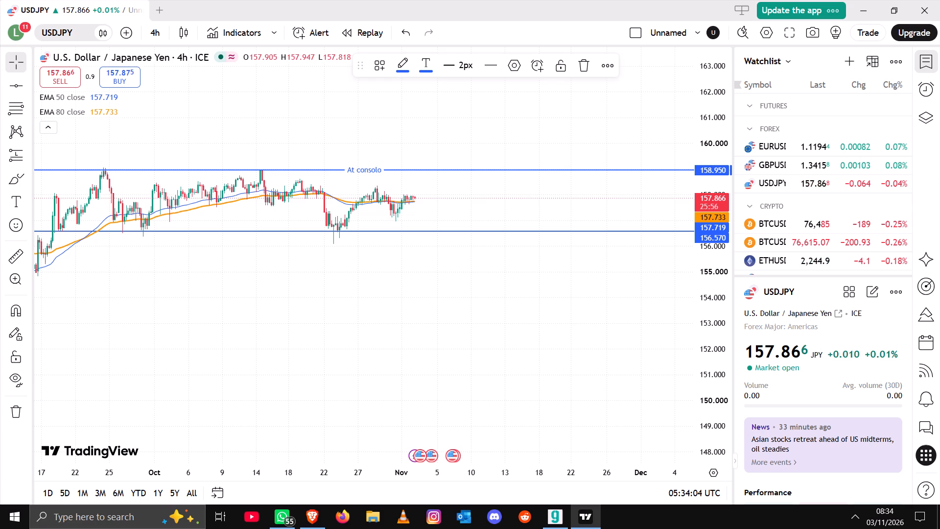
key(BackSpace)
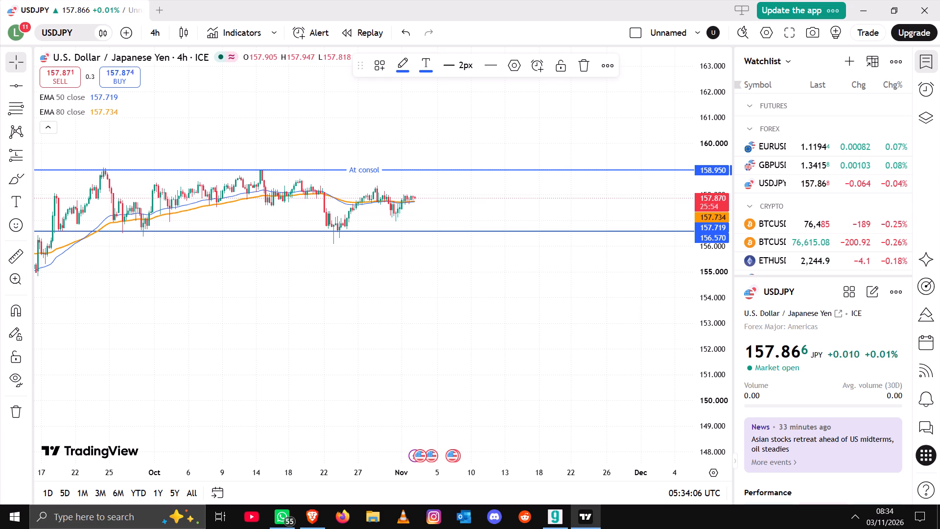
text(idation)
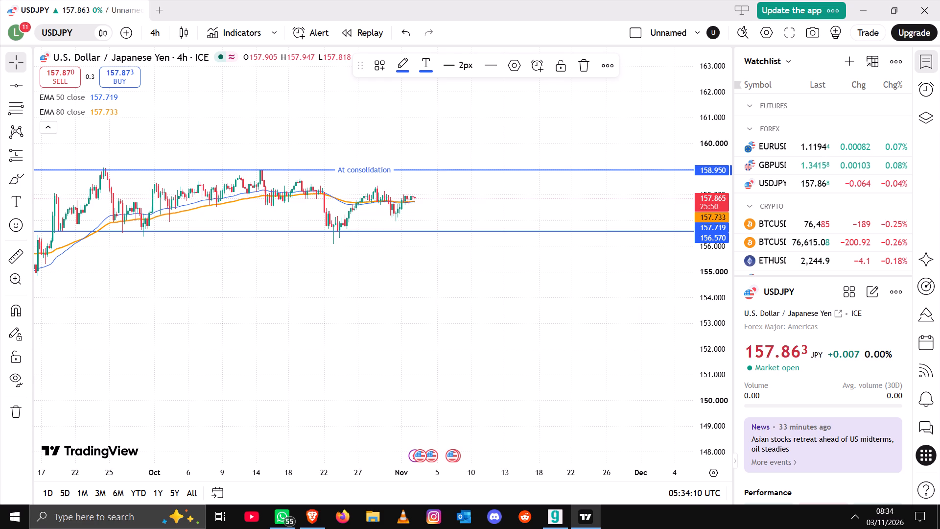
key(comma)
key(space)
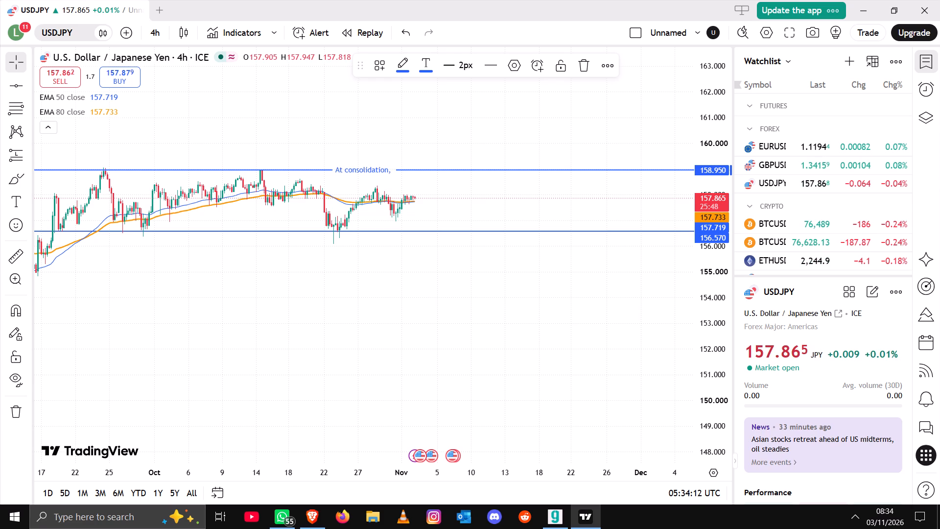
key(shift+parenleft)
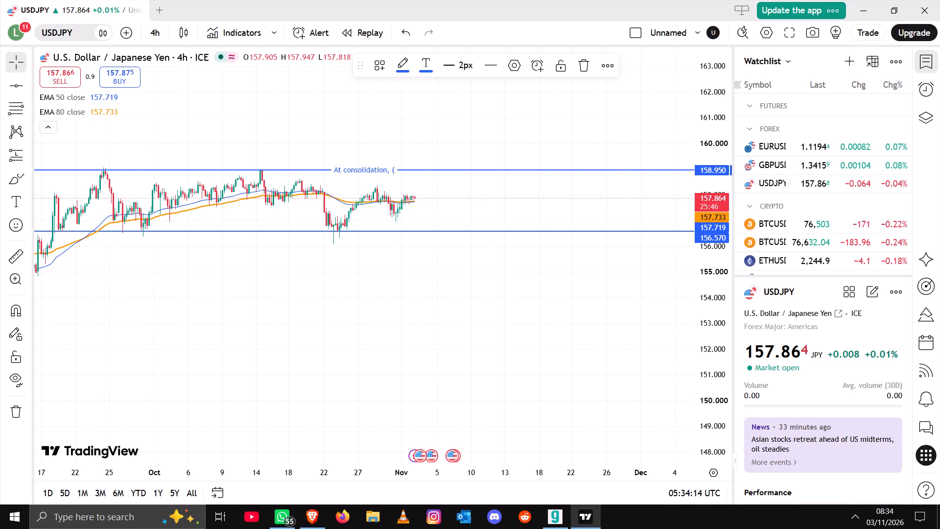
key(3)
key(p)
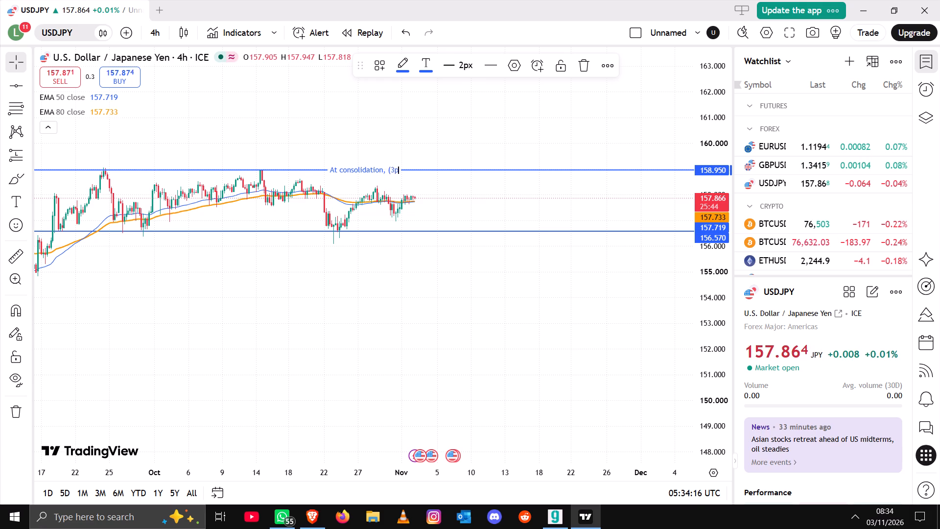
text(oints)
key(space)
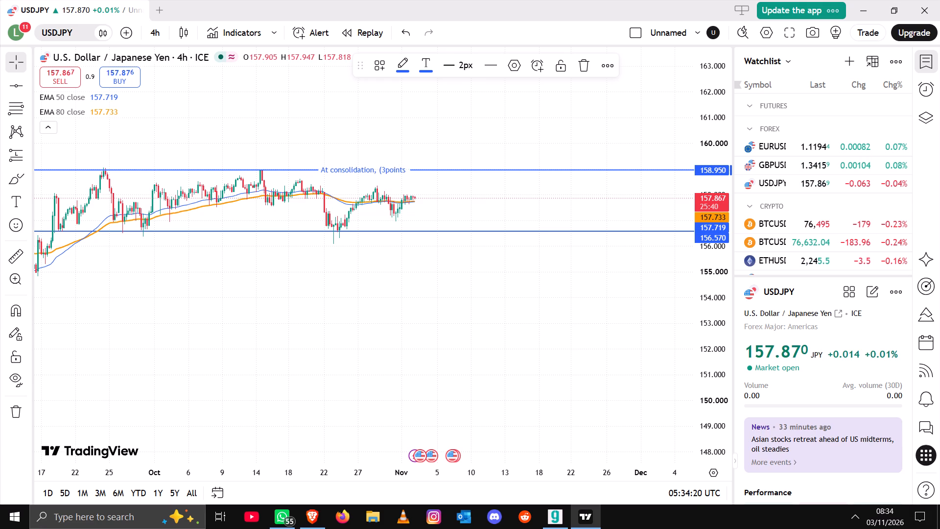
key(BackSpace)
key(BackSpace)
key(BackSpace)
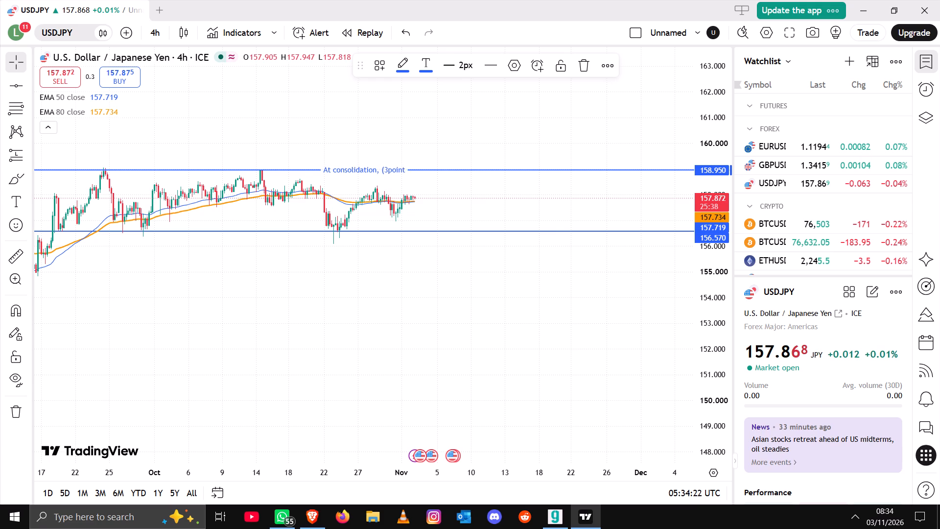
key(BackSpace)
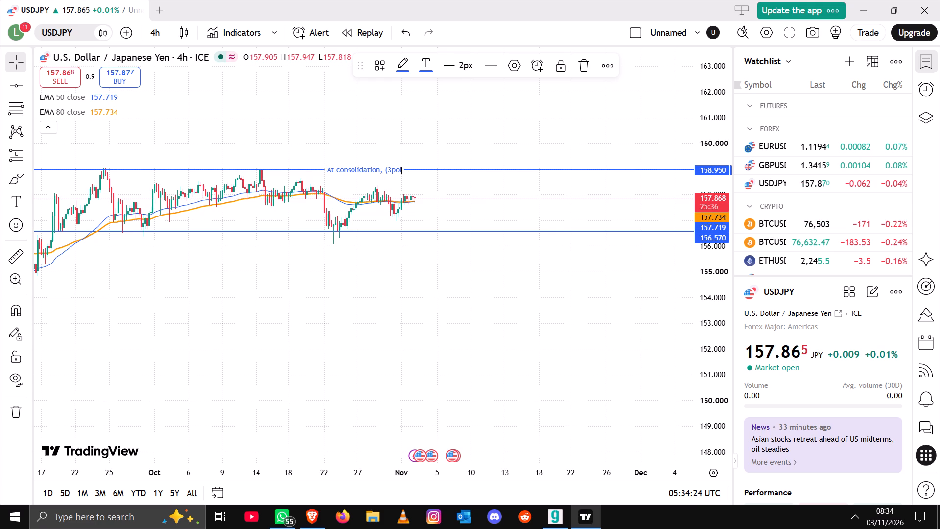
key(equal)
key(BackSpace)
key(BackSpace)
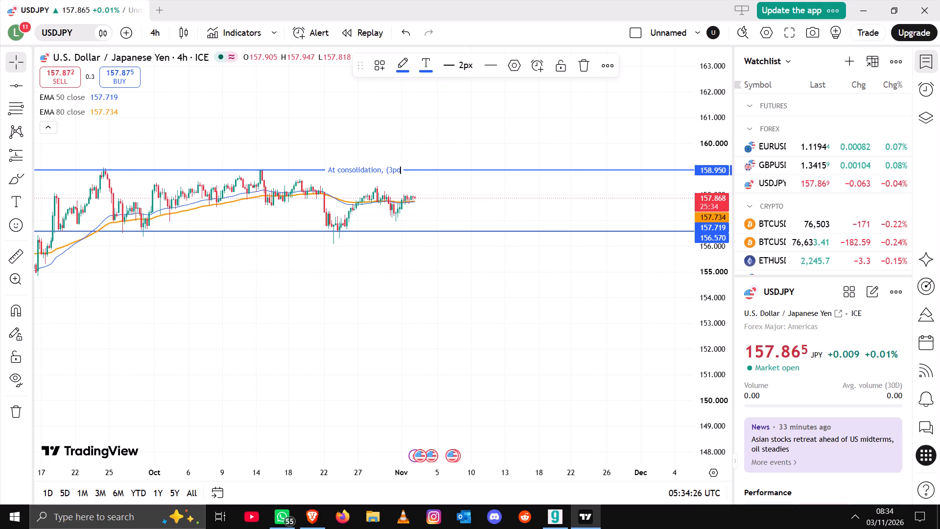
key(BackSpace)
key(BackSpace)
key(space)
text(distinct point)
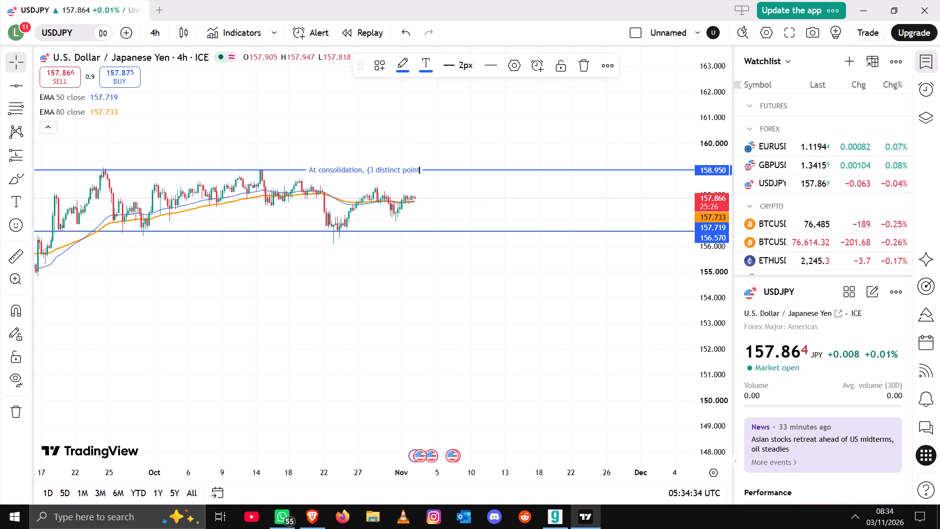
text(s are)
key(space)
text(tourched)
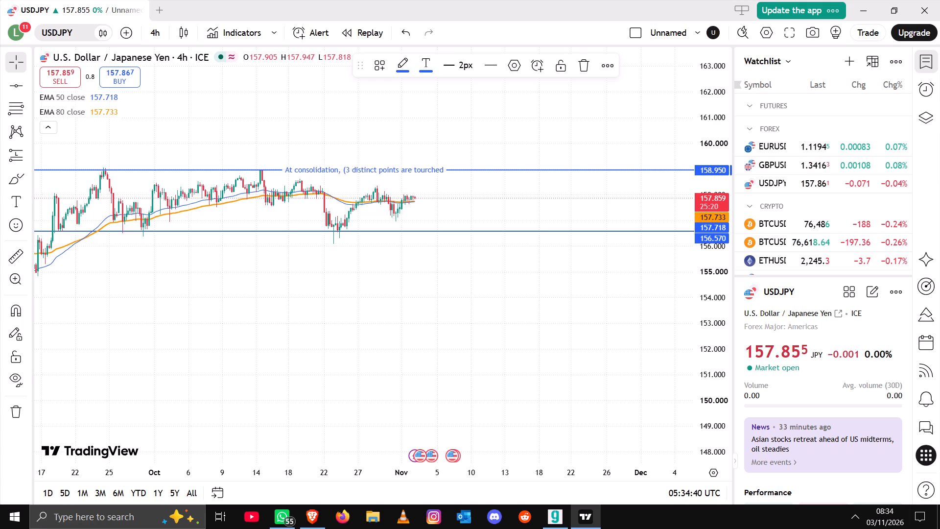
key(shift+parenright)
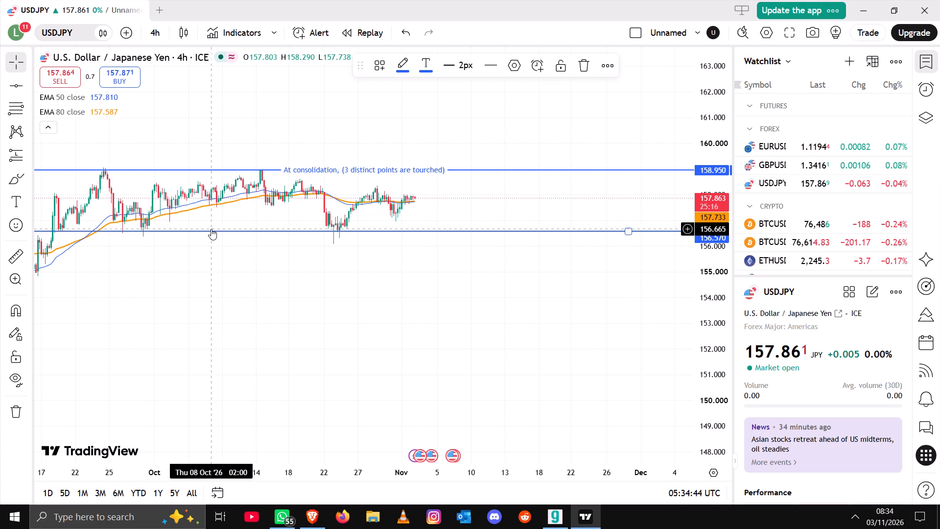
Move the lower horizontal line, under the late-September and October lows, up to 156.618.
drag(208, 277, 237, 274)
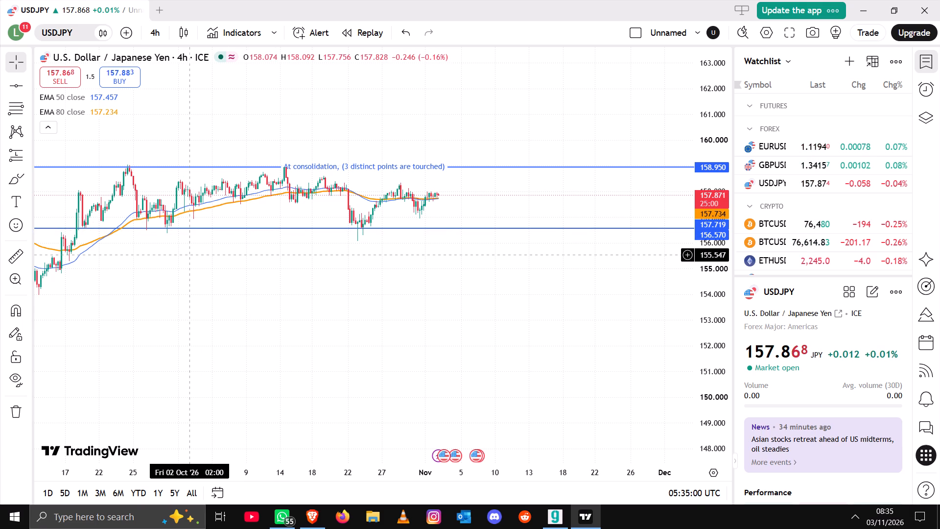
click(335, 228)
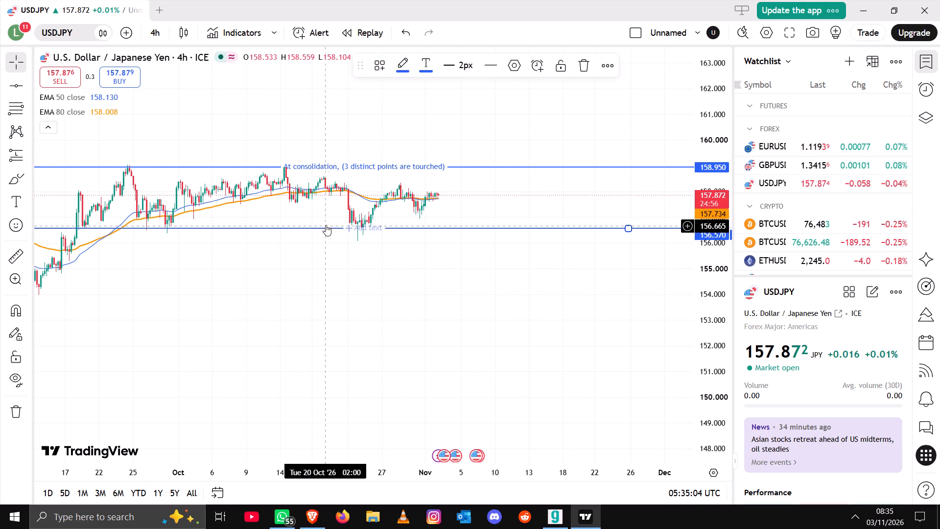
click(258, 226)
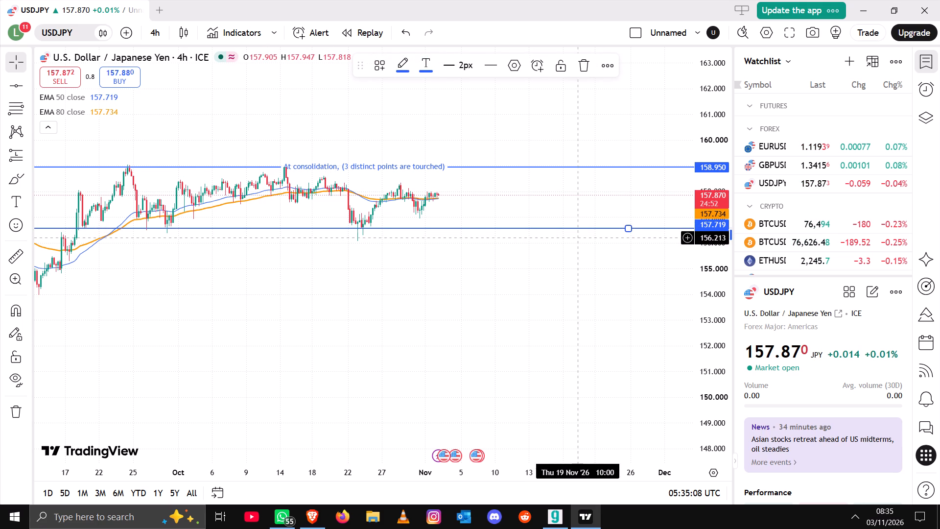
click(630, 230)
click(630, 230)
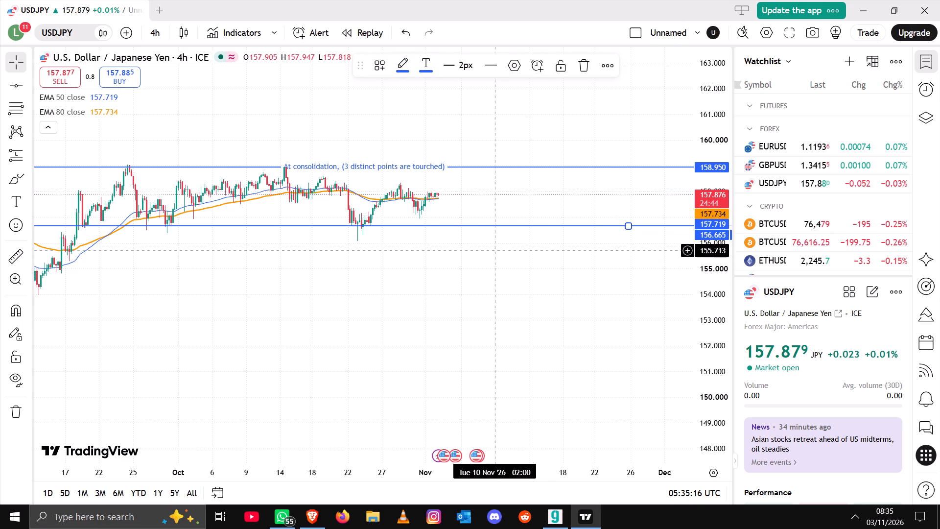
click(507, 225)
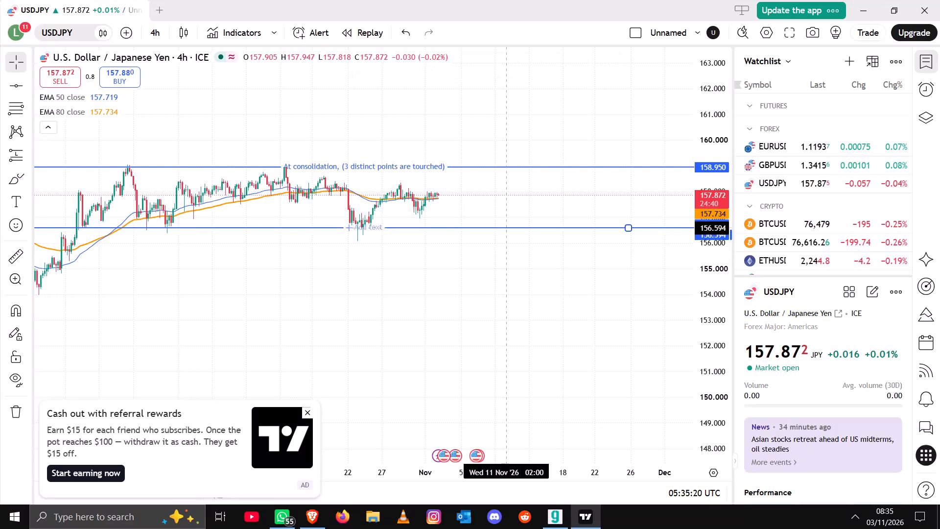
click(470, 266)
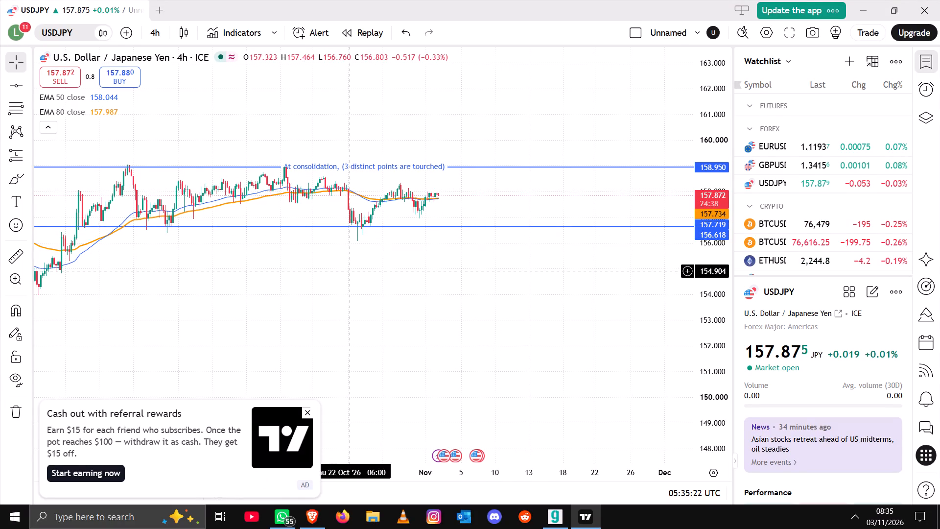
Label the 156.618 horizontal line "same here".
click(275, 225)
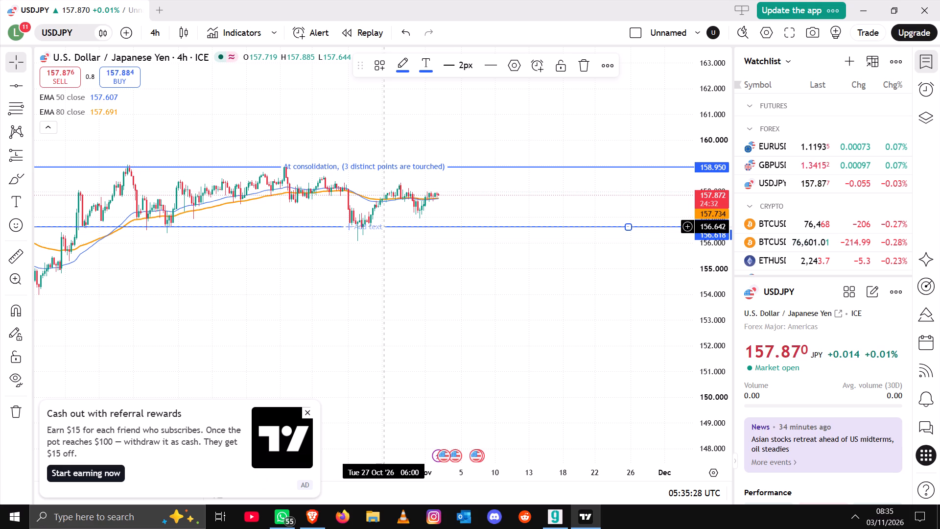
text(sa)
click(187, 269)
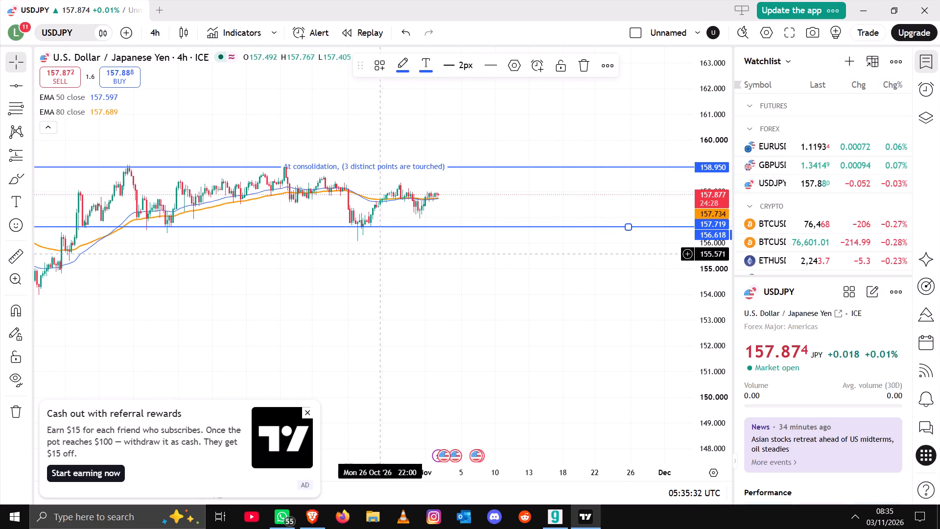
click(370, 226)
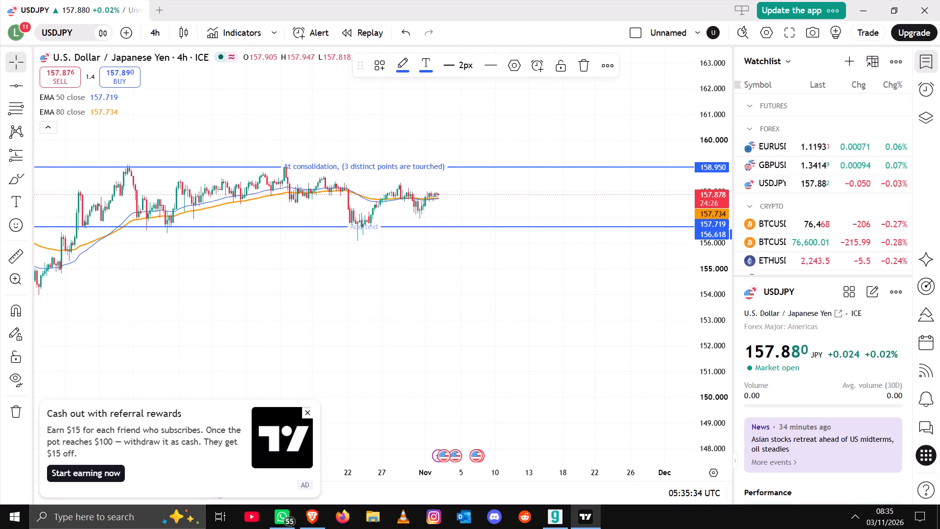
text(same here)
click(359, 166)
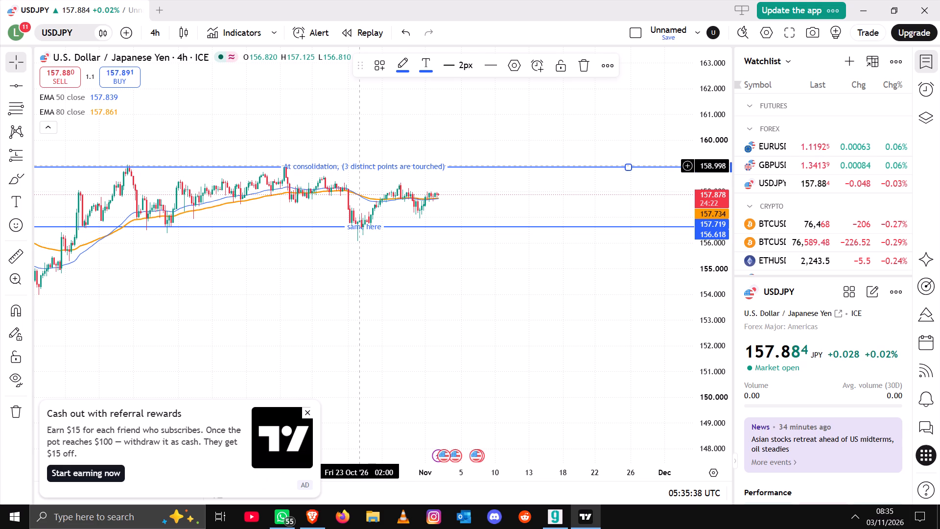
click(442, 303)
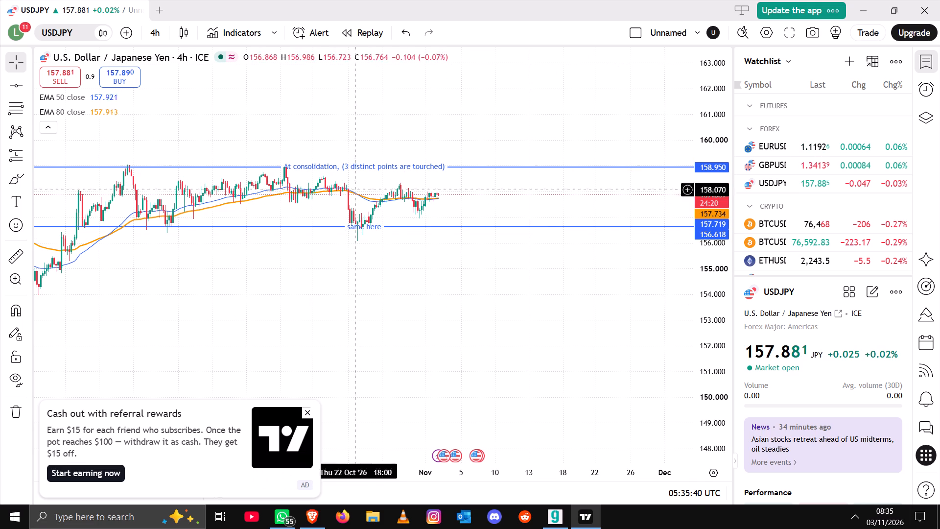
Switch the USDJPY chart to the 1-hour timeframe and bring the late-October candles into view.
click(148, 36)
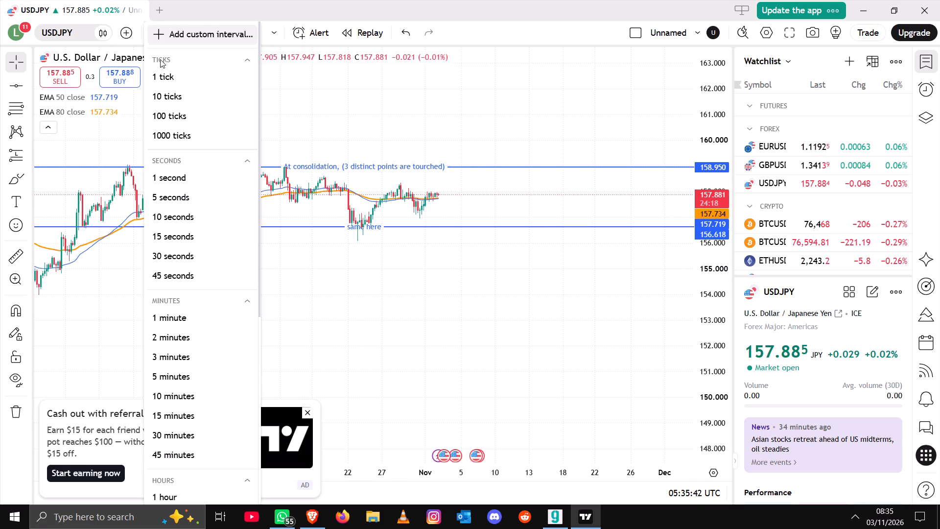
scroll(161, 428, down, 1)
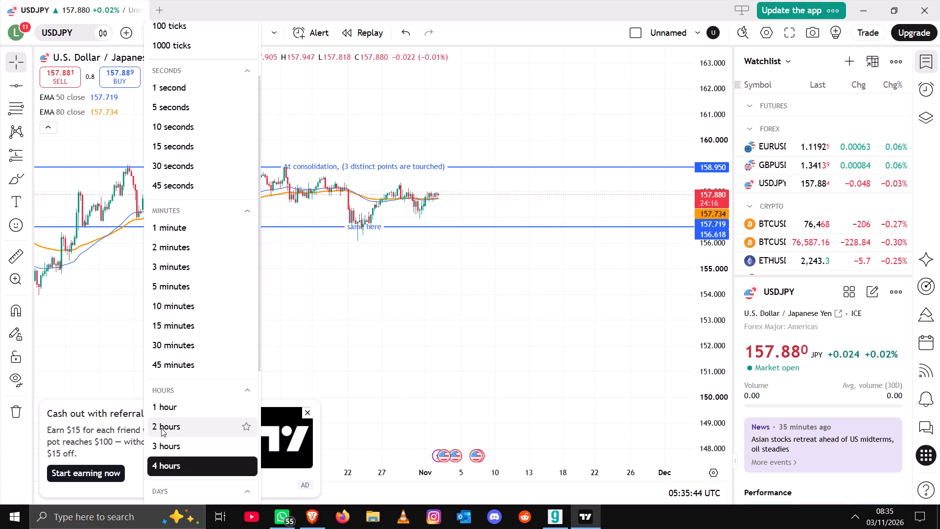
scroll(161, 428, down, 1)
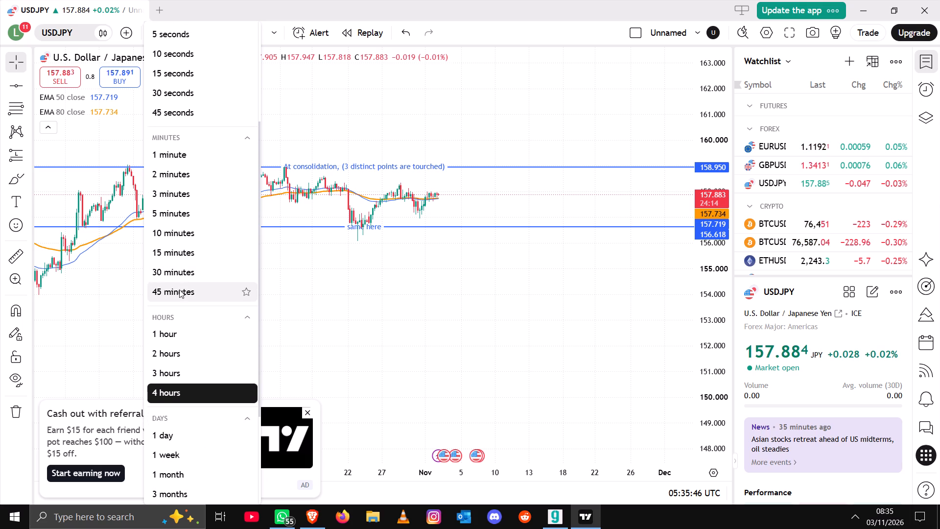
click(183, 334)
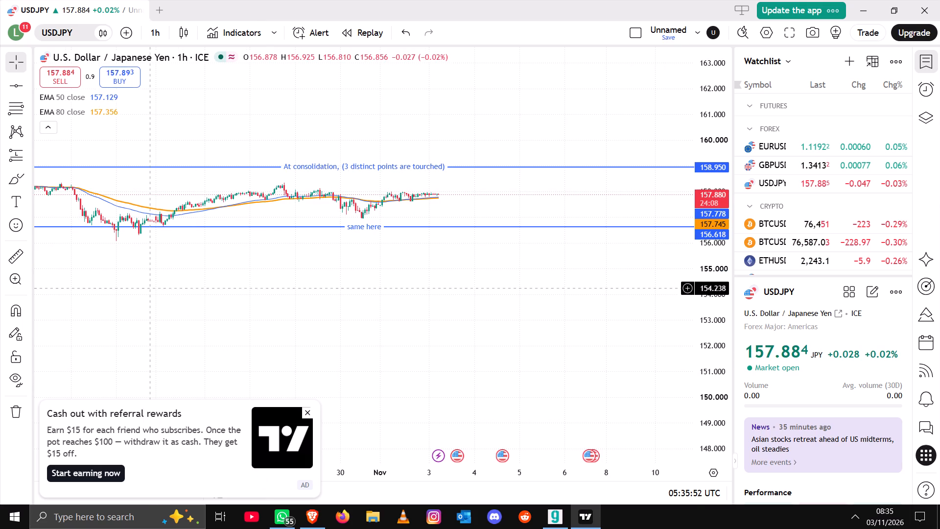
drag(139, 299, 237, 303)
click(250, 303)
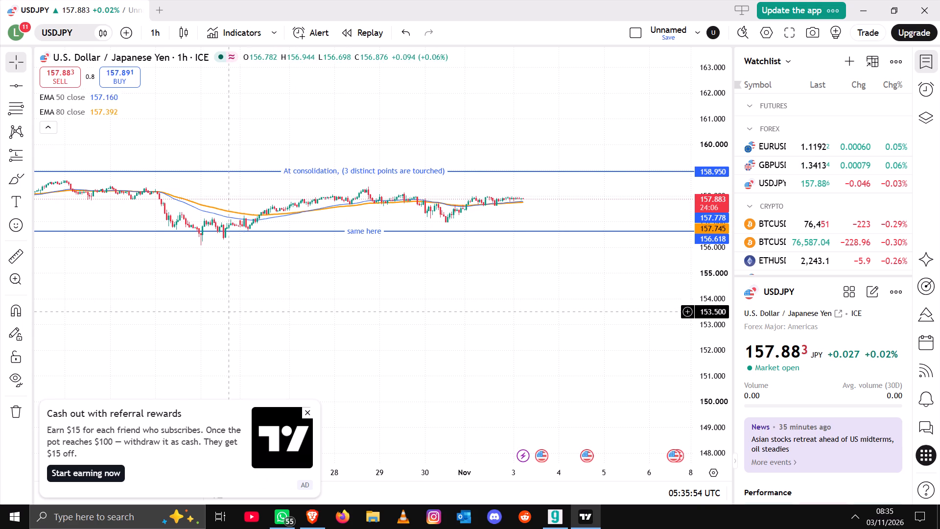
Examine the USDJPY 1-hour candles from early November back to late September against the 158.950 and 156.618 lines and both EMAs.
drag(169, 308, 344, 316)
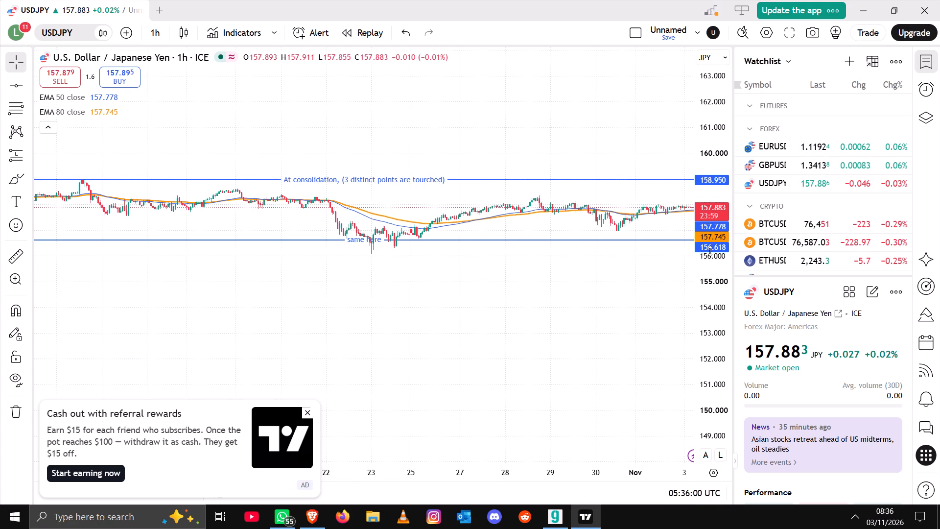
drag(721, 255, 718, 127)
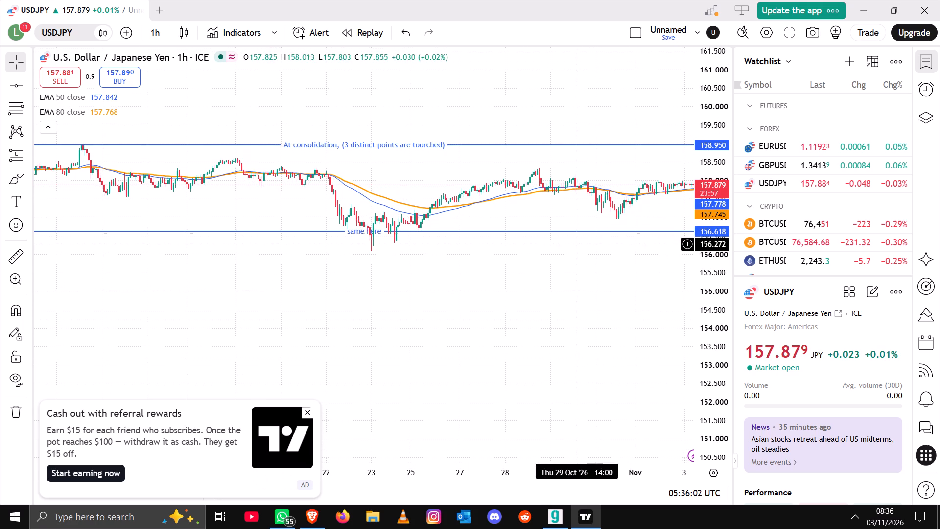
drag(714, 244, 700, 191)
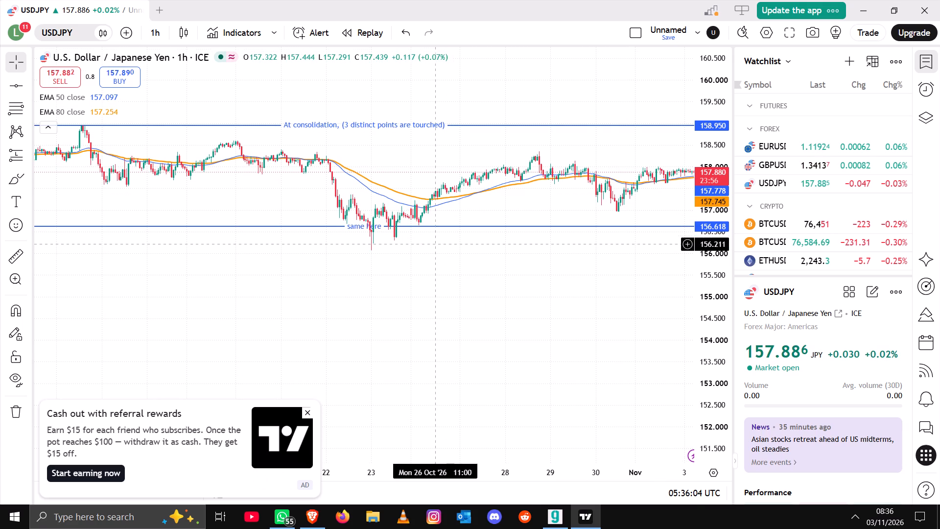
drag(364, 287, 479, 282)
drag(405, 286, 519, 281)
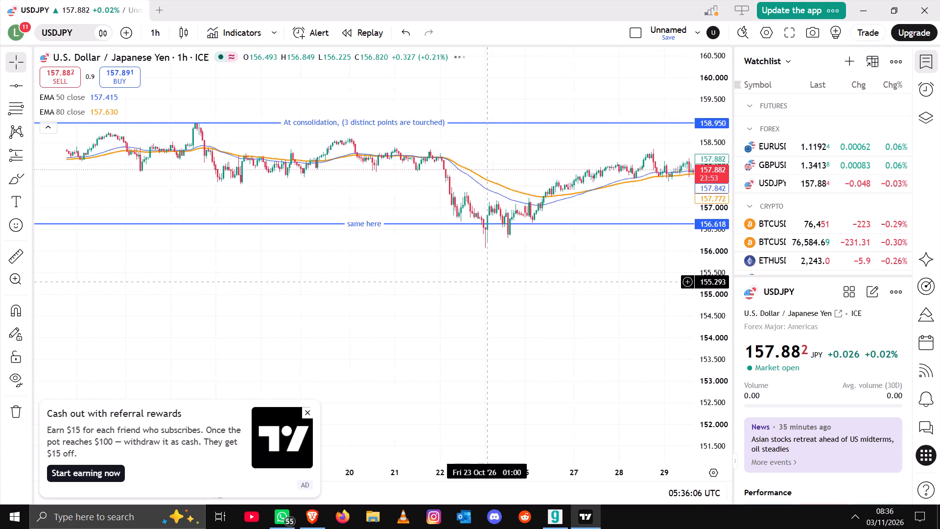
drag(519, 281, 522, 281)
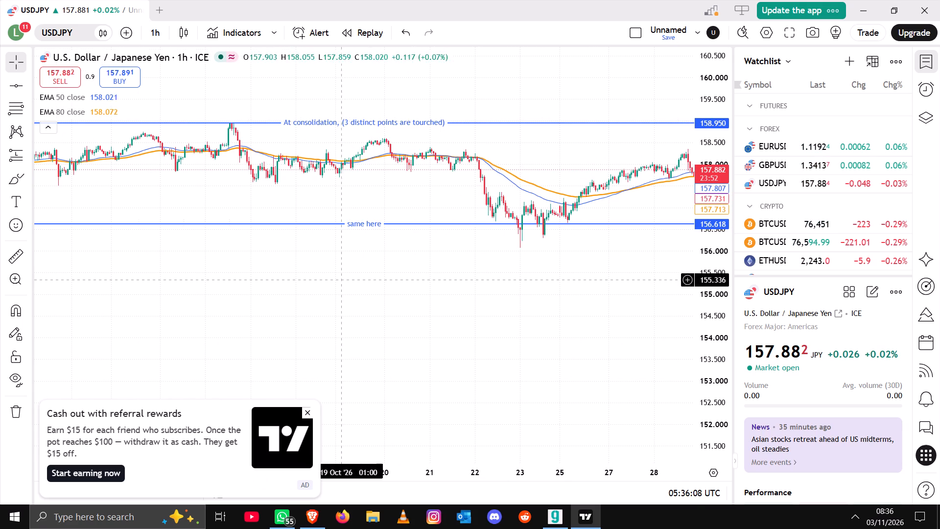
drag(327, 280, 497, 294)
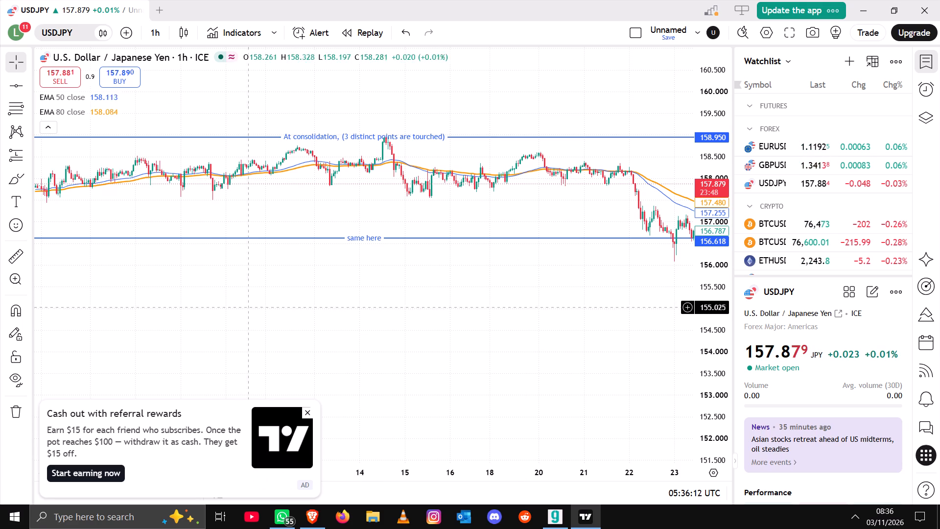
drag(208, 308, 362, 302)
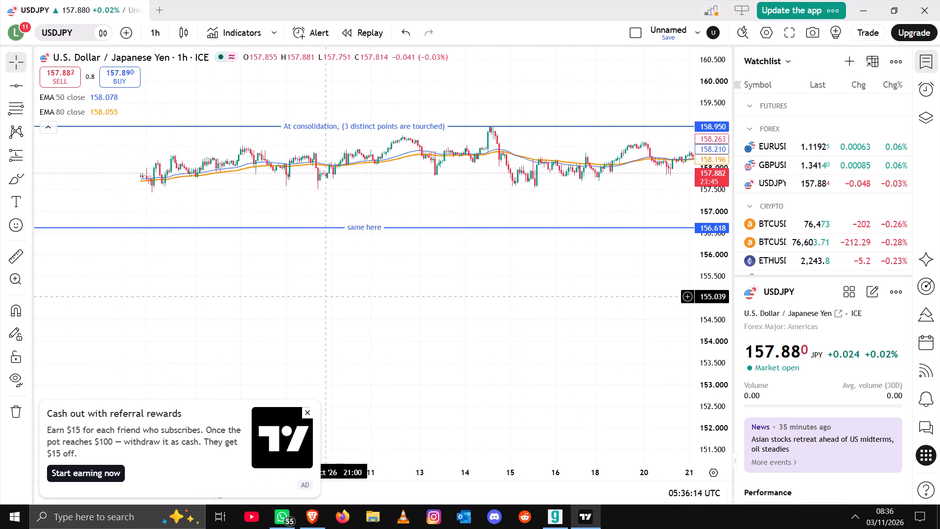
drag(362, 302, 385, 310)
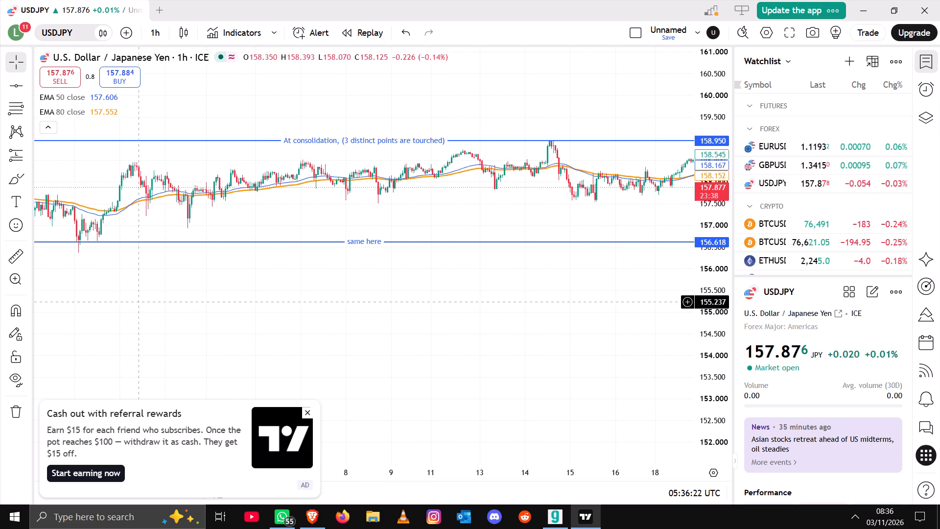
drag(138, 302, 383, 293)
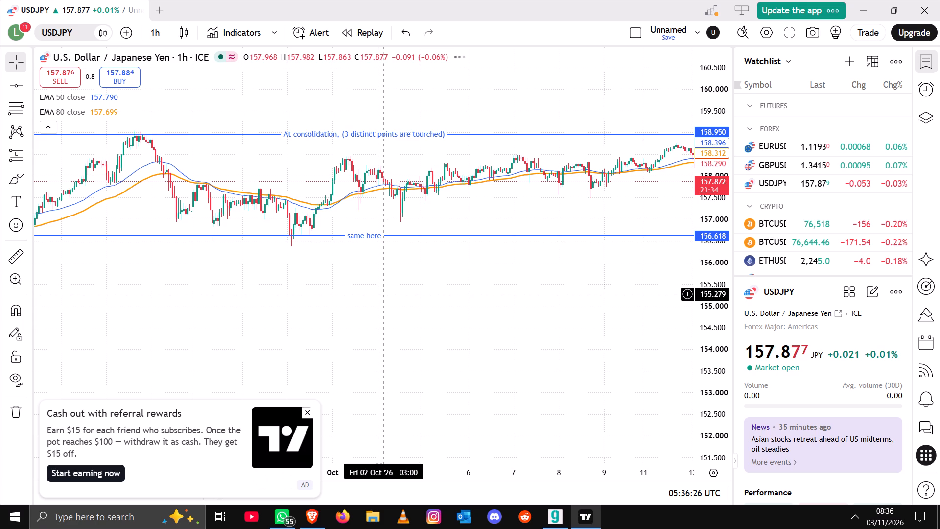
drag(702, 242, 702, 216)
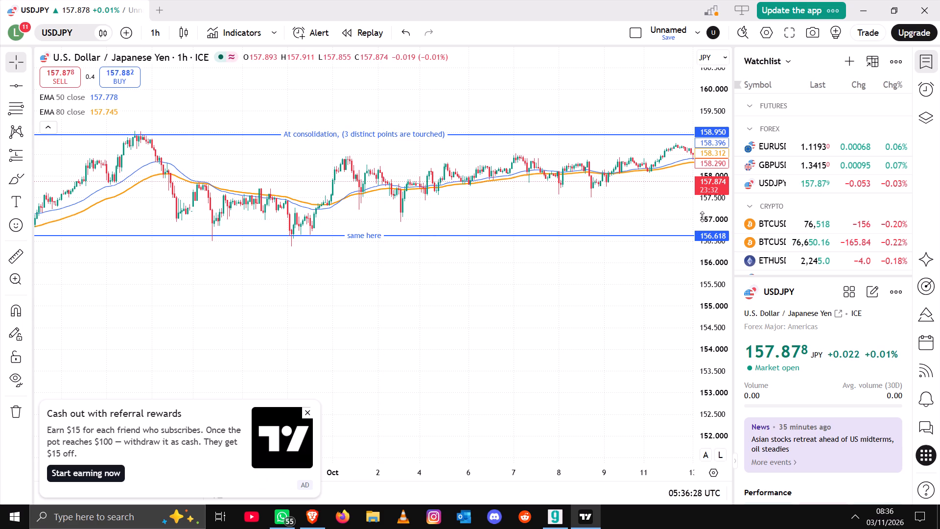
drag(702, 216, 697, 128)
ctrl+scroll(413, 354, down, 1)
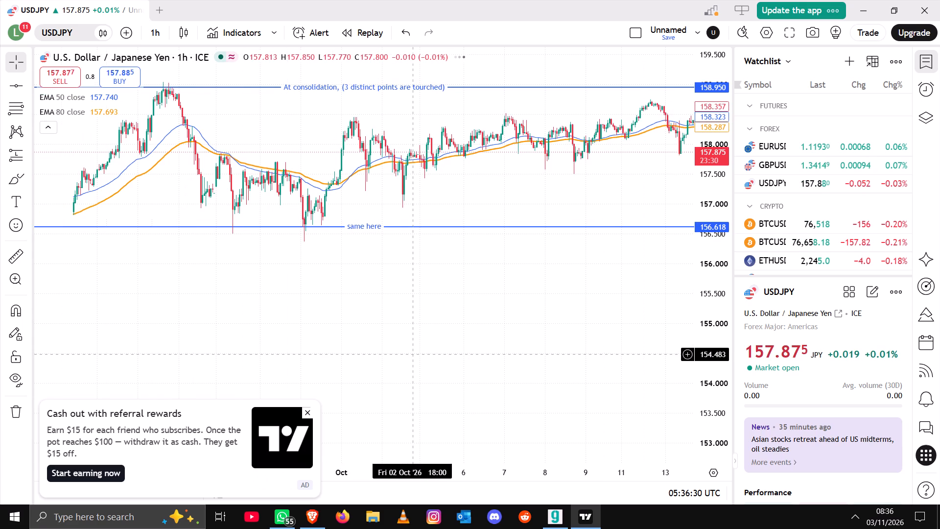
drag(332, 349, 466, 331)
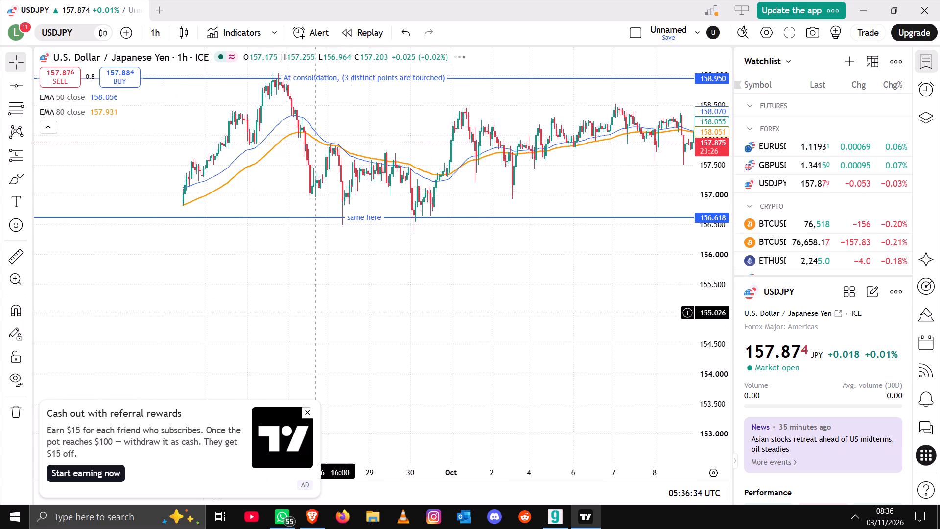
Dismiss the referral rewards advertisement covering the chart and the ad-free upgrade offer.
click(303, 413)
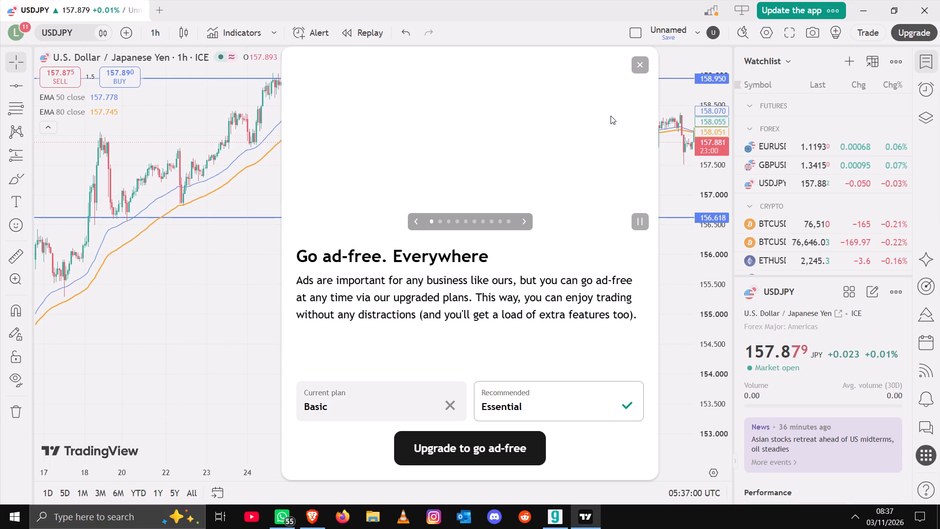
click(638, 65)
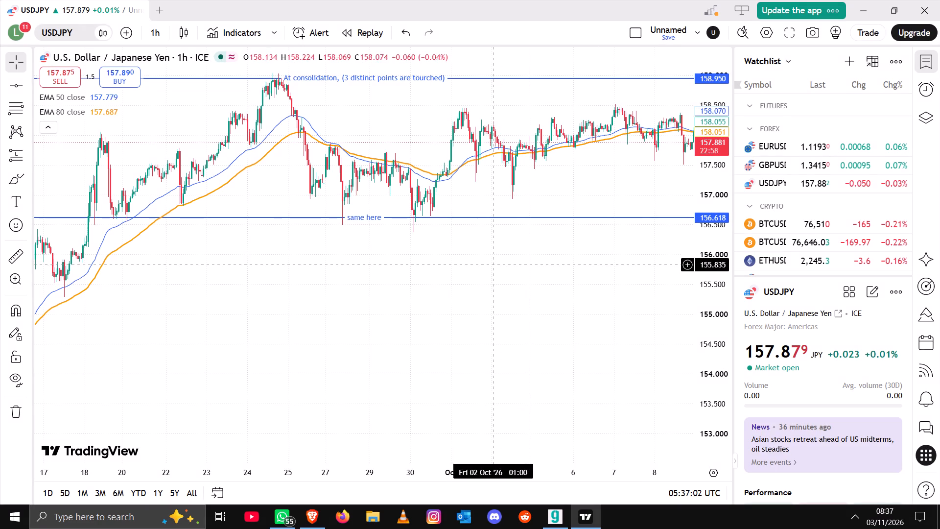
Examine how the mid-September to late-October 1-hour candles react at the two labelled horizontal lines and around the EMAs.
drag(493, 265, 388, 263)
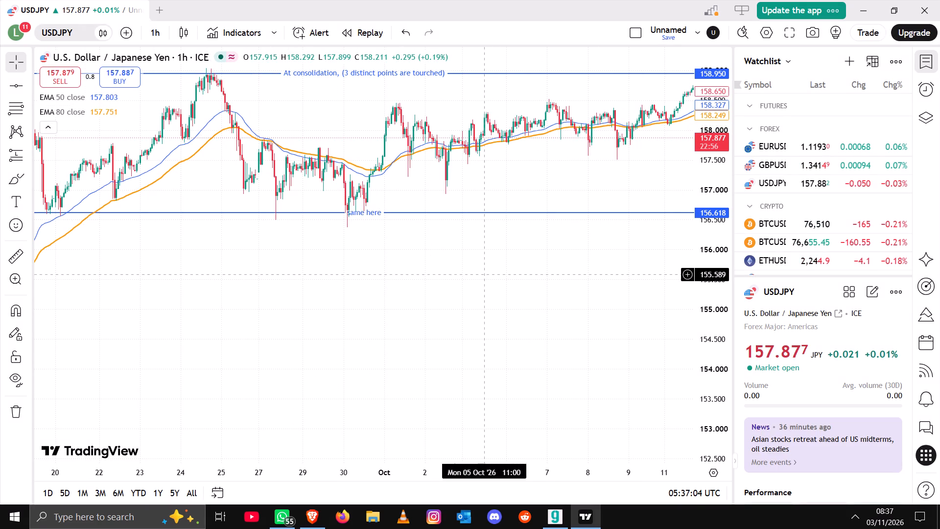
drag(481, 277, 298, 289)
drag(298, 289, 297, 289)
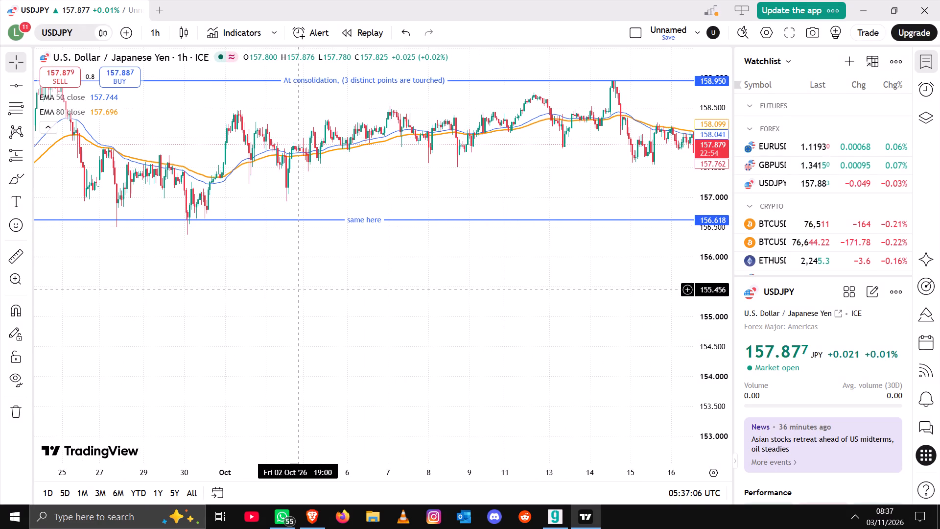
drag(297, 289, 191, 289)
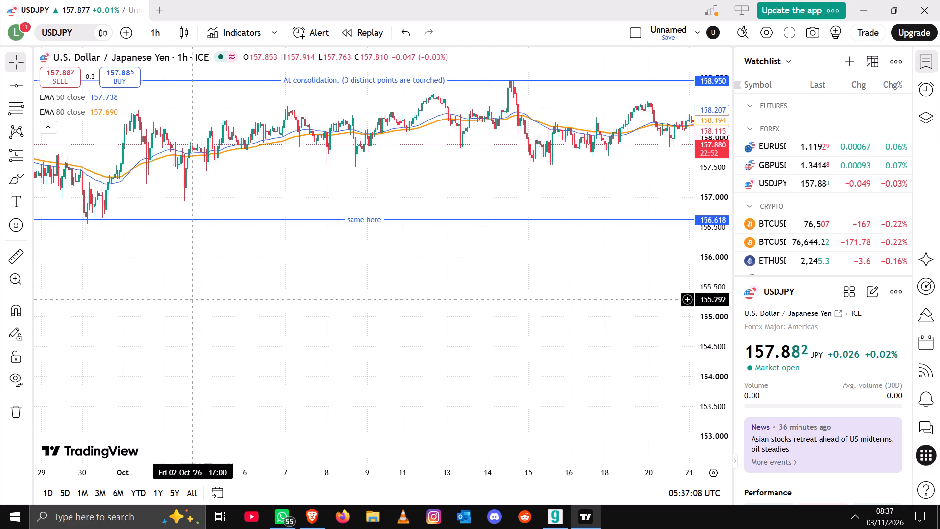
drag(306, 312, 379, 340)
drag(226, 290, 449, 328)
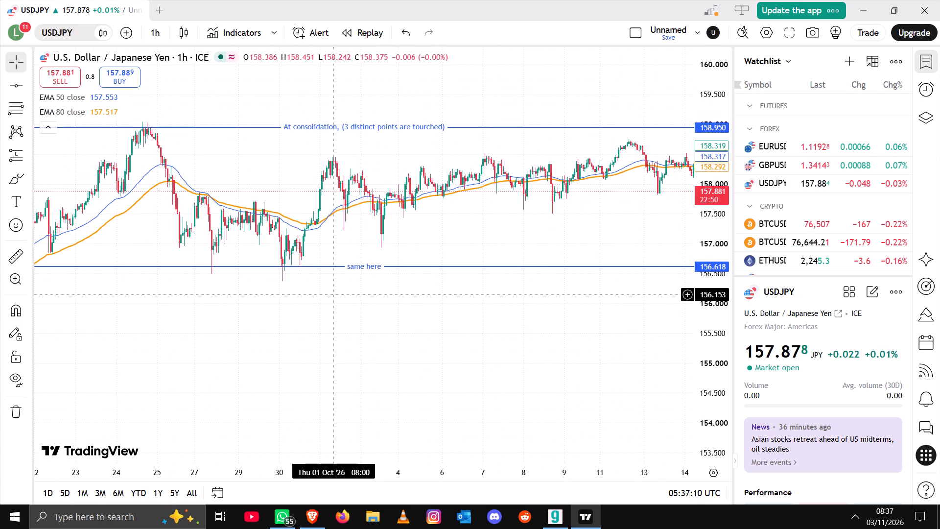
drag(304, 285, 485, 315)
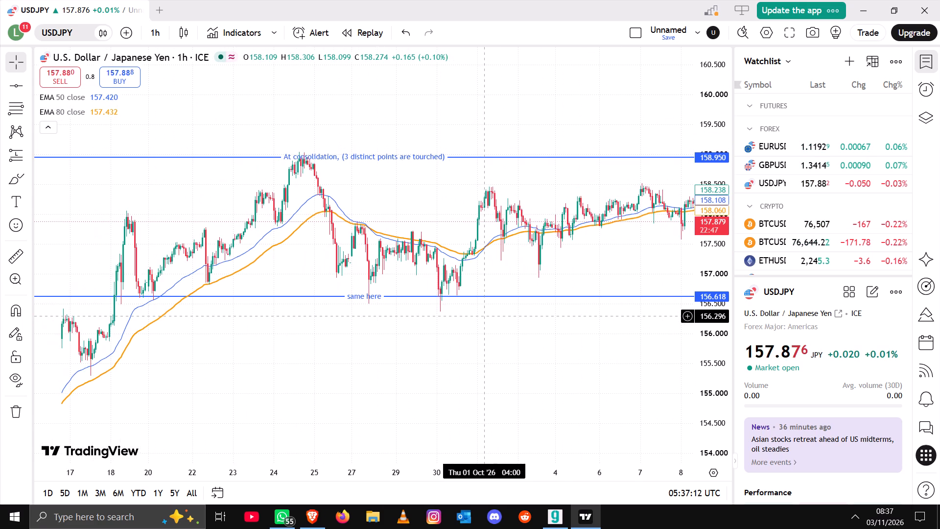
drag(485, 315, 221, 282)
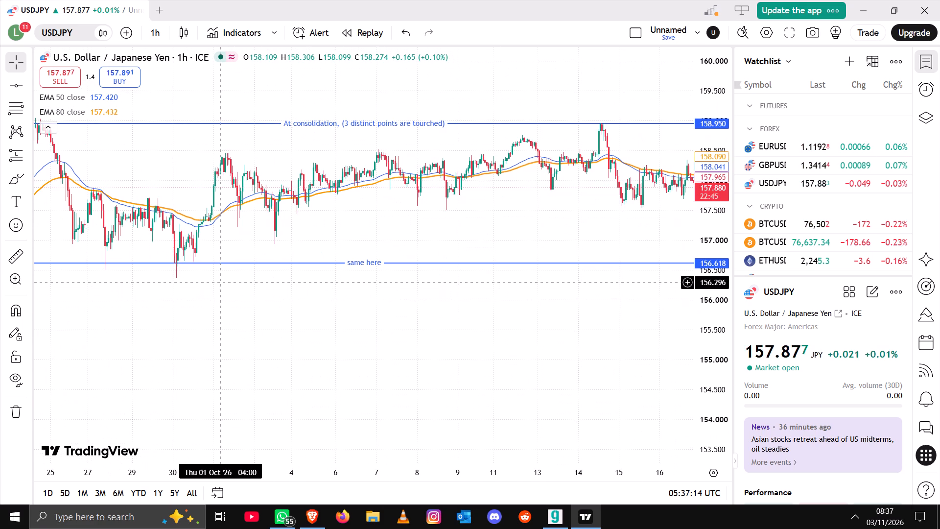
drag(221, 282, 266, 277)
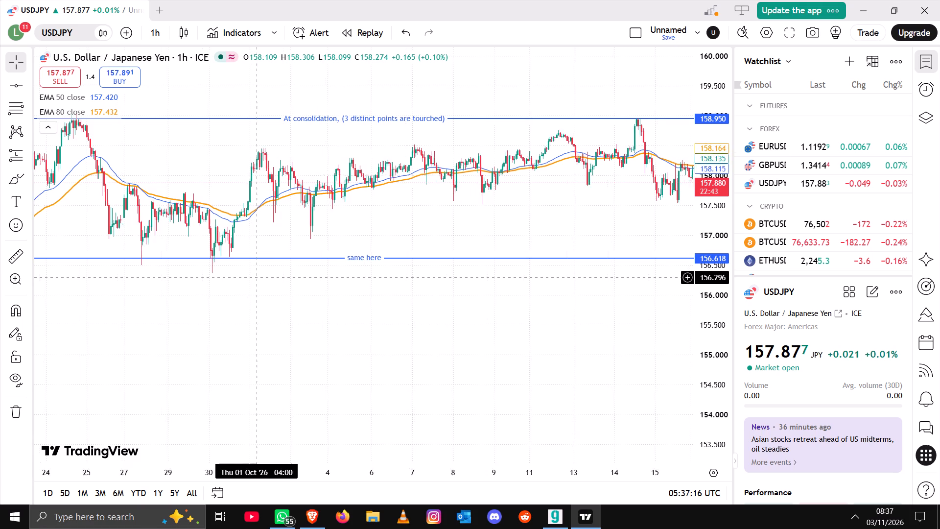
drag(266, 277, 304, 267)
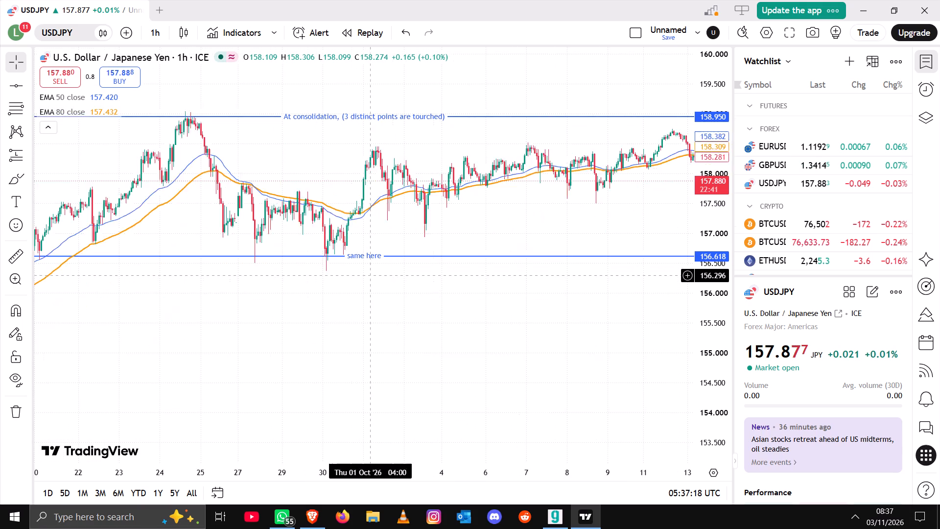
drag(304, 267, 0, 314)
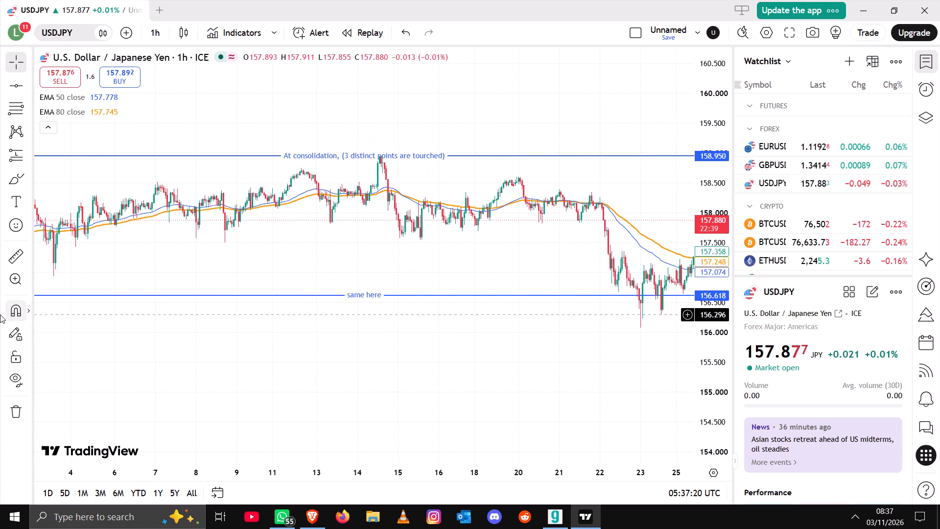
drag(0, 314, 161, 313)
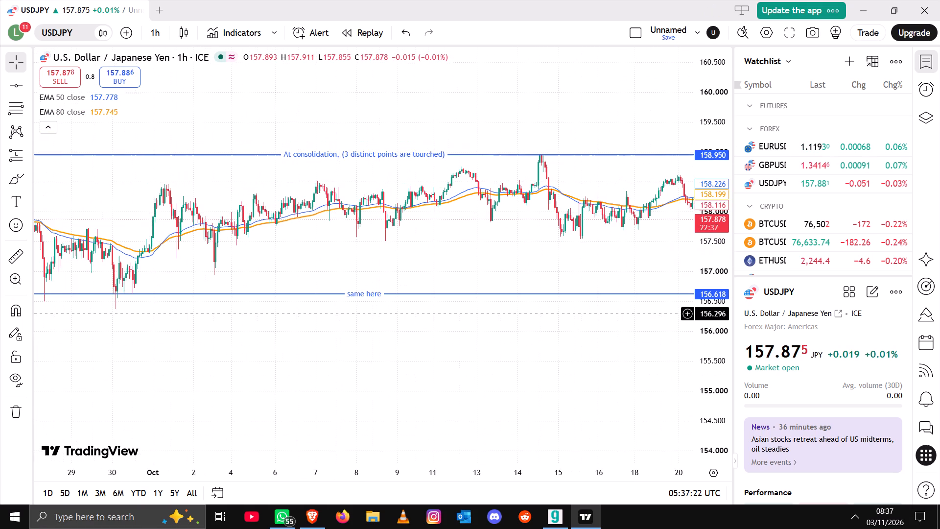
drag(161, 313, 161, 311)
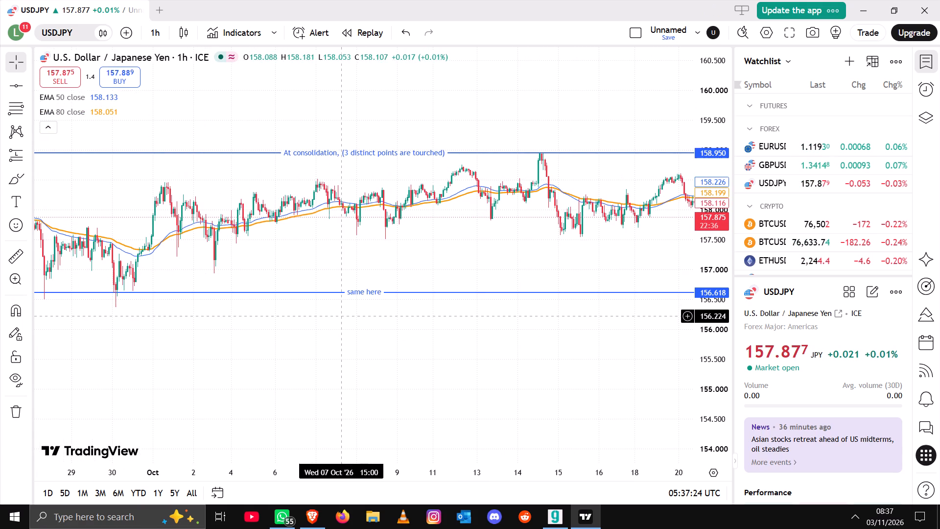
Place a new horizontal line at 156.081, at the 23 October low beneath the "same here" line.
drag(337, 316, 160, 289)
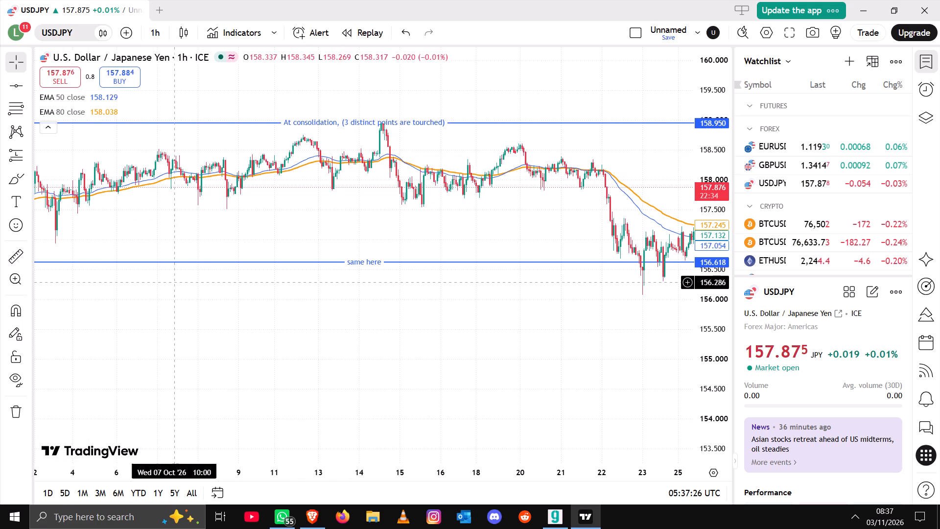
click(16, 90)
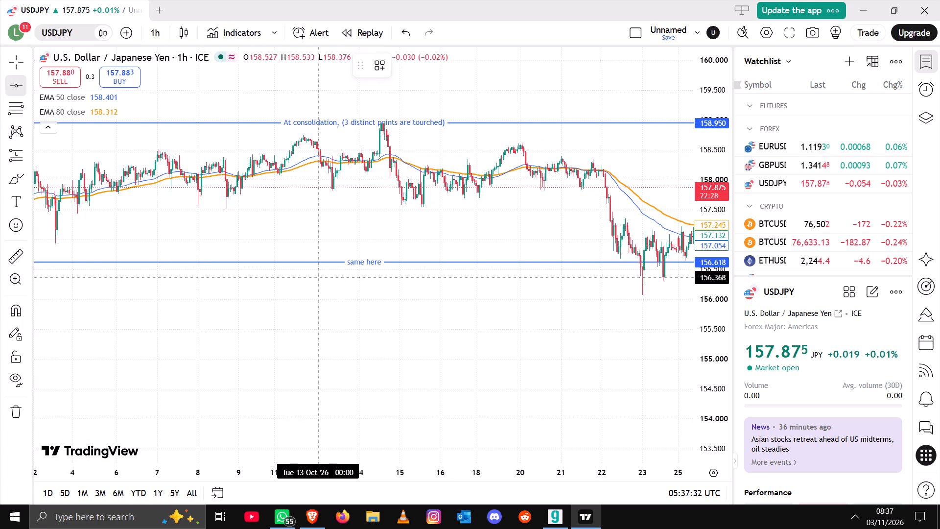
click(13, 94)
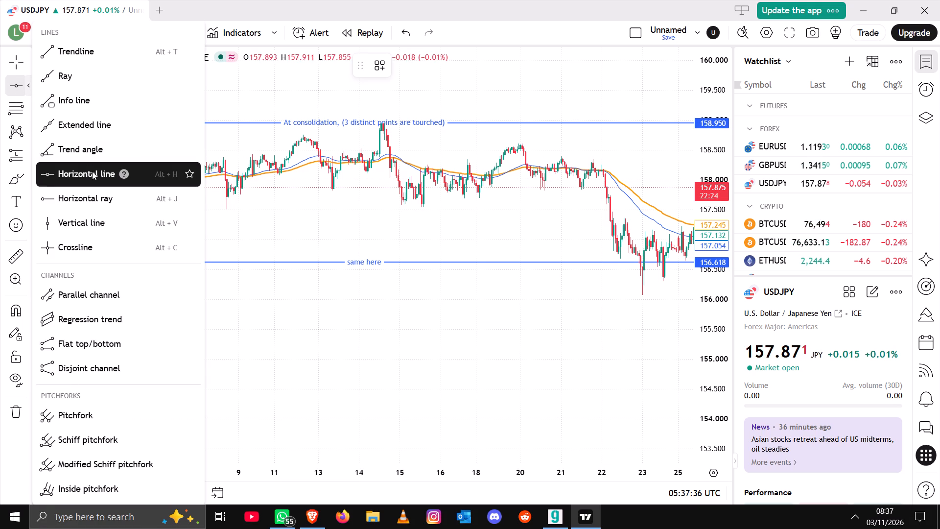
right_click(92, 171)
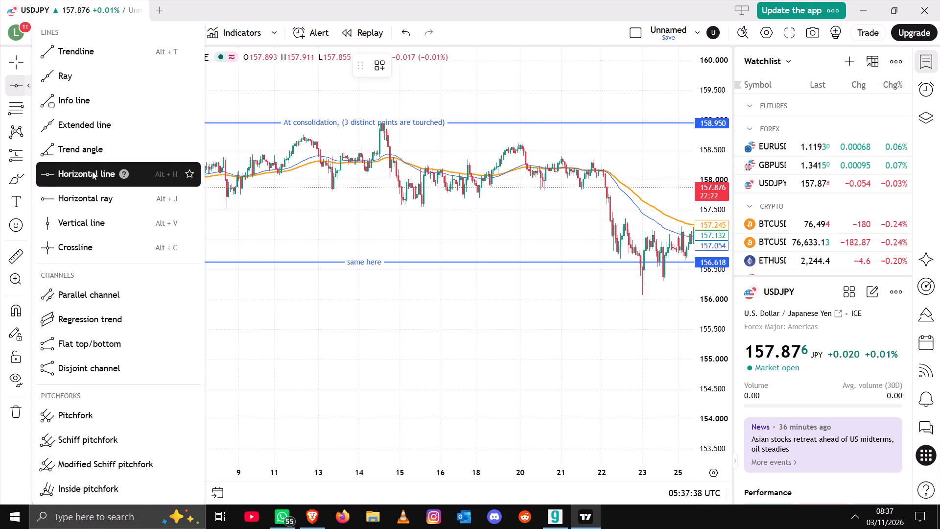
click(92, 171)
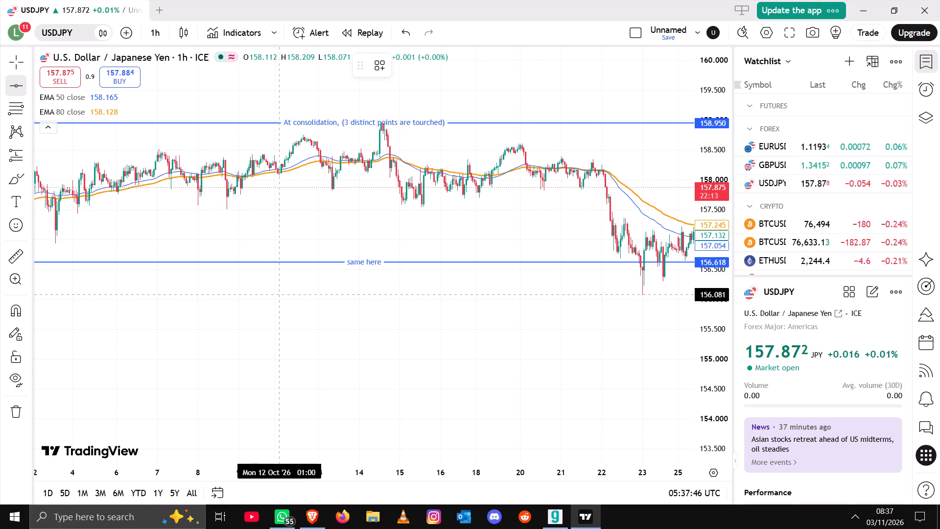
click(280, 294)
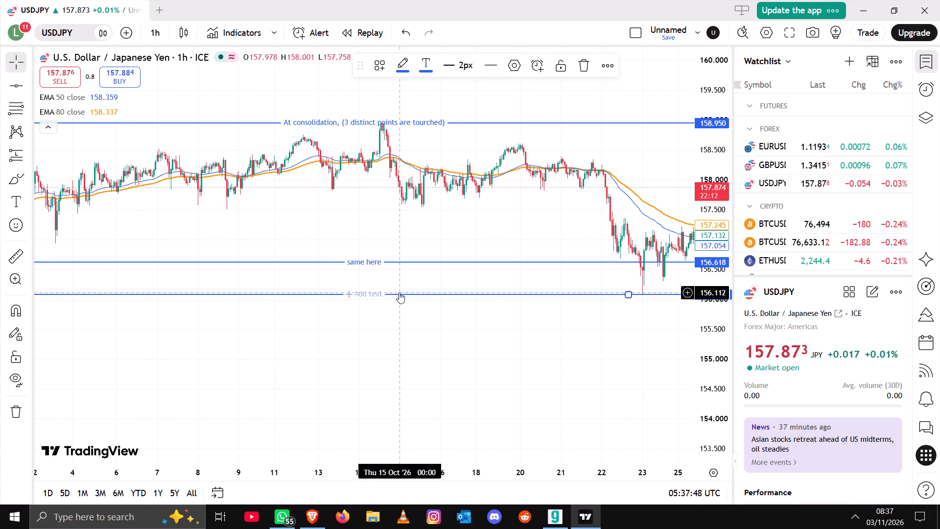
Change the colour of the 156.081 horizontal line to orange.
click(399, 292)
right_click(399, 292)
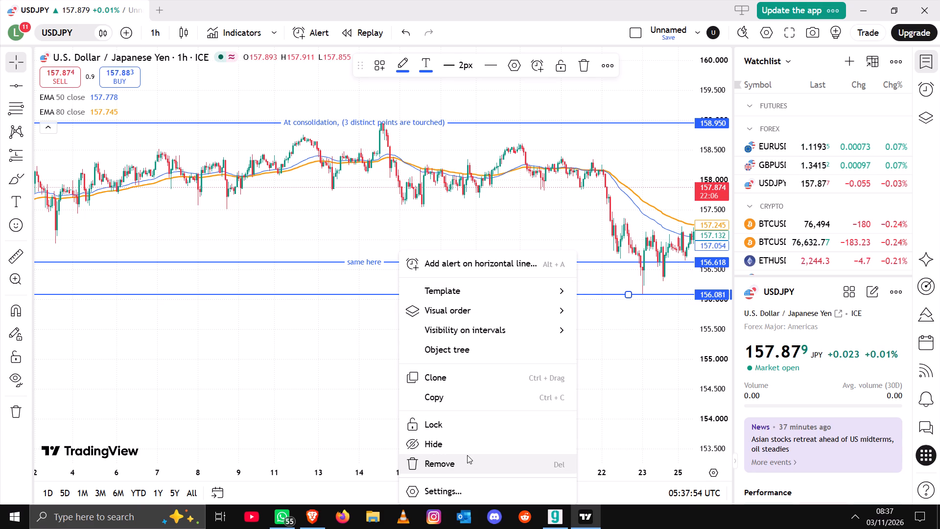
click(459, 494)
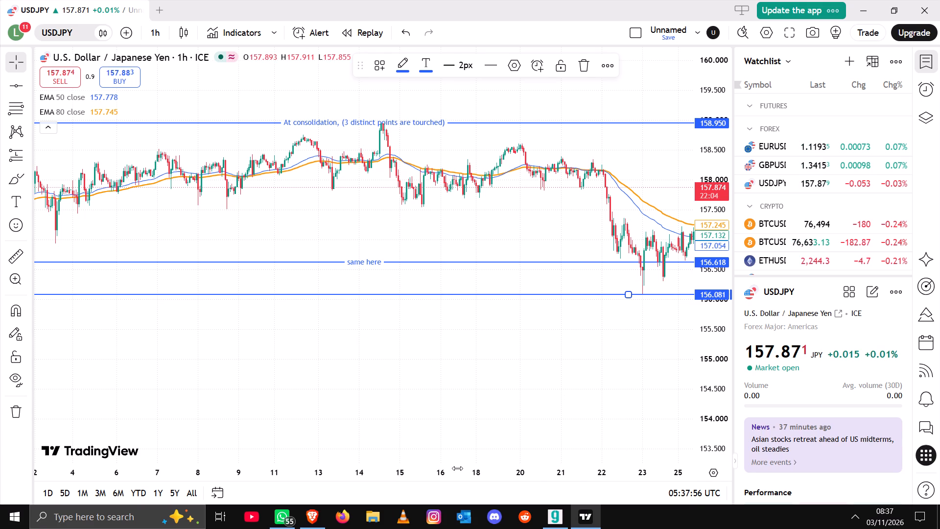
click(408, 254)
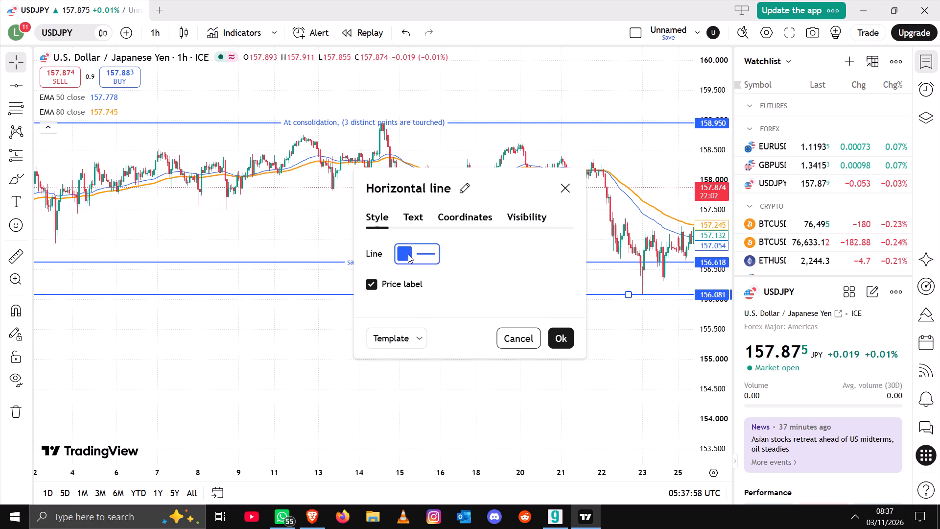
click(435, 266)
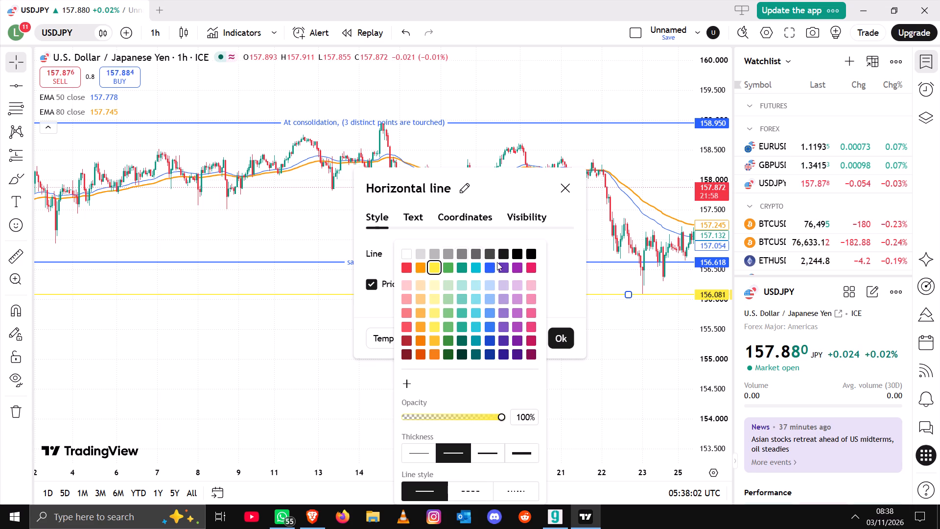
click(533, 269)
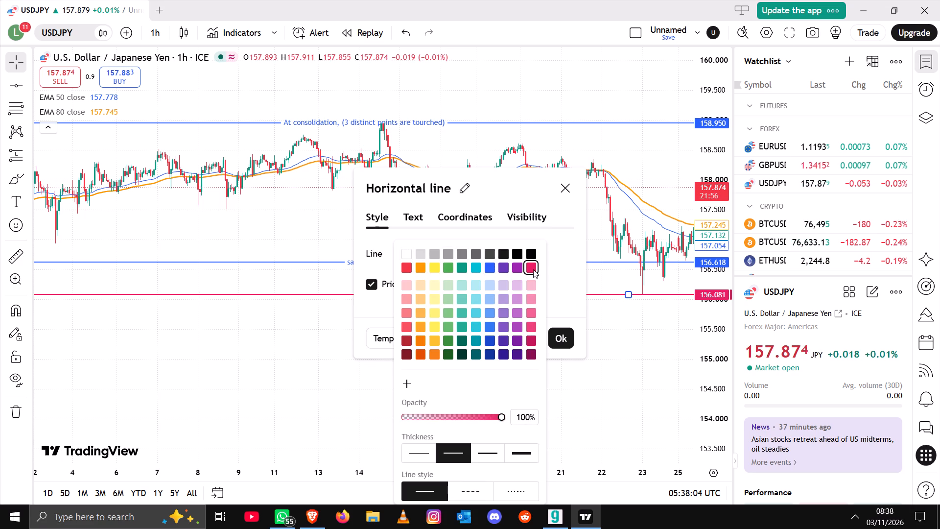
click(517, 317)
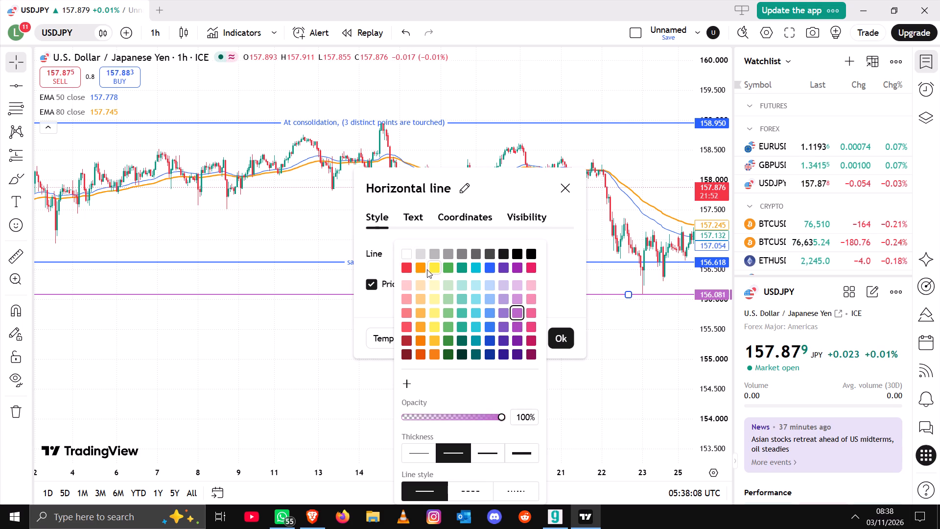
click(425, 269)
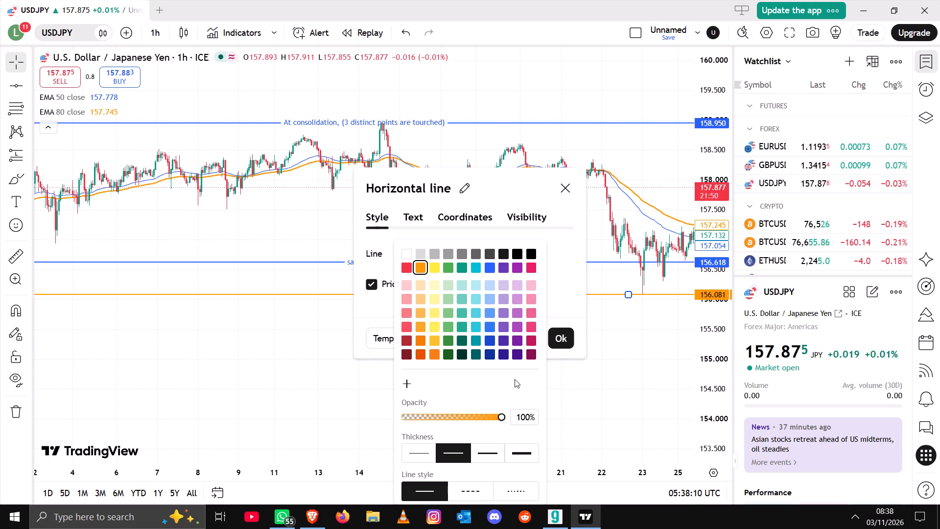
click(558, 343)
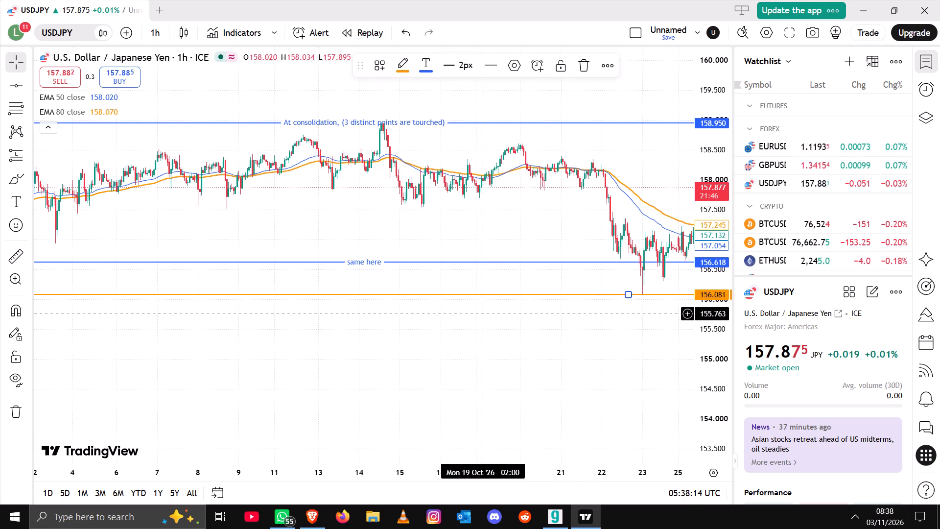
Examine the mid-September to late-October 1-hour candles against the orange 156.081 line and the two blue labelled levels.
drag(443, 359, 522, 360)
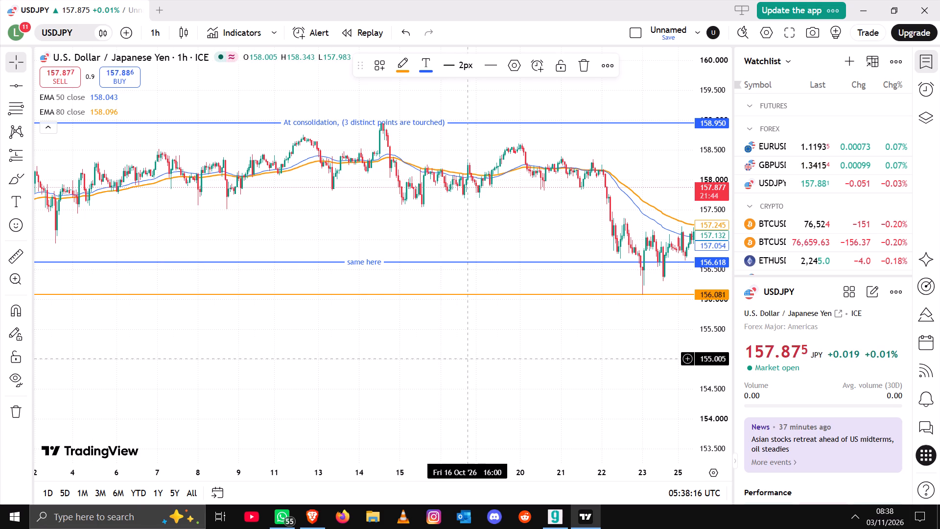
drag(522, 360, 525, 360)
drag(525, 360, 728, 357)
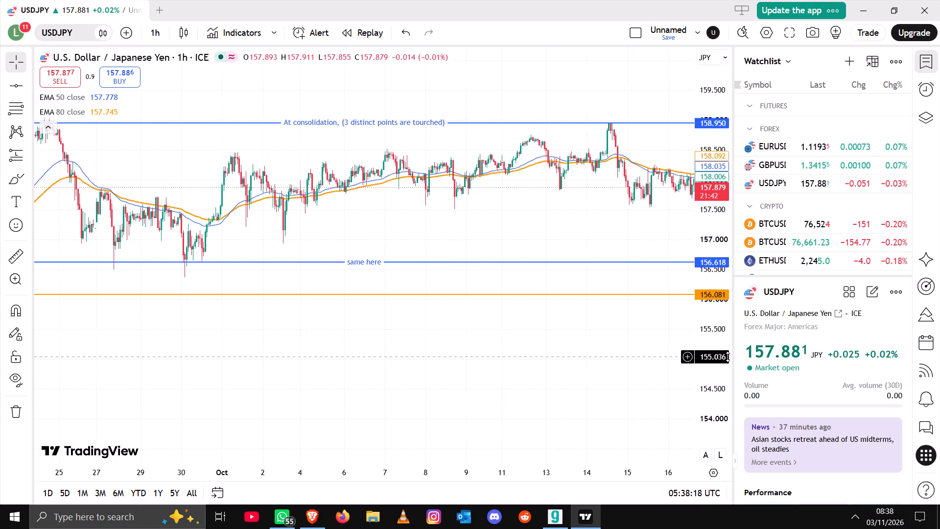
drag(728, 357, 939, 345)
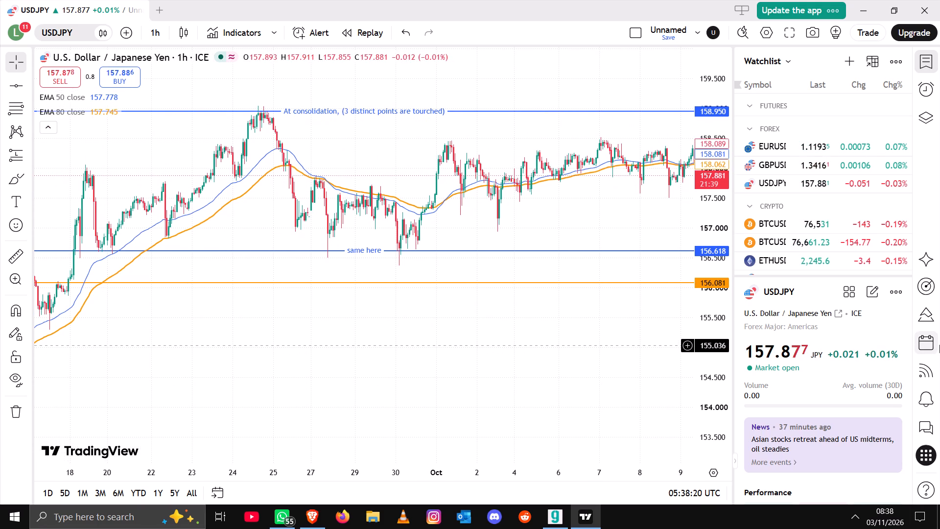
drag(939, 345, 939, 343)
drag(939, 343, 925, 344)
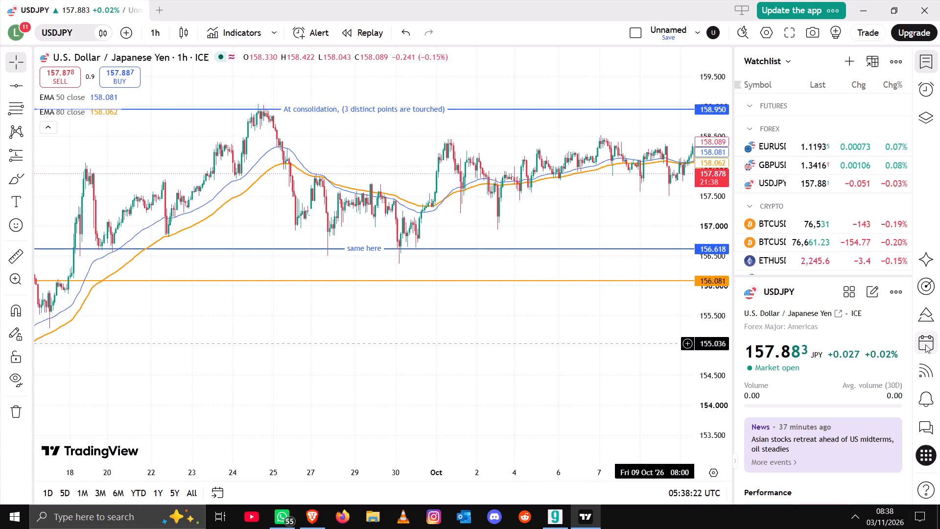
drag(925, 344, 921, 344)
drag(456, 335, 376, 323)
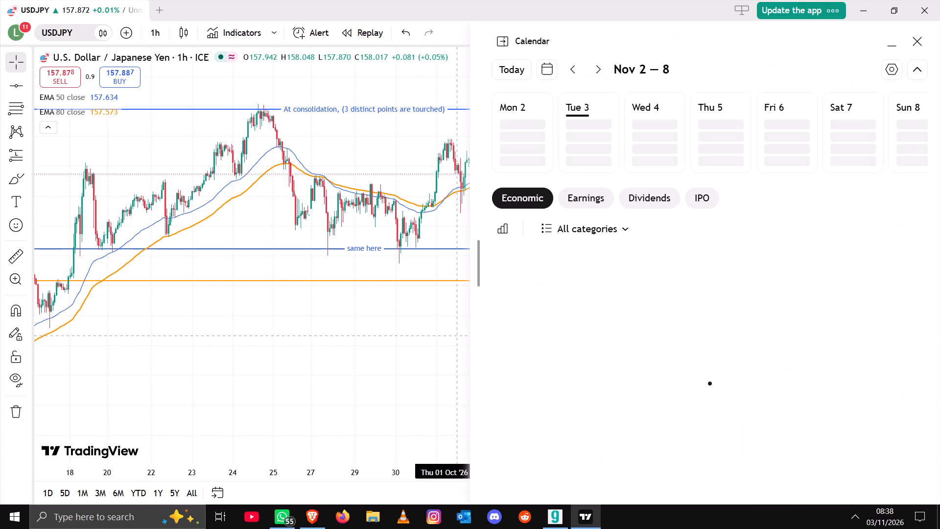
drag(376, 323, 312, 319)
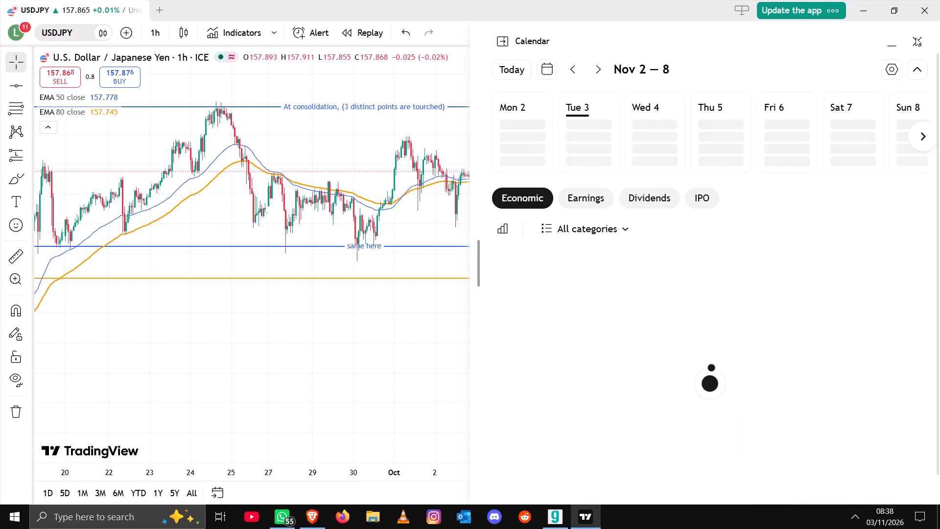
click(916, 38)
drag(555, 337, 548, 339)
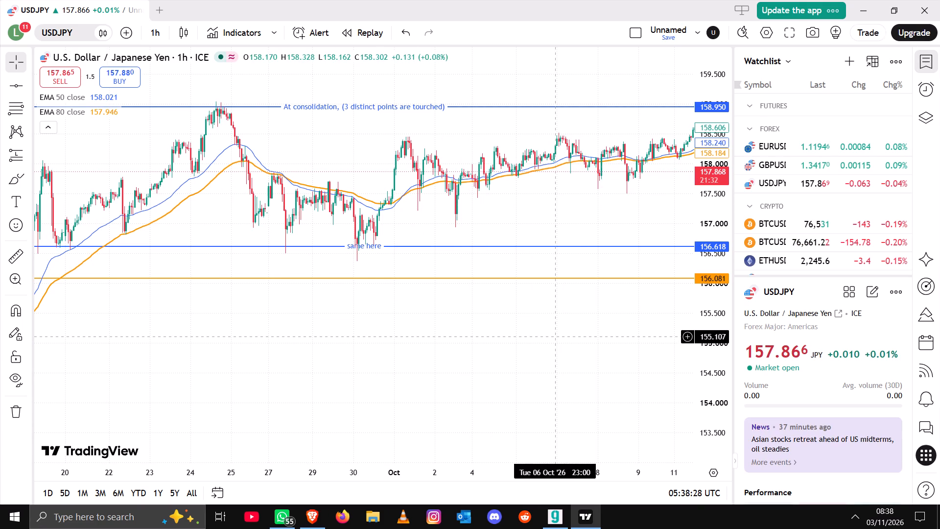
drag(548, 339, 69, 330)
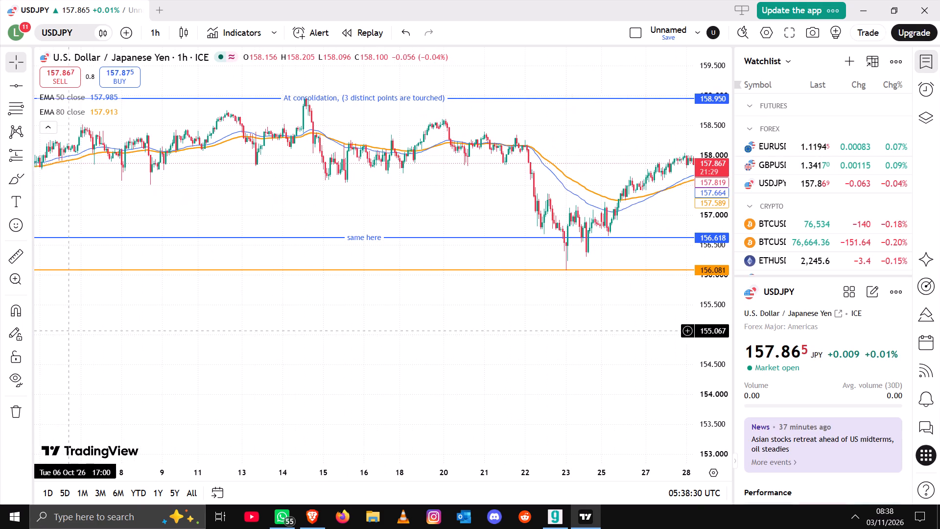
drag(69, 330, 0, 304)
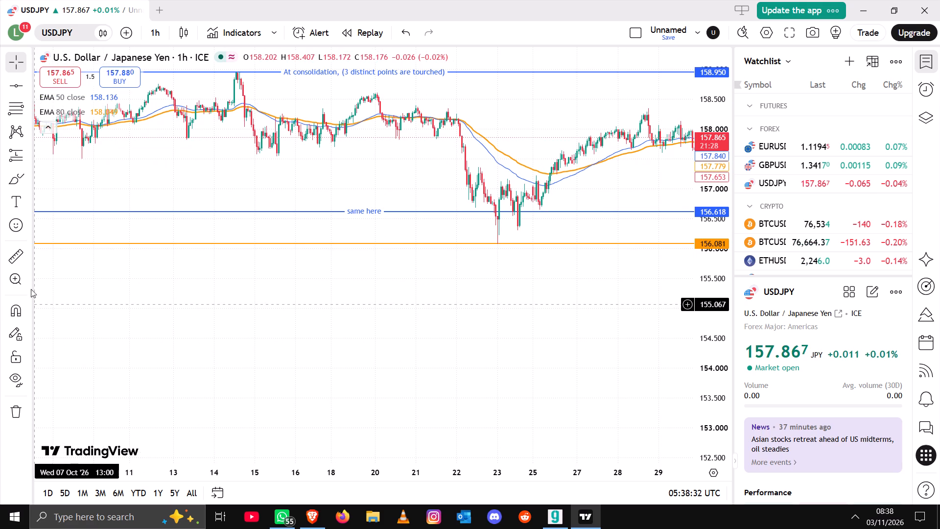
Move the orange horizontal line up to 156.337, at the second late-October low beneath the "same here" line.
click(159, 240)
drag(160, 243, 161, 231)
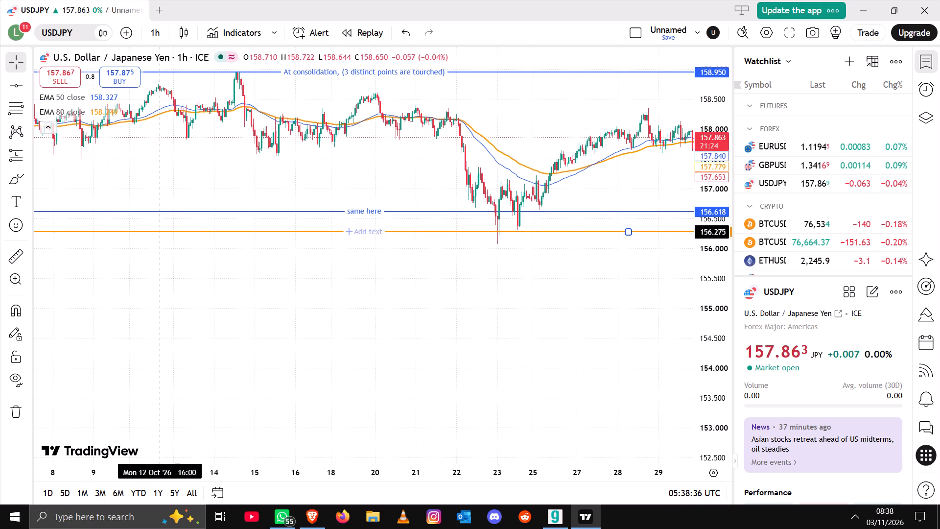
drag(161, 231, 162, 229)
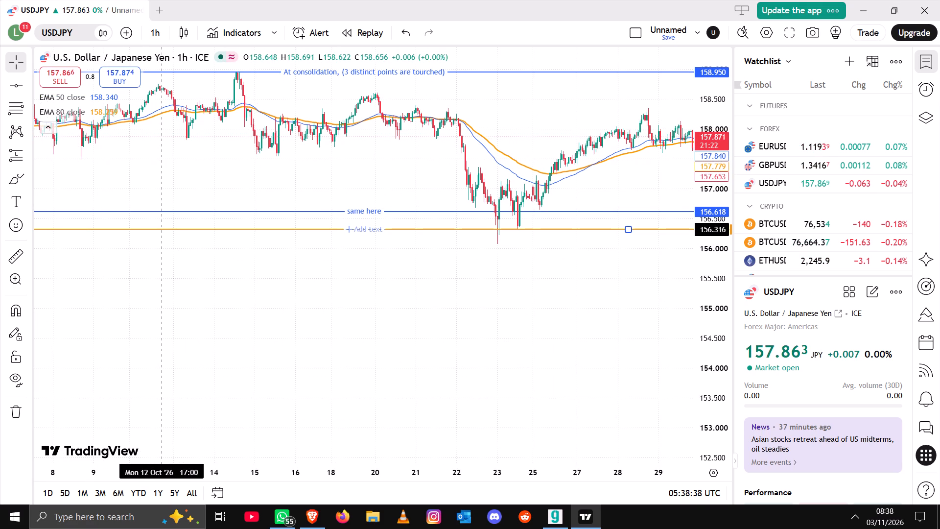
drag(162, 229, 162, 231)
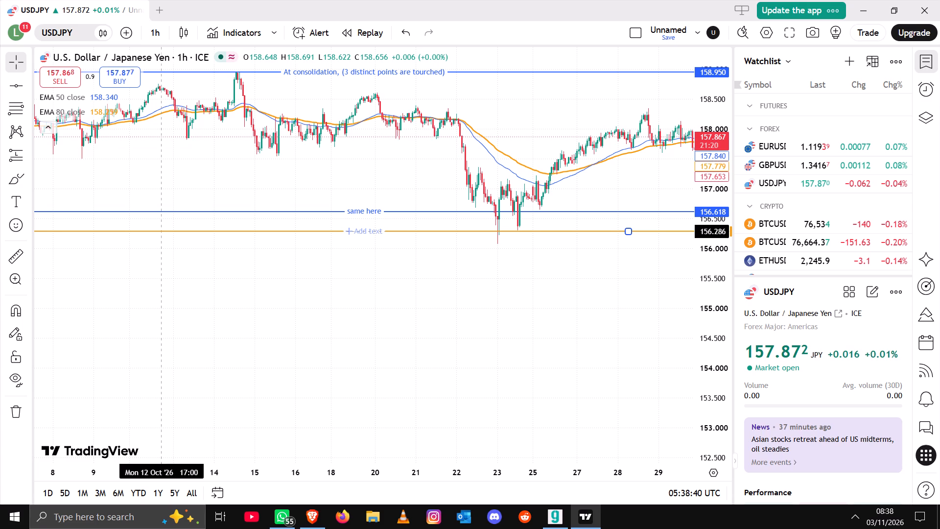
drag(162, 231, 163, 228)
click(163, 228)
Examine how the 1-hour candles from mid-September to early November react at the orange 156.337 line, the blue levels and both EMAs.
drag(230, 301, 316, 296)
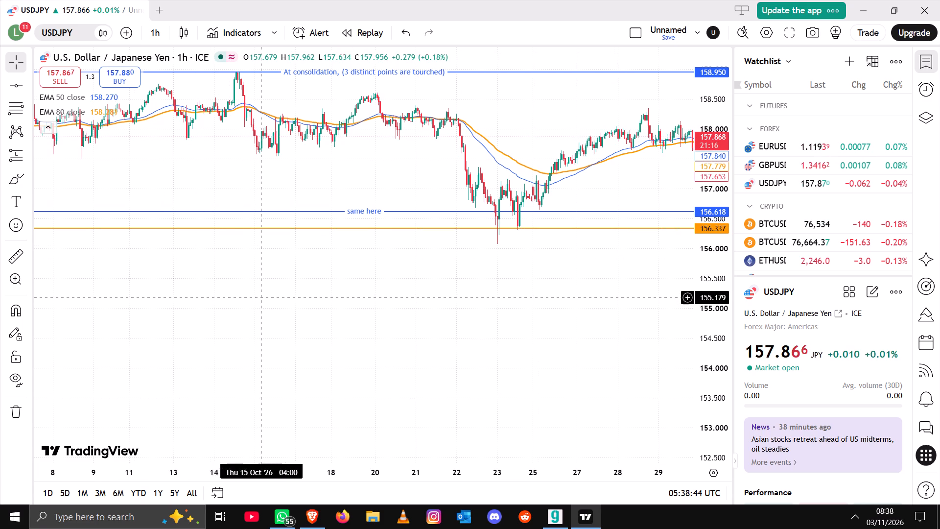
drag(316, 296, 660, 295)
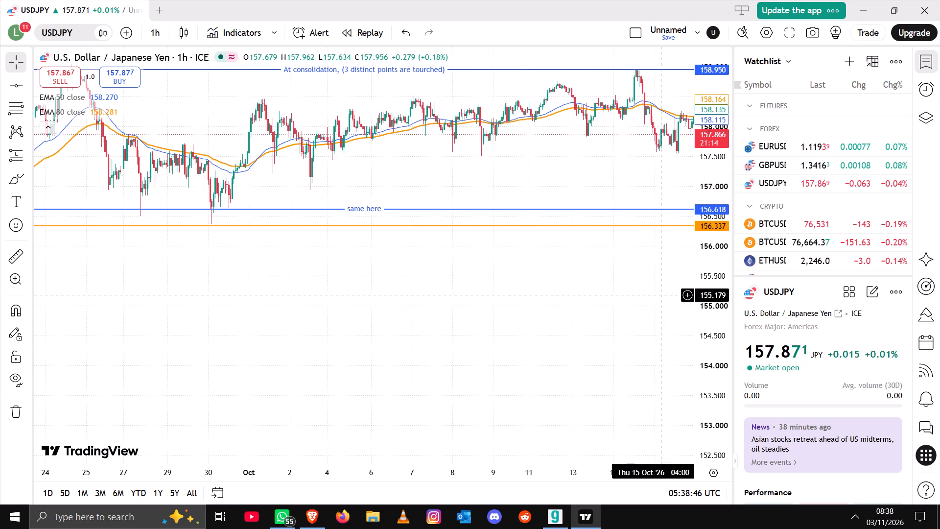
drag(660, 295, 827, 288)
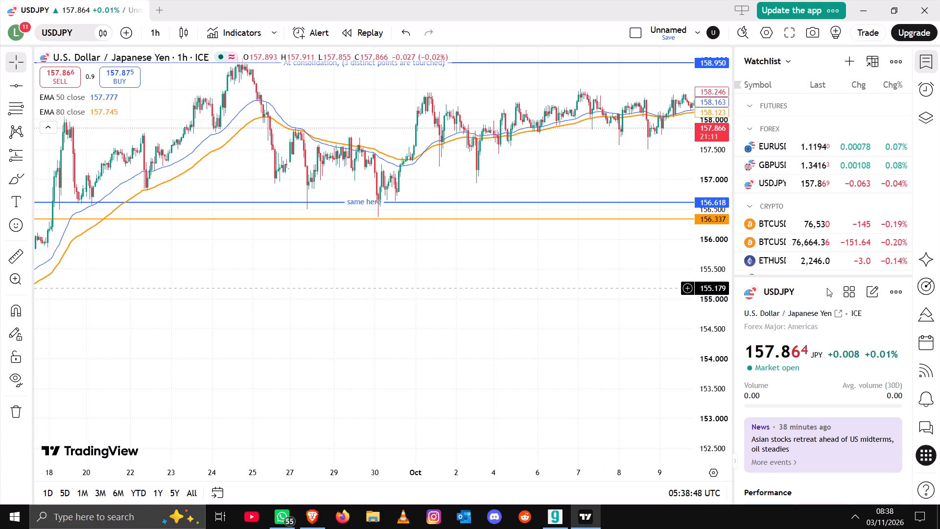
drag(827, 288, 893, 290)
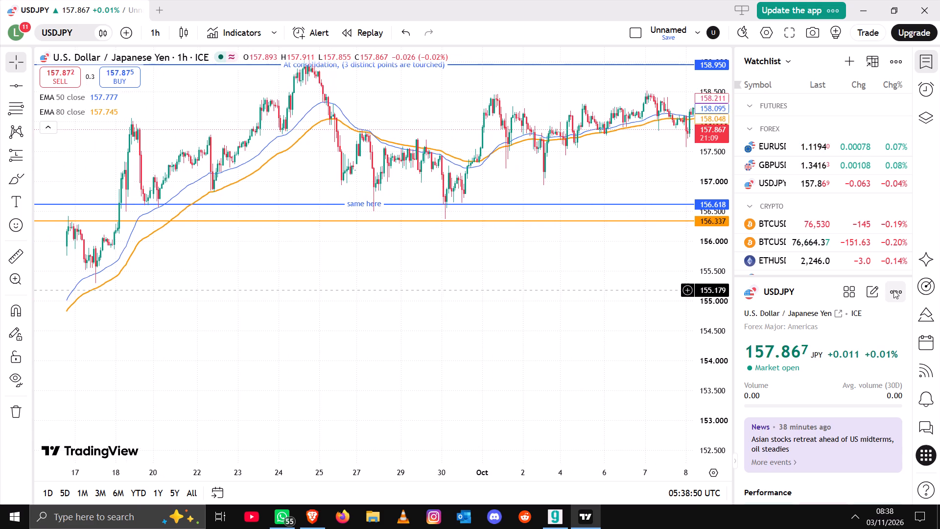
drag(893, 290, 939, 290)
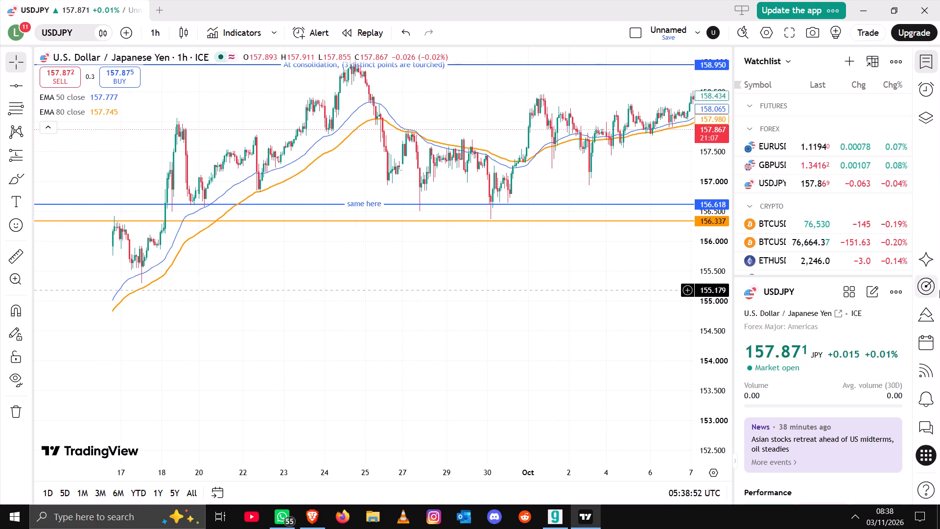
drag(939, 290, 402, 318)
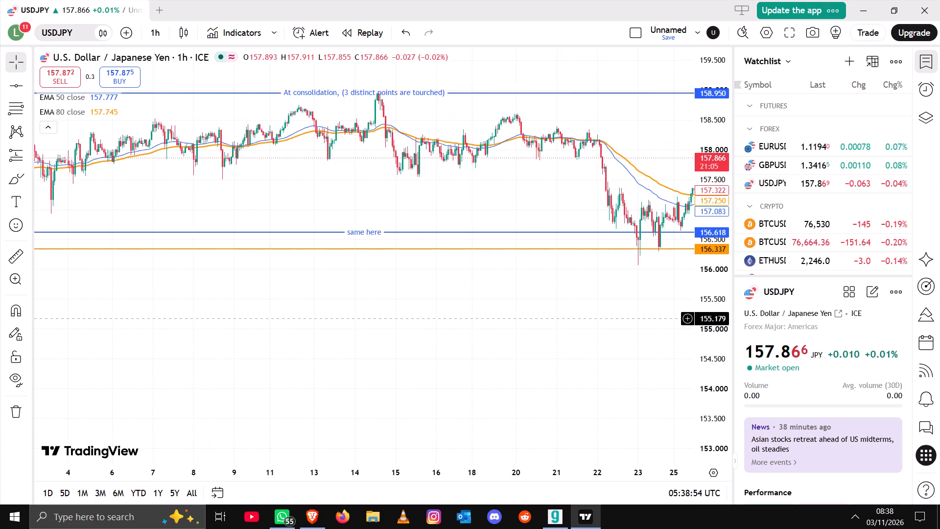
drag(402, 318, 273, 324)
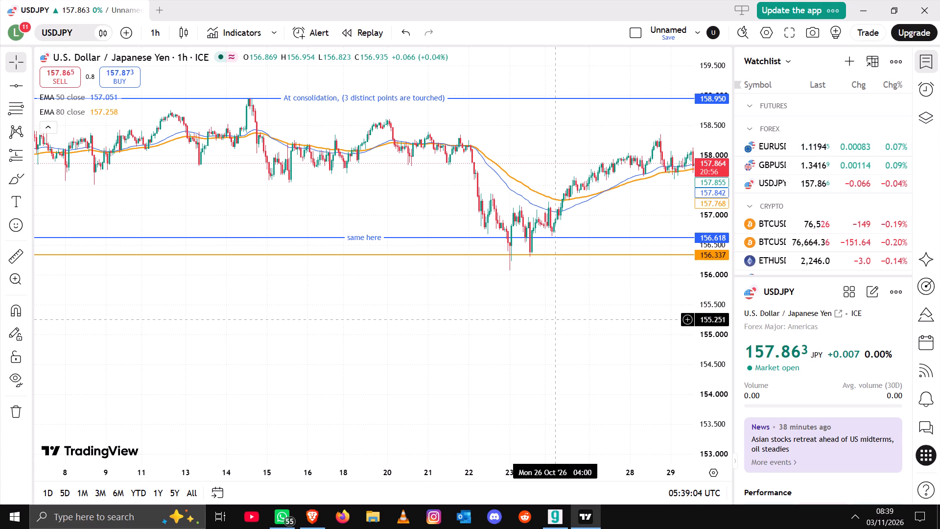
drag(538, 294, 520, 294)
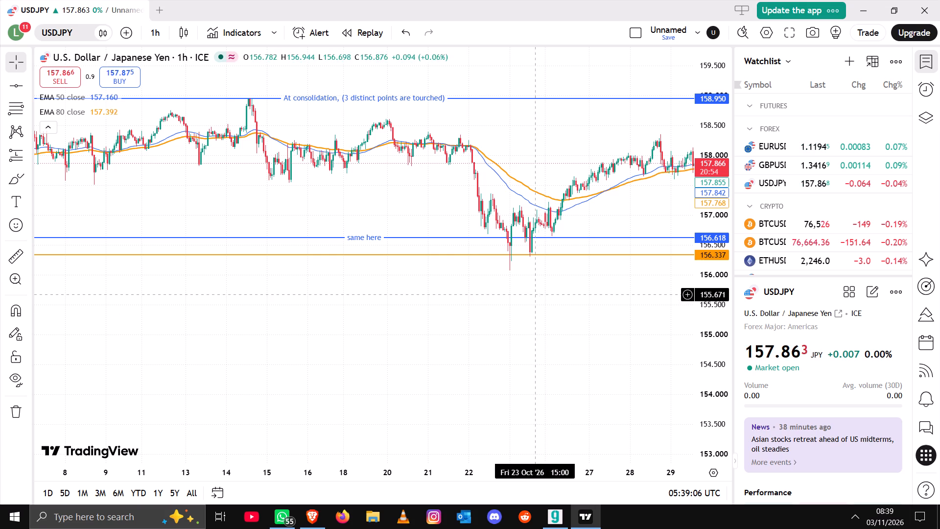
drag(520, 294, 479, 288)
drag(469, 291, 385, 290)
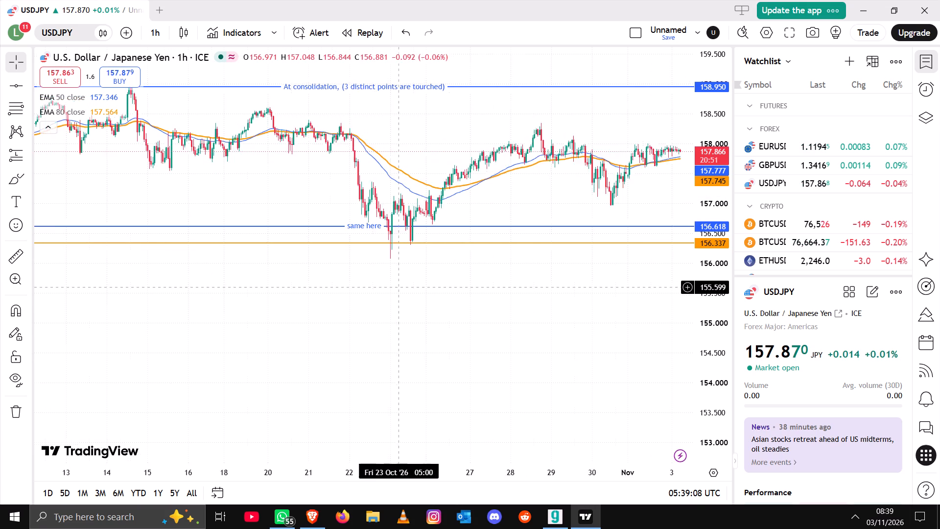
drag(385, 290, 307, 300)
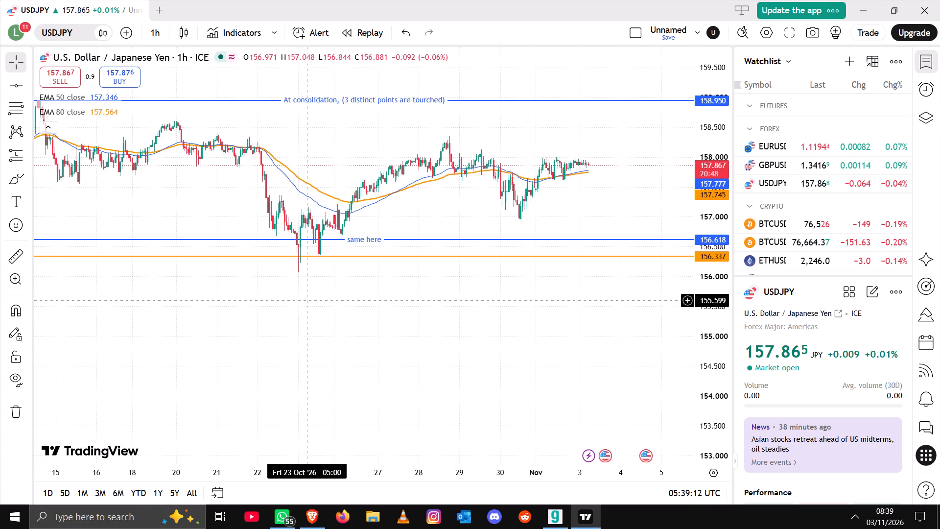
drag(307, 300, 387, 326)
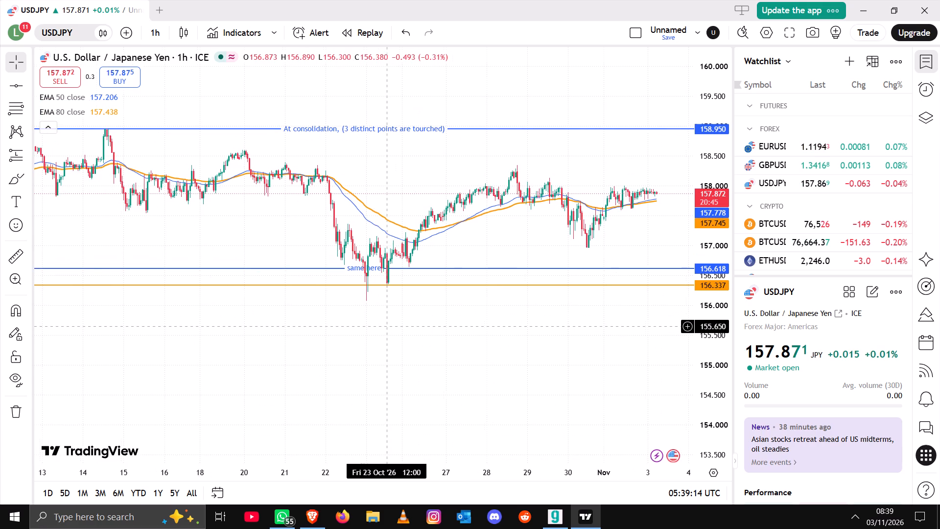
drag(387, 326, 387, 359)
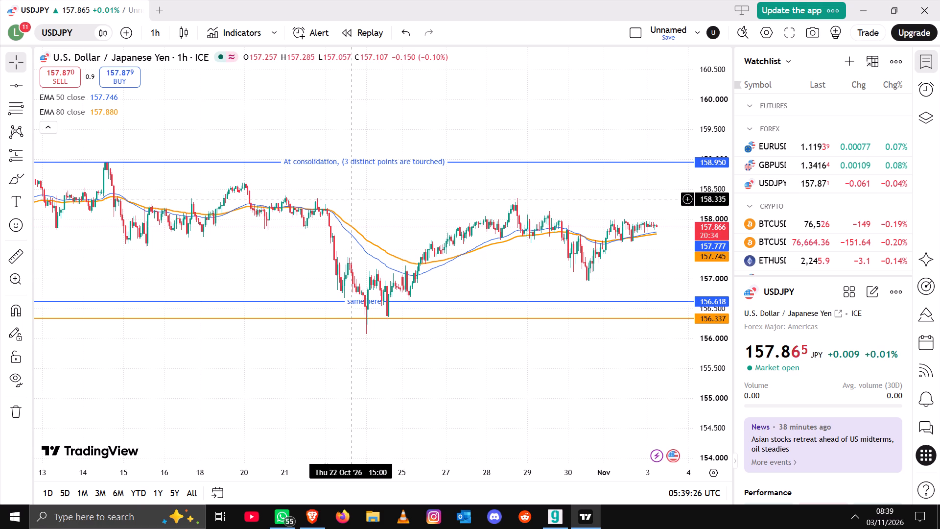
Place an orange horizontal line at 158.273, along the 21–22 October highs below the consolidation line.
click(350, 198)
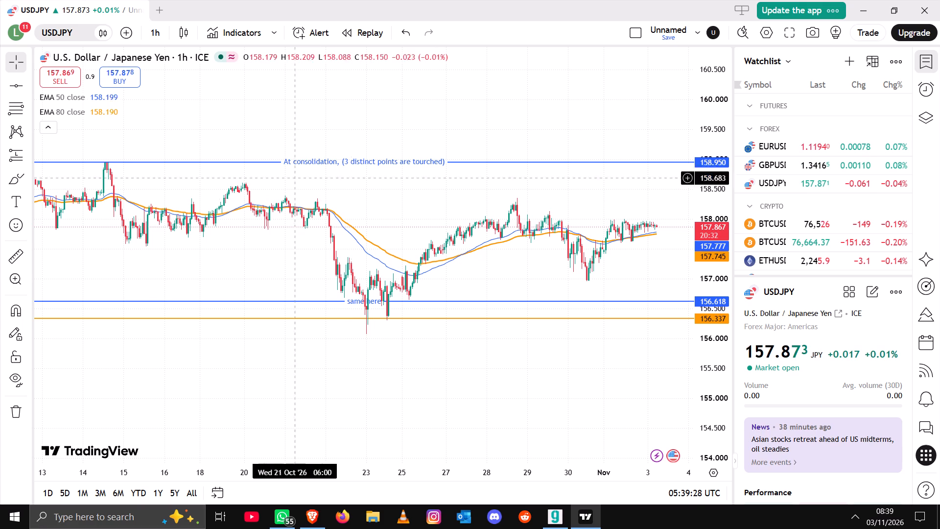
click(17, 84)
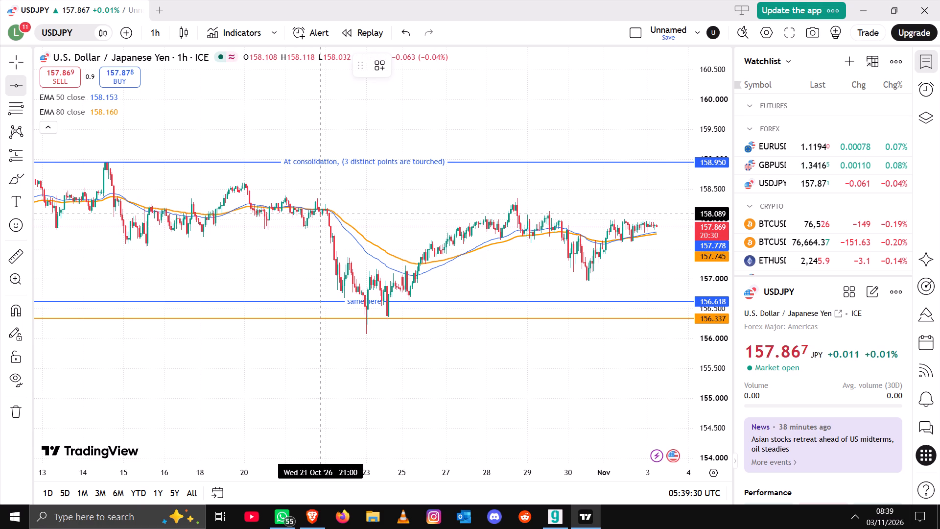
click(316, 202)
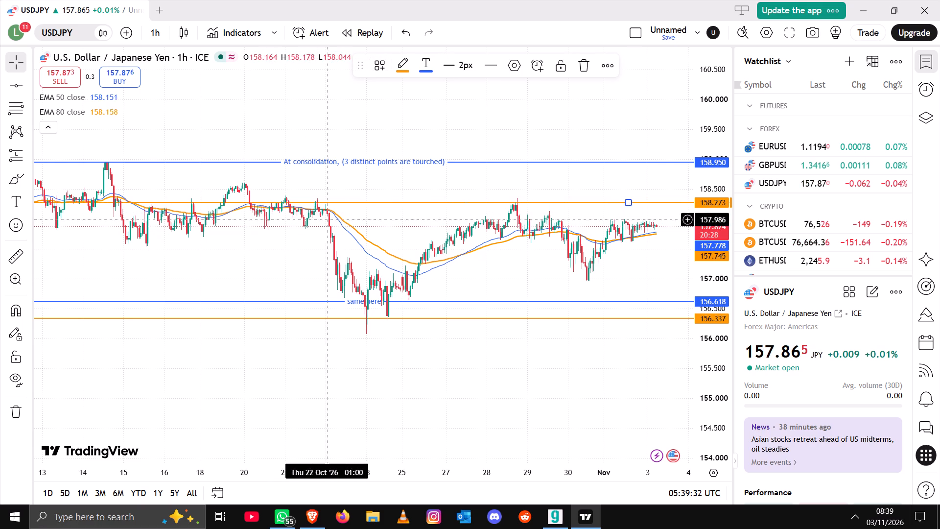
drag(430, 373, 298, 360)
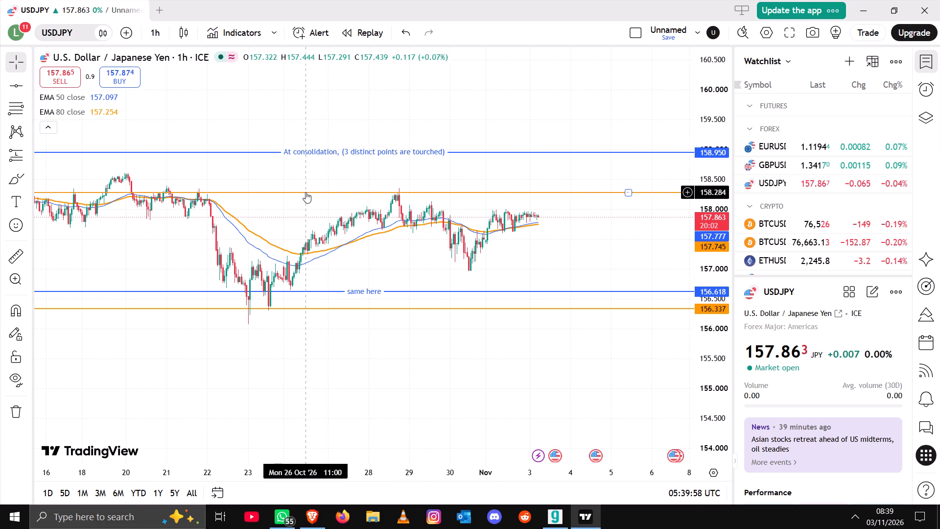
Open the symbol search and clear the USDJPY entry to browse the forex pairs.
click(77, 31)
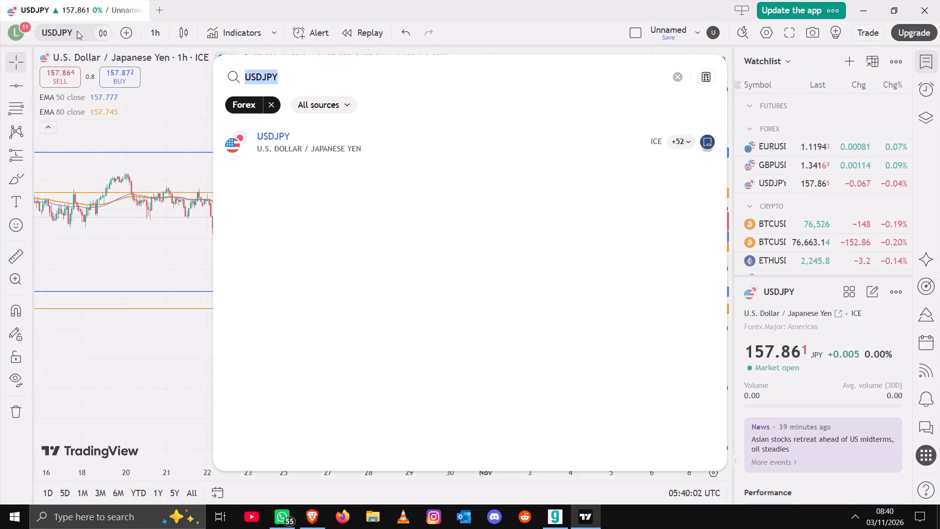
key(BackSpace)
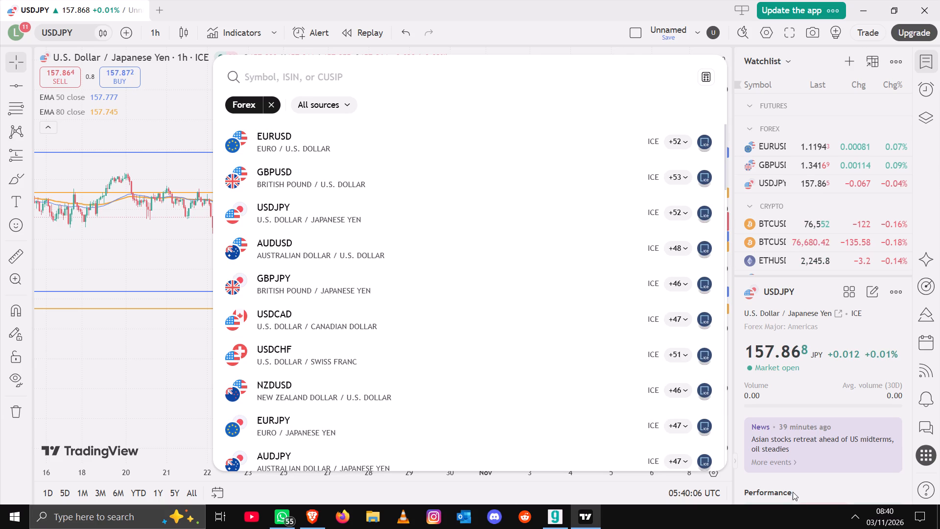
Show the hidden notification-area icons on the taskbar.
click(849, 517)
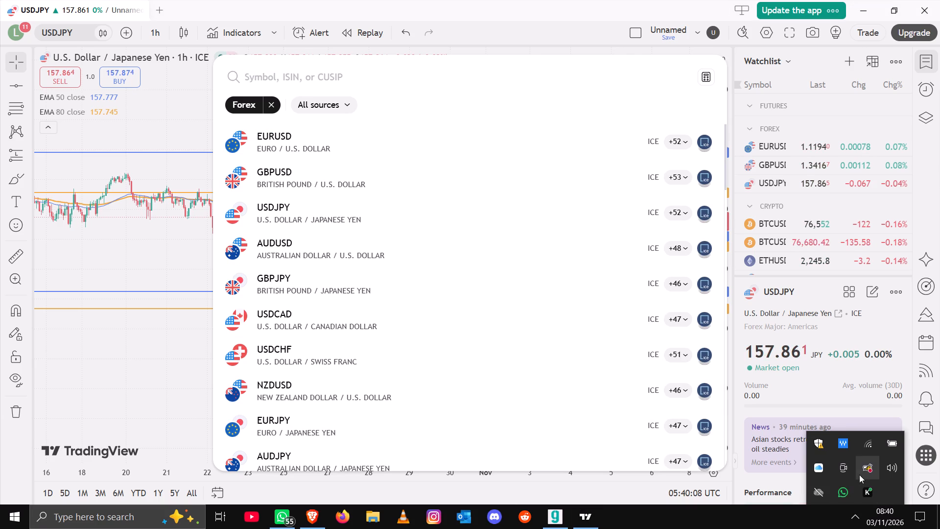
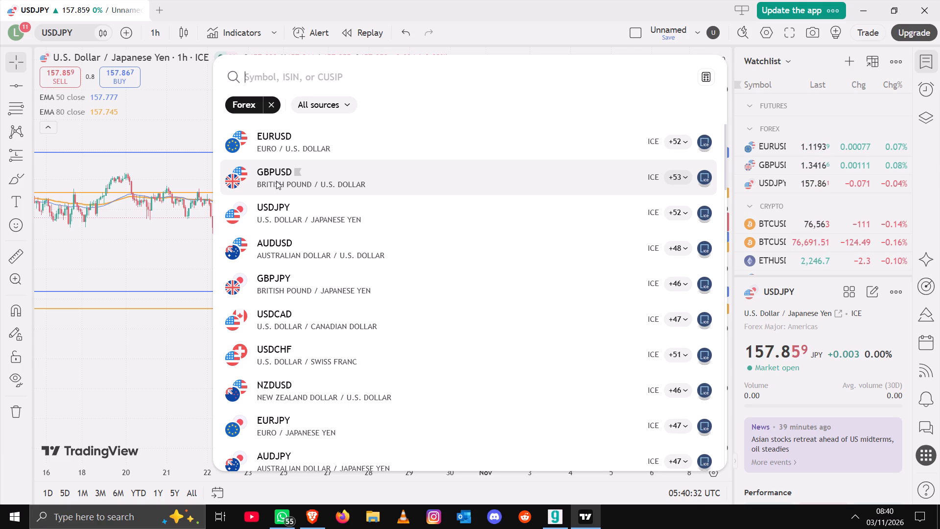
Load the EURUSD chart from the list of forex pairs.
double_click(283, 139)
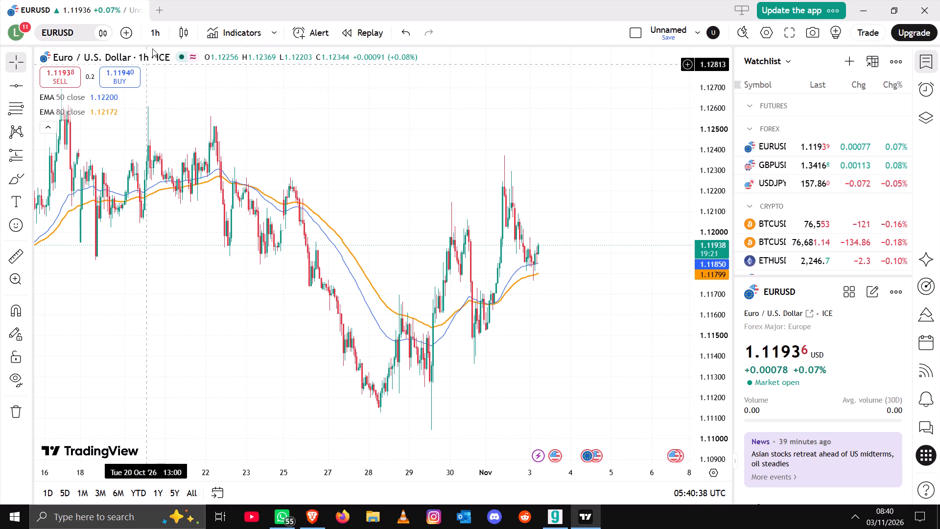
Switch EURUSD to the 1-week interval and examine the 2021 to 2026 candles against both EMAs.
click(159, 29)
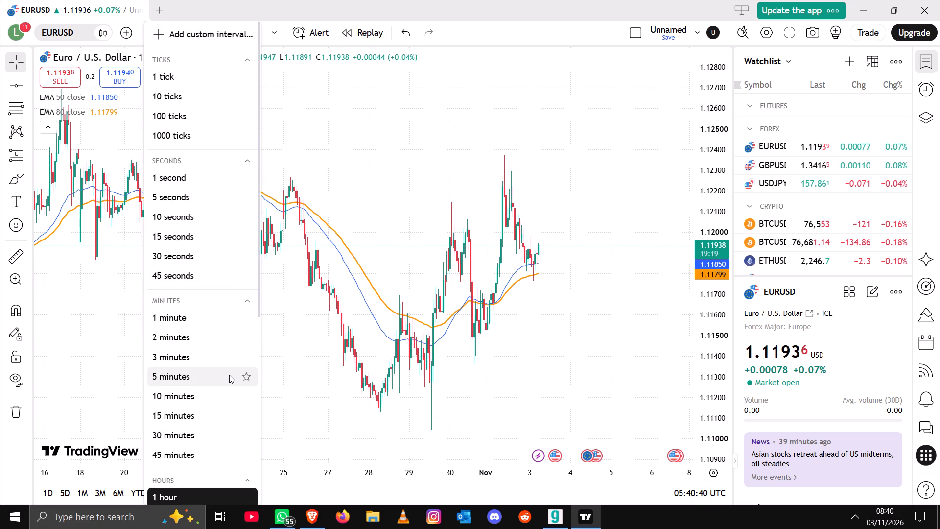
scroll(229, 375, down, 2)
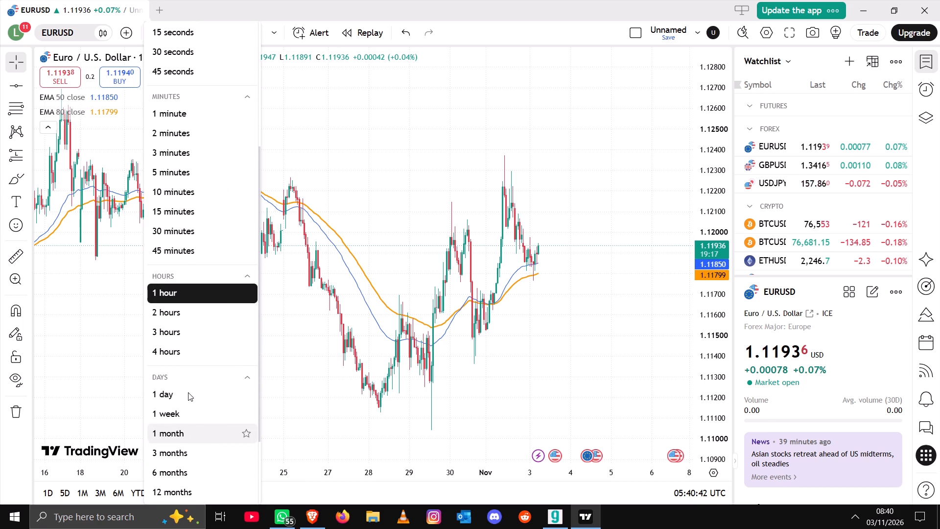
scroll(191, 422, down, 1)
scroll(191, 422, up, 1)
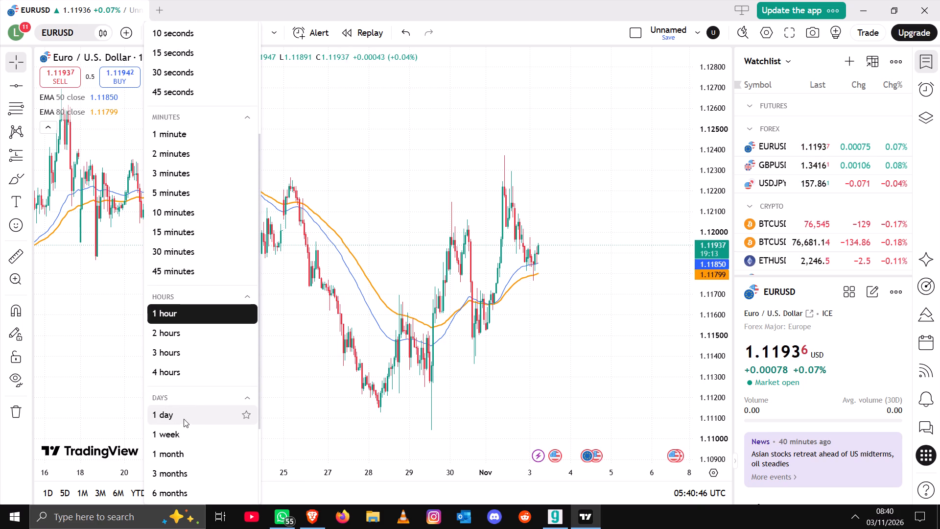
click(183, 428)
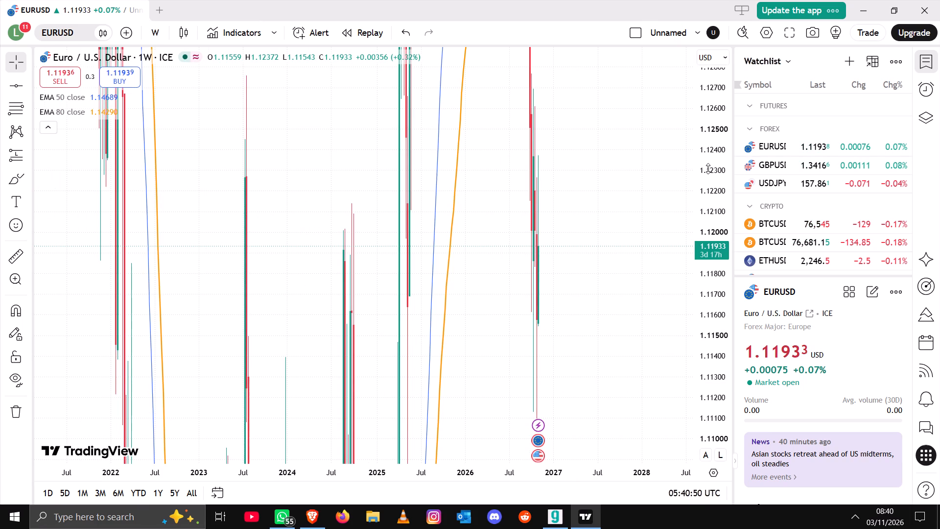
drag(708, 168, 803, 528)
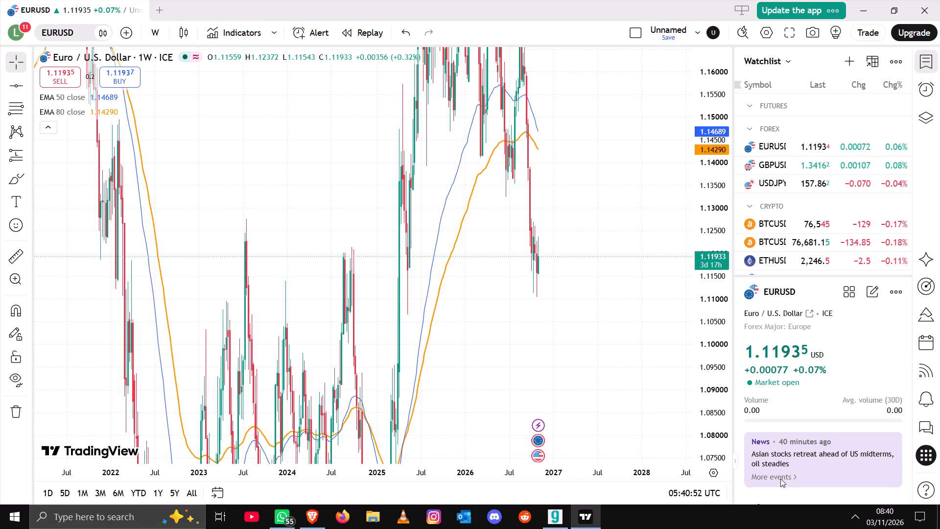
drag(706, 238, 714, 409)
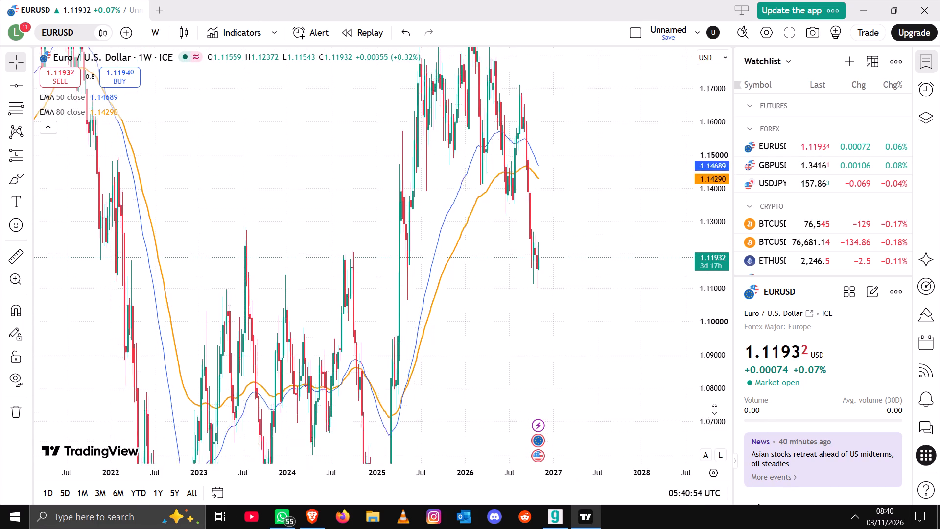
drag(714, 409, 738, 498)
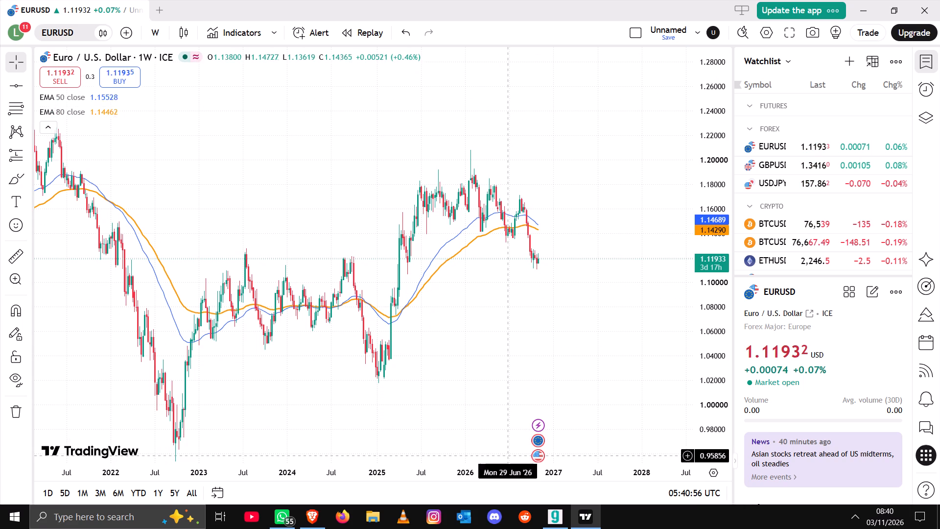
drag(372, 405, 432, 353)
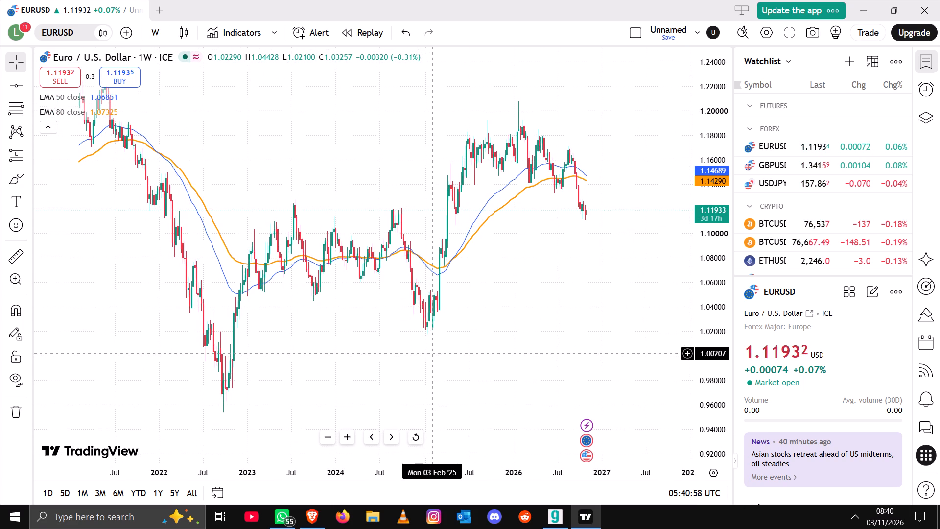
drag(432, 353, 423, 356)
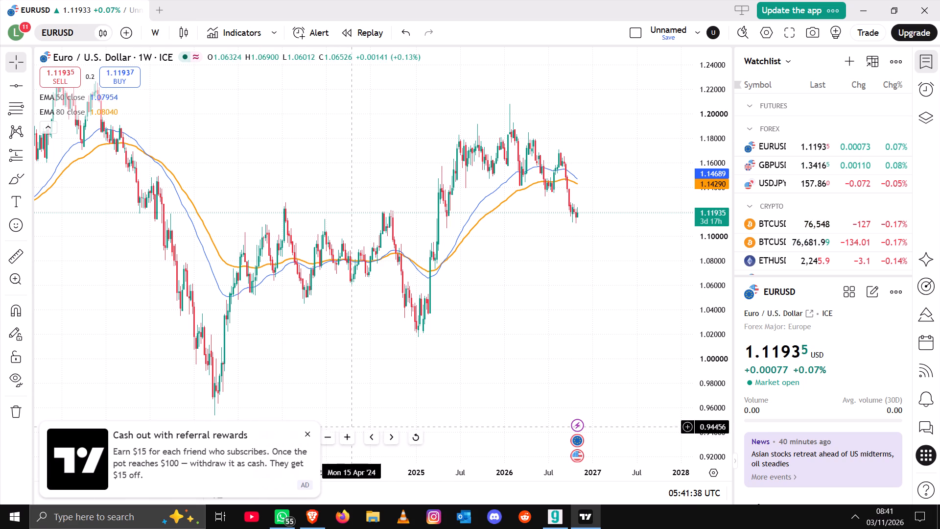
click(311, 432)
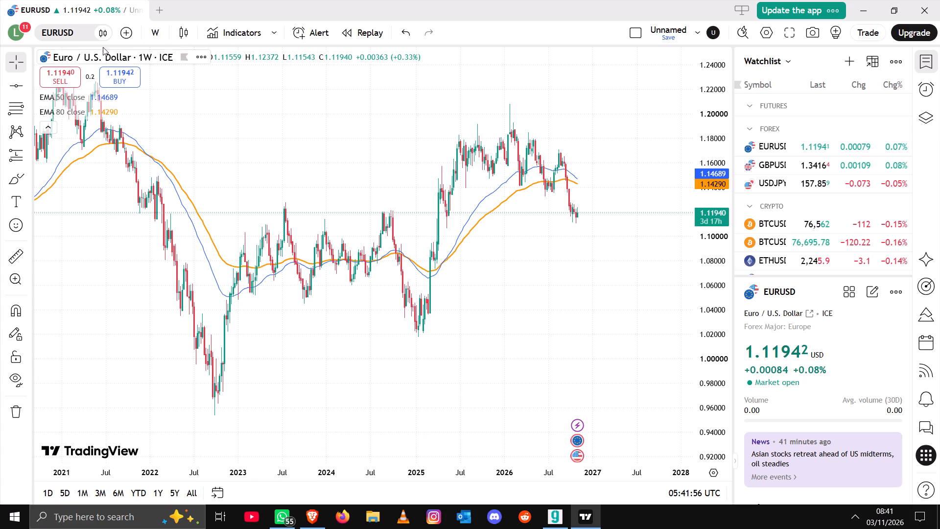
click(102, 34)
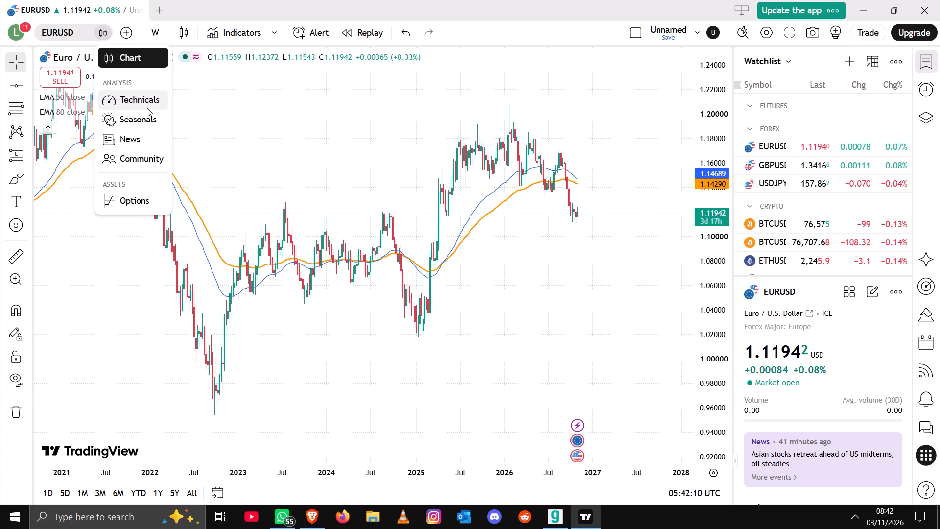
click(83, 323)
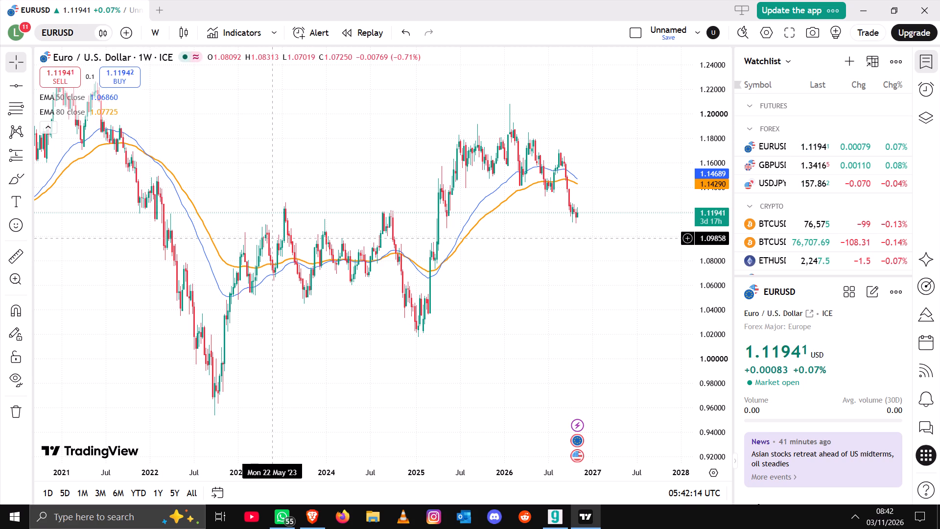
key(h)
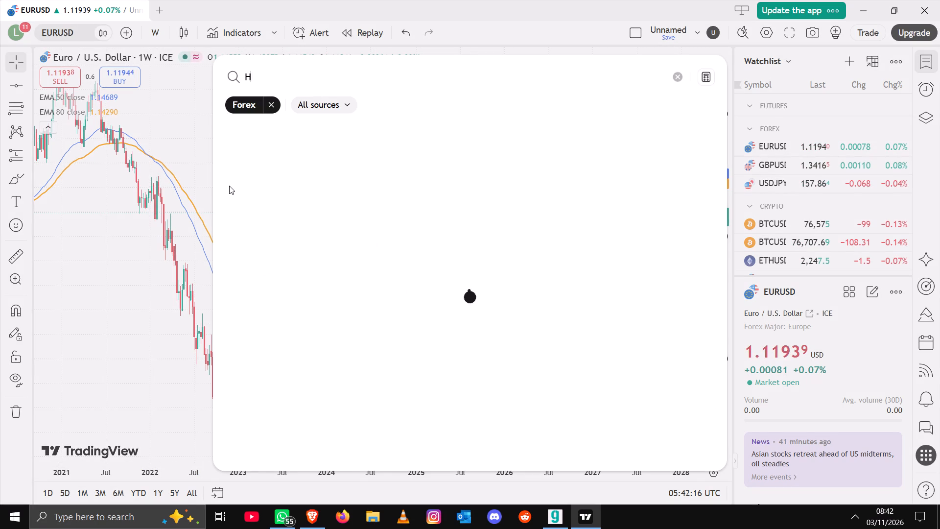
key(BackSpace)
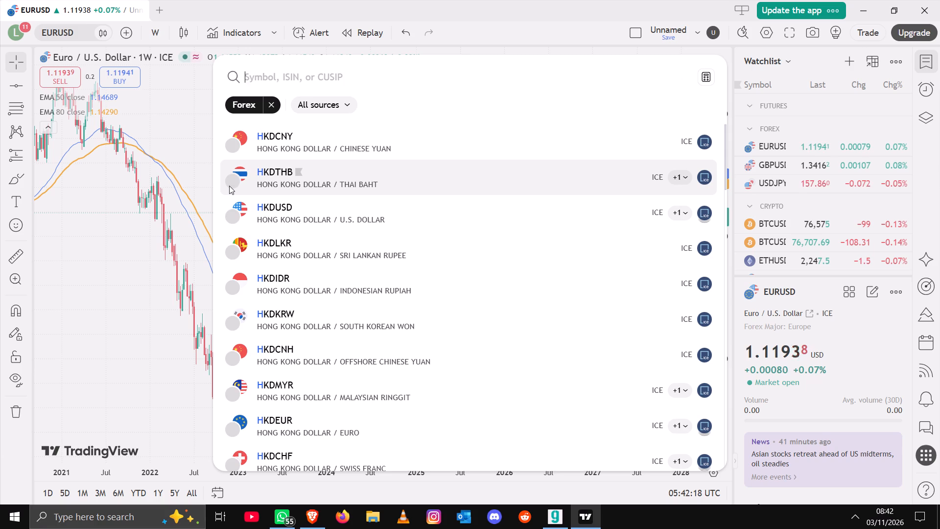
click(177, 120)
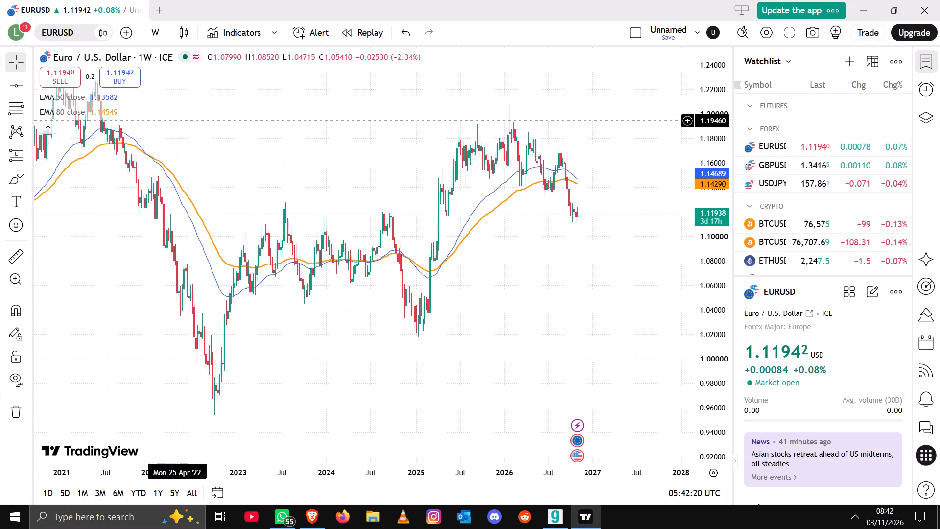
Change the EURUSD interval to 1 day and examine the candles from March 2025 to November 2026 against both EMAs.
click(146, 60)
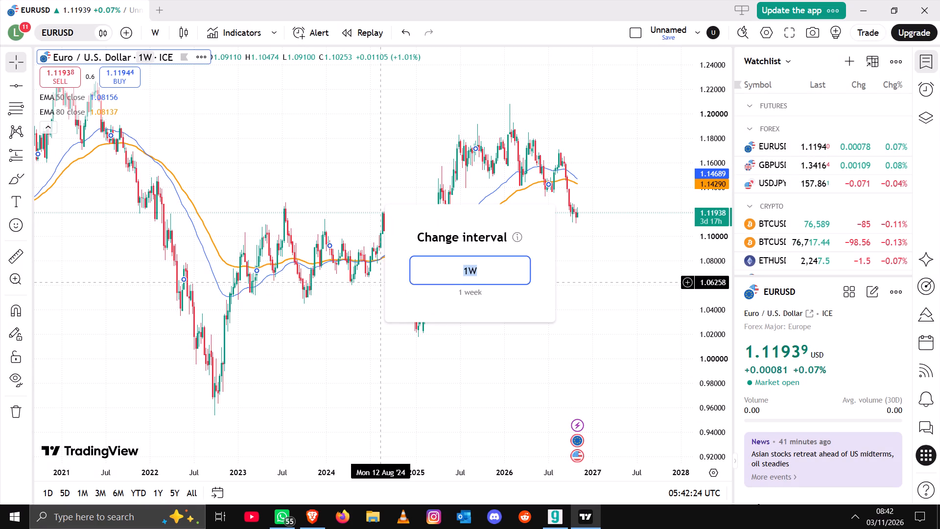
key(d)
key(Return)
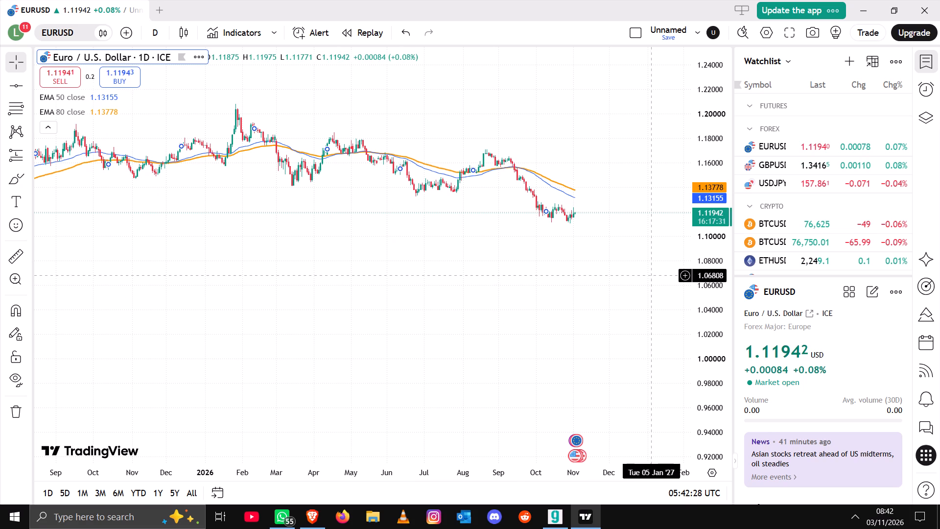
drag(697, 202, 714, 240)
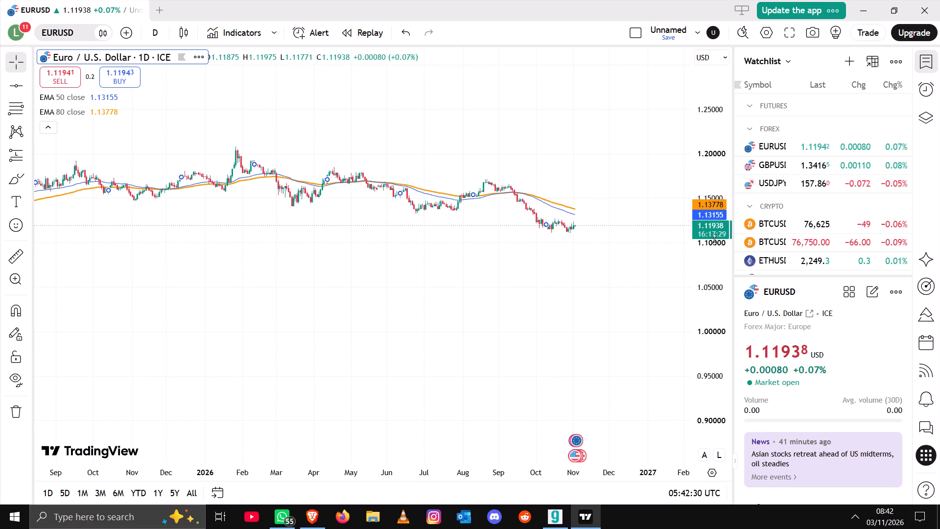
drag(714, 240, 721, 130)
drag(739, 175, 734, 148)
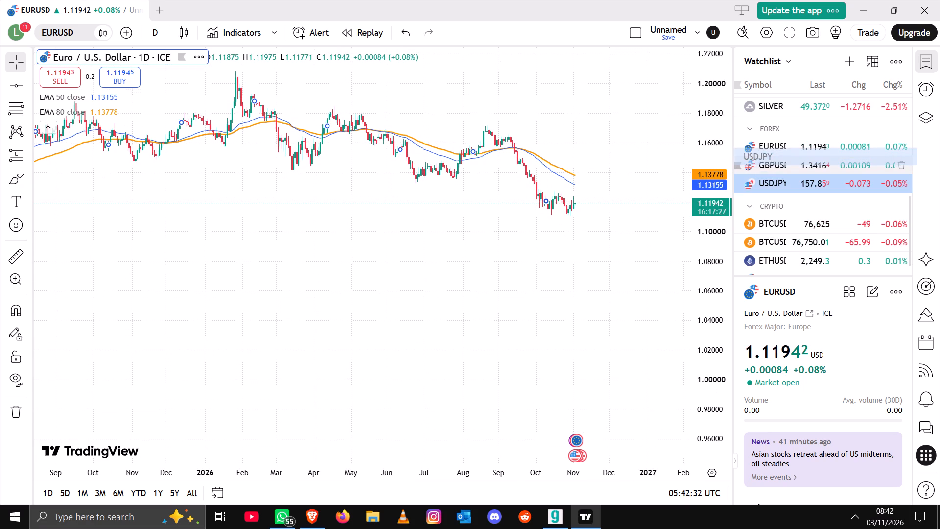
drag(734, 148, 846, 218)
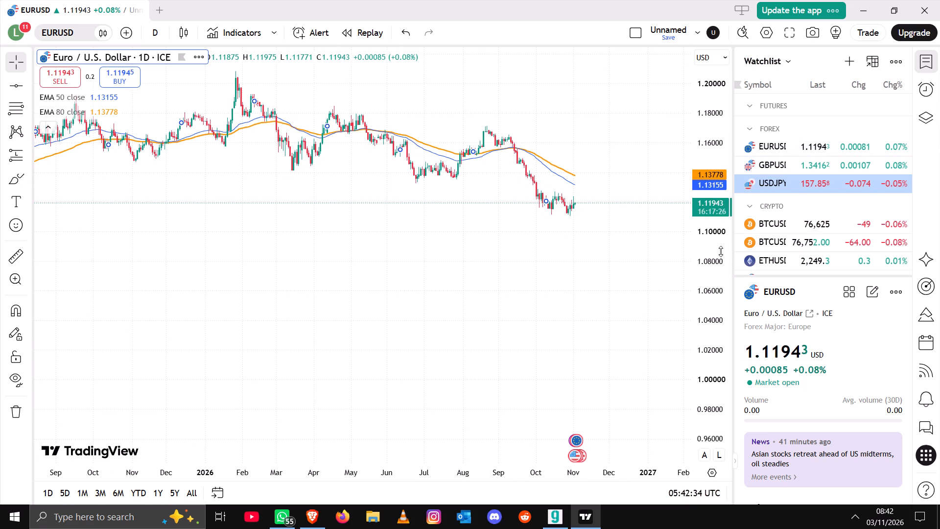
drag(721, 251, 716, 199)
drag(435, 234, 560, 249)
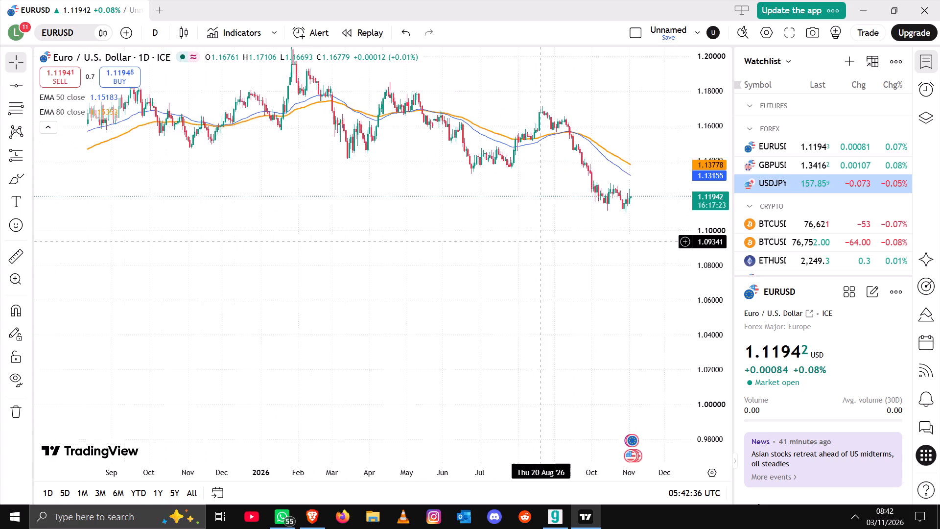
drag(560, 249, 583, 255)
drag(399, 221, 522, 222)
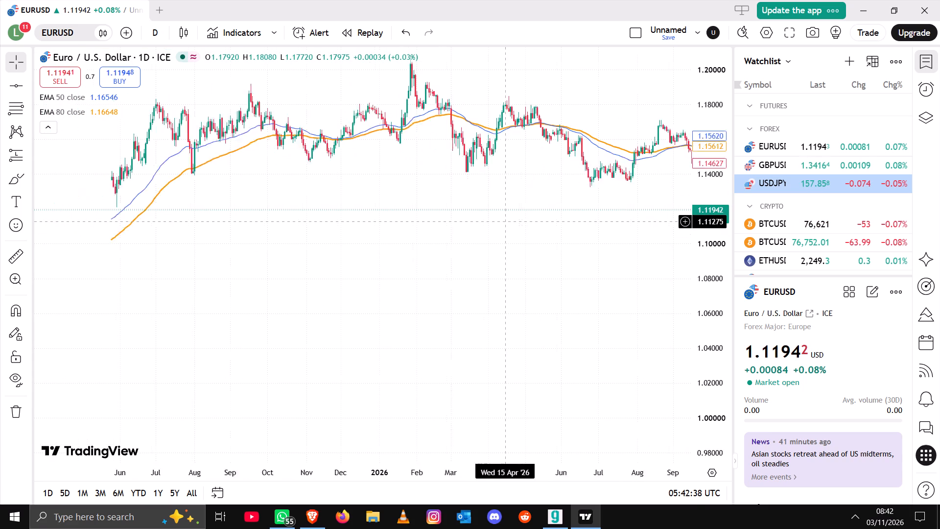
drag(522, 222, 534, 222)
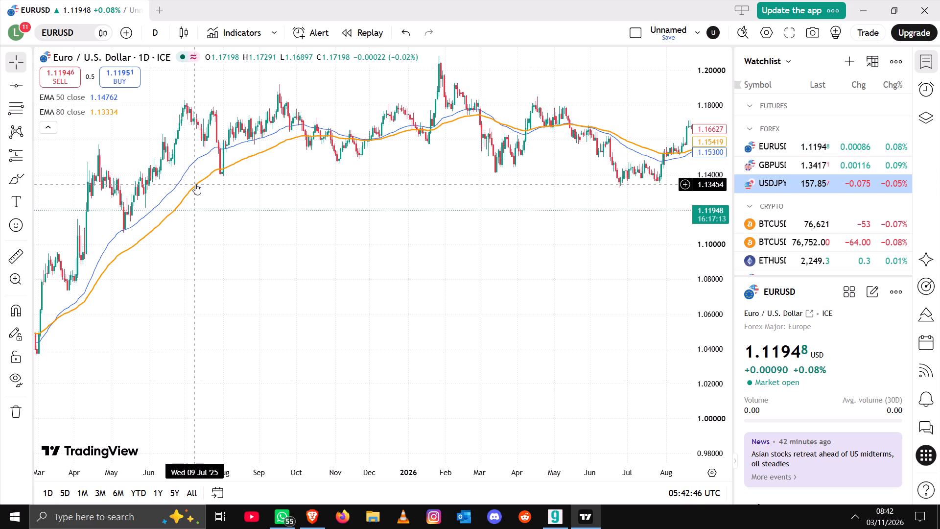
drag(195, 184, 20, 204)
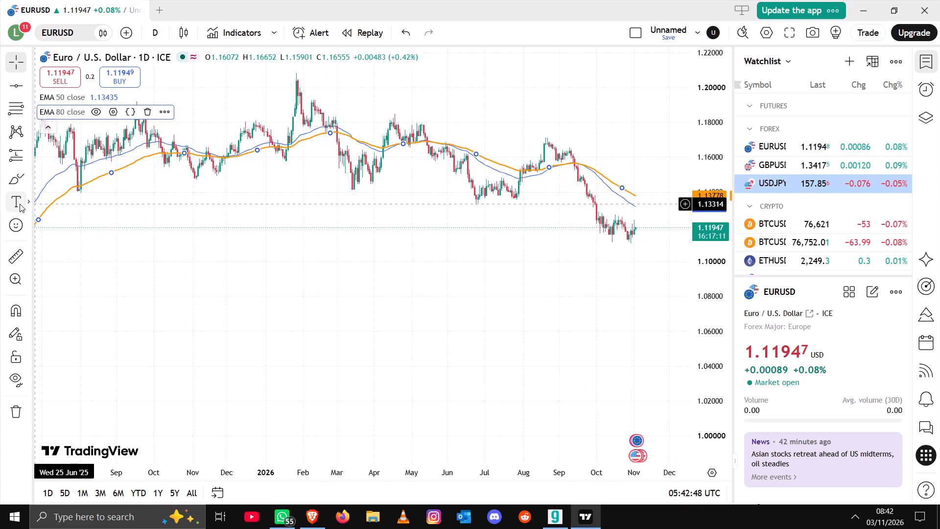
Switch the EURUSD chart to the 4-hour interval.
click(161, 36)
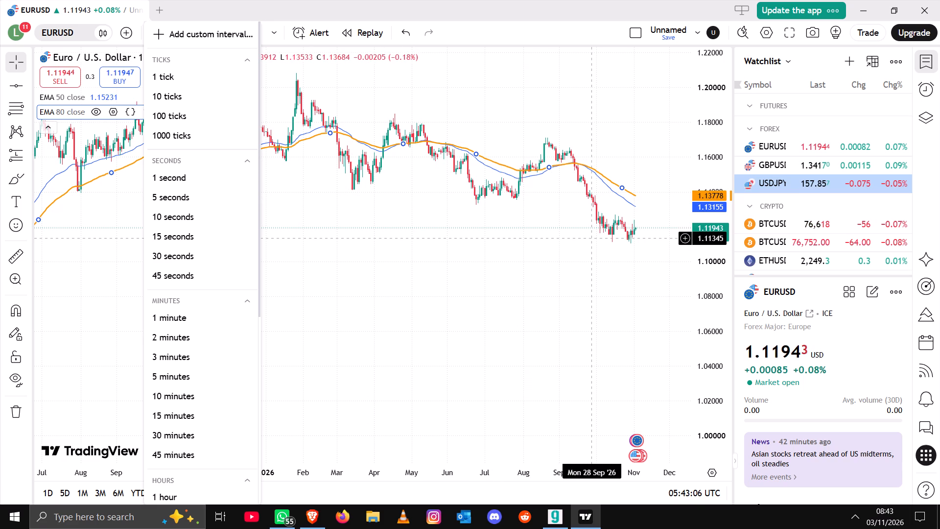
drag(591, 238, 149, 43)
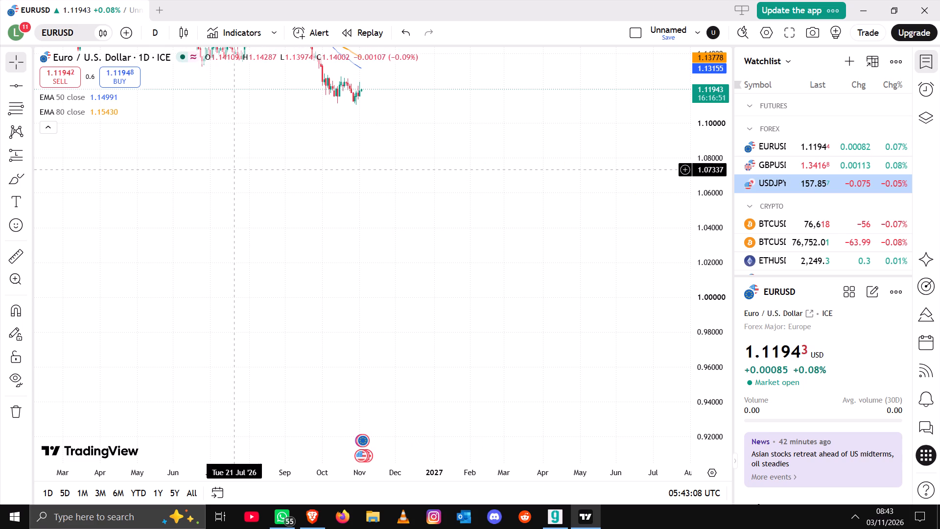
drag(234, 169, 389, 359)
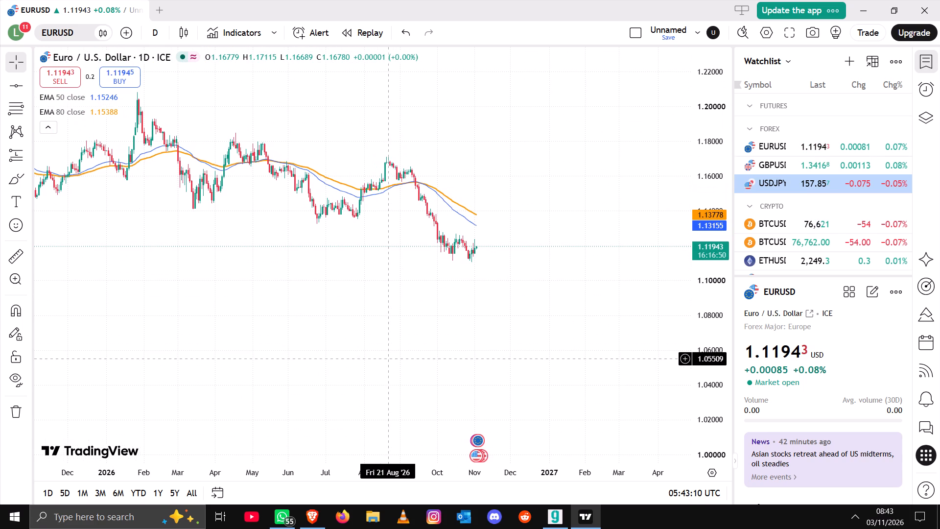
double_click(154, 44)
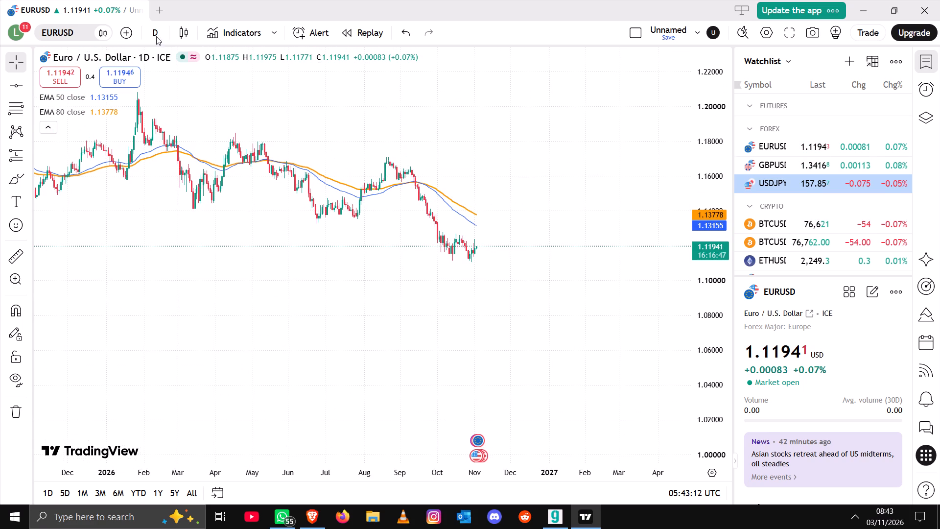
click(157, 34)
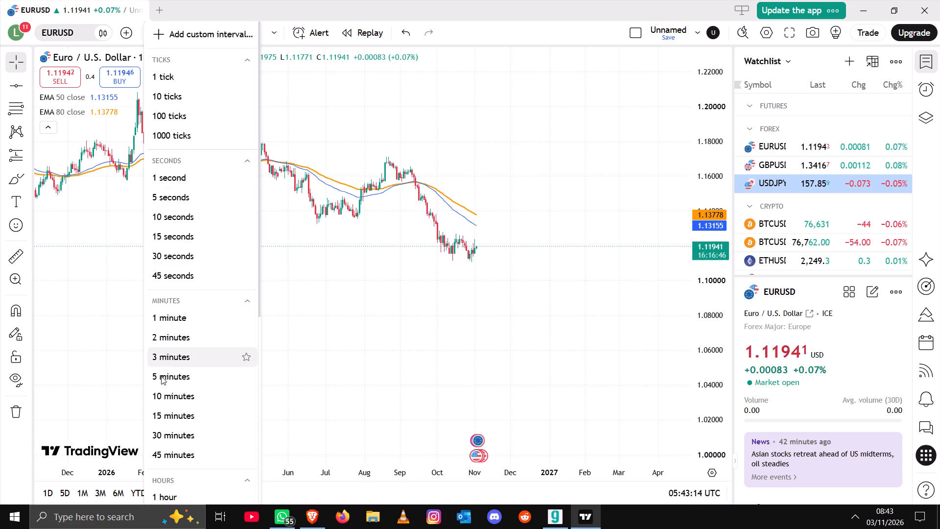
scroll(183, 426, down, 1)
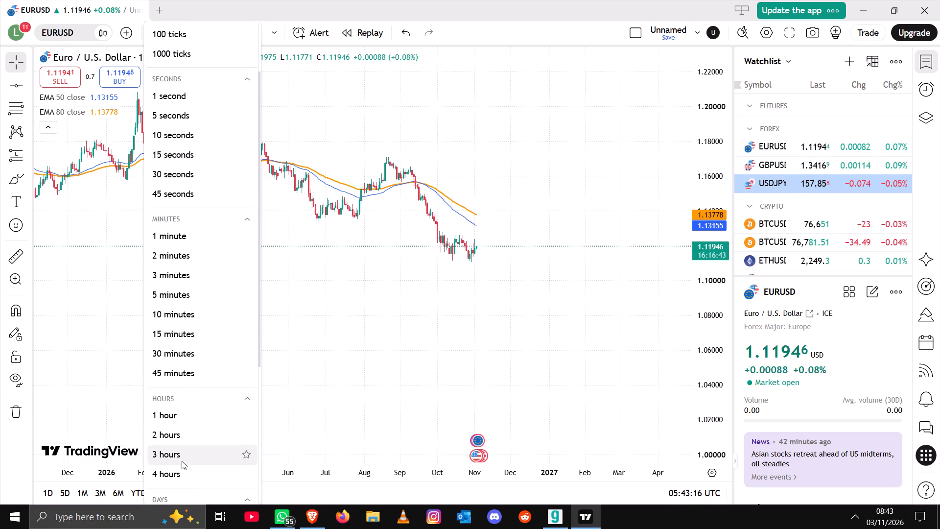
click(176, 471)
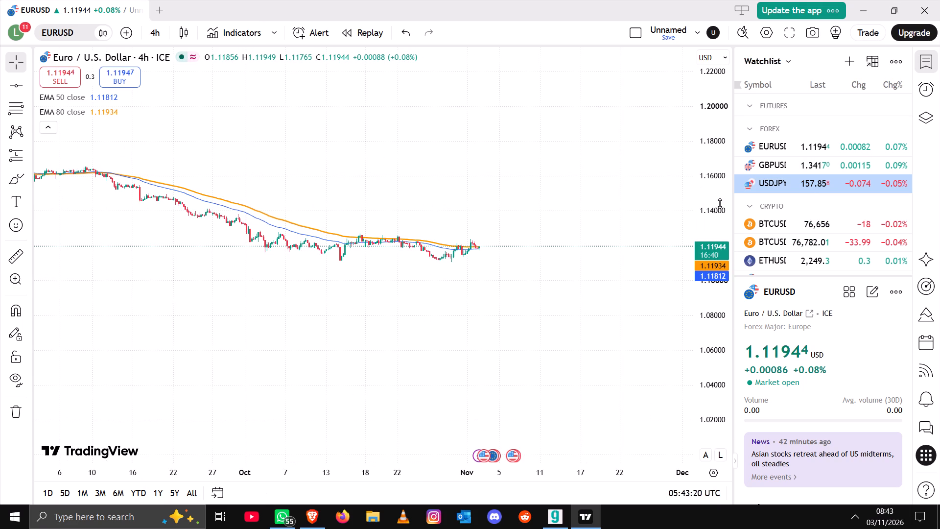
Examine the EURUSD 4-hour candles from March to November 2026 against both EMAs.
drag(705, 248, 712, 95)
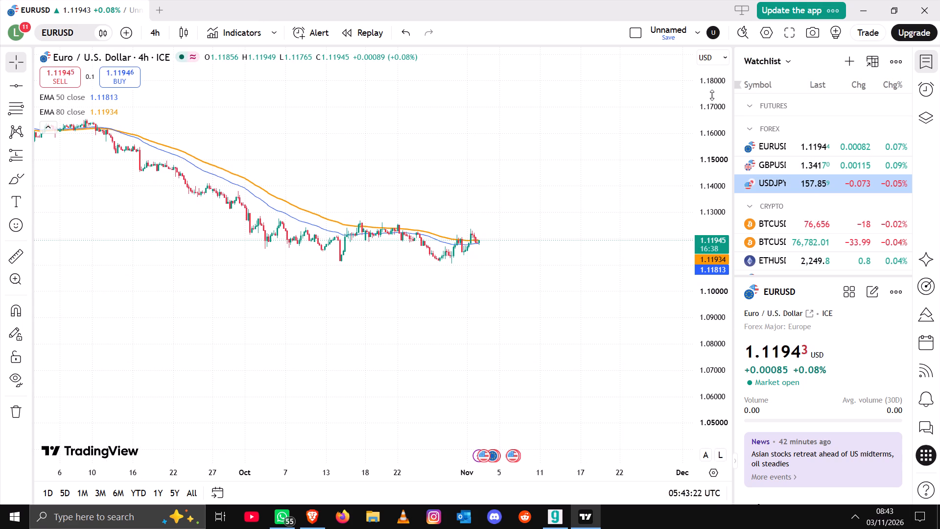
drag(710, 160, 716, 105)
drag(388, 309, 516, 320)
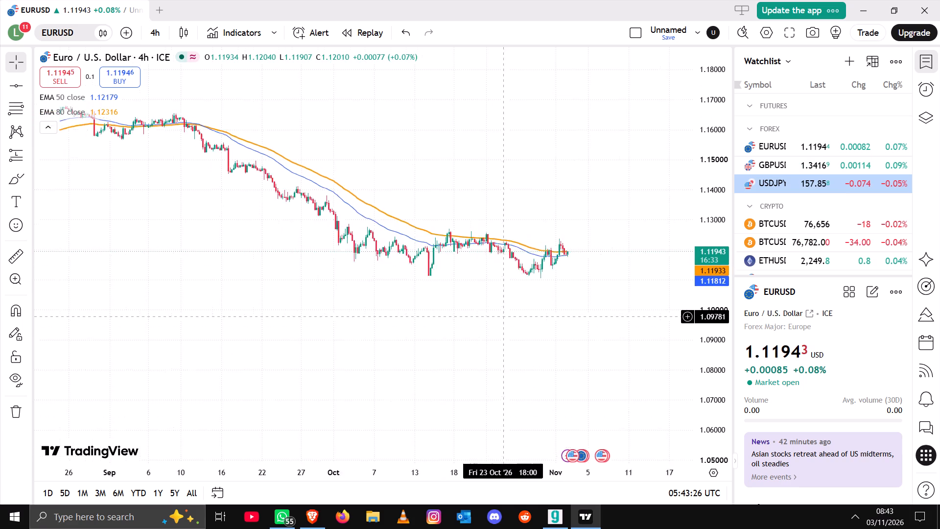
drag(516, 320, 545, 326)
drag(423, 313, 496, 309)
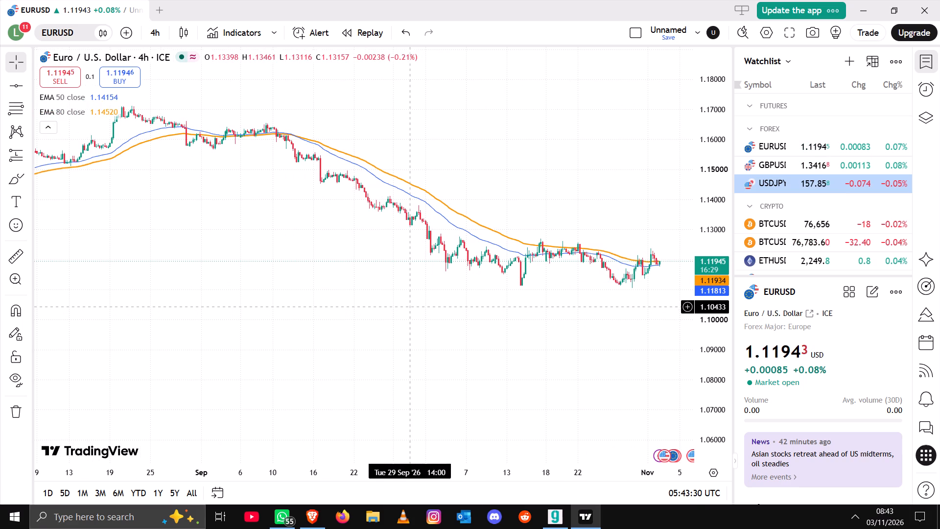
drag(411, 306, 529, 288)
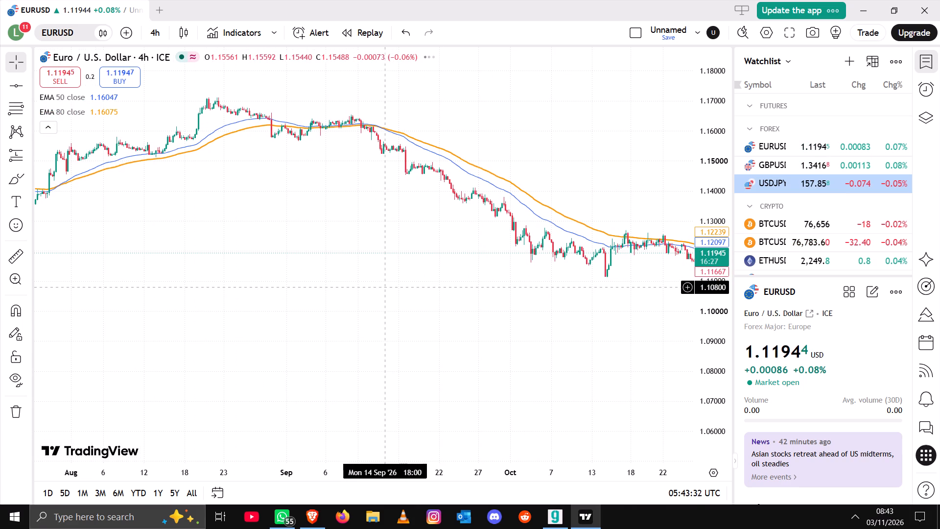
drag(385, 287, 331, 256)
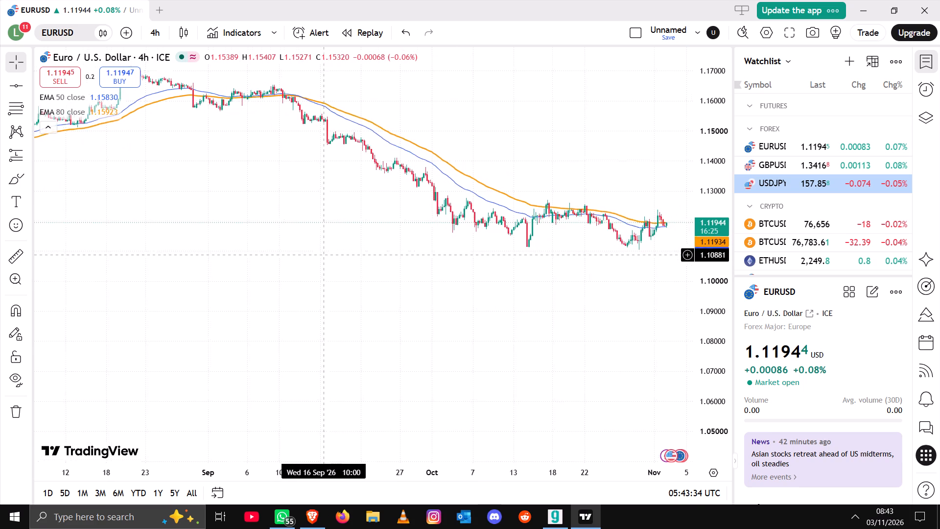
drag(331, 256, 333, 269)
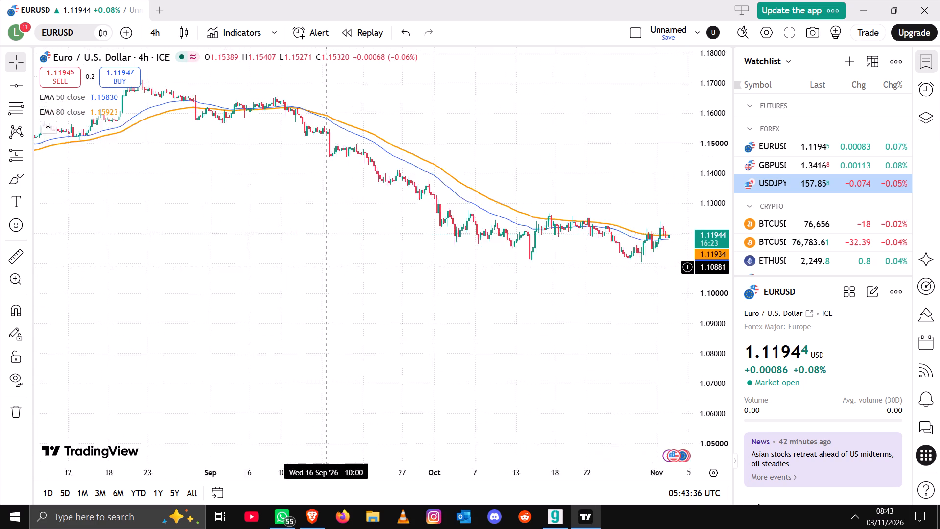
drag(333, 269, 416, 279)
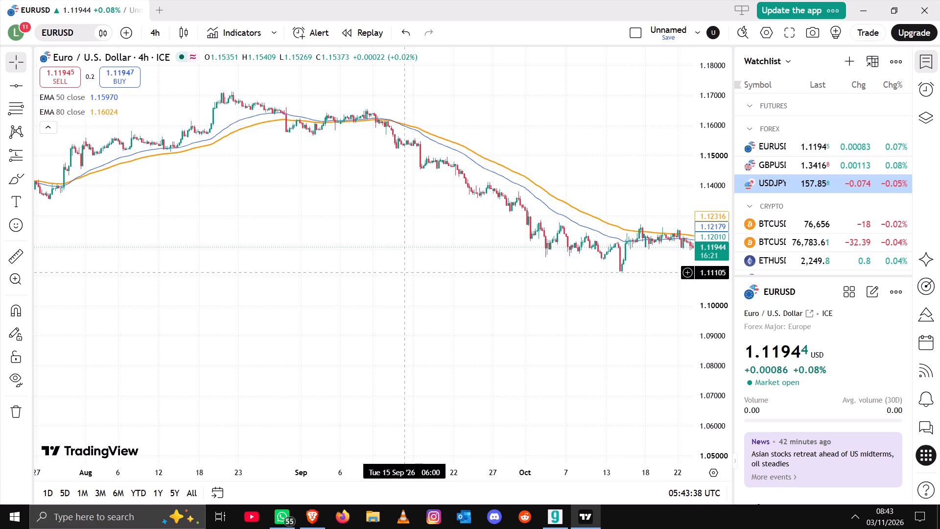
ctrl+scroll(281, 294, down, 2)
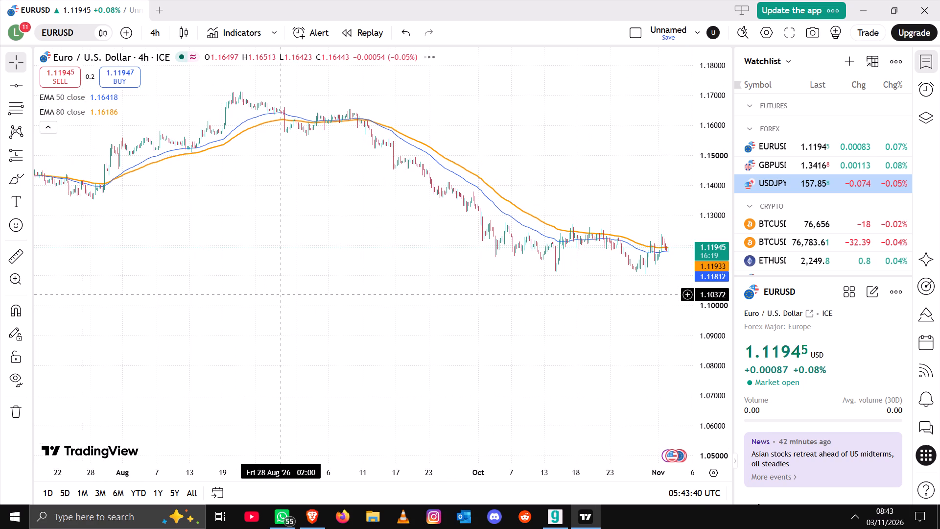
ctrl+scroll(237, 312, down, 3)
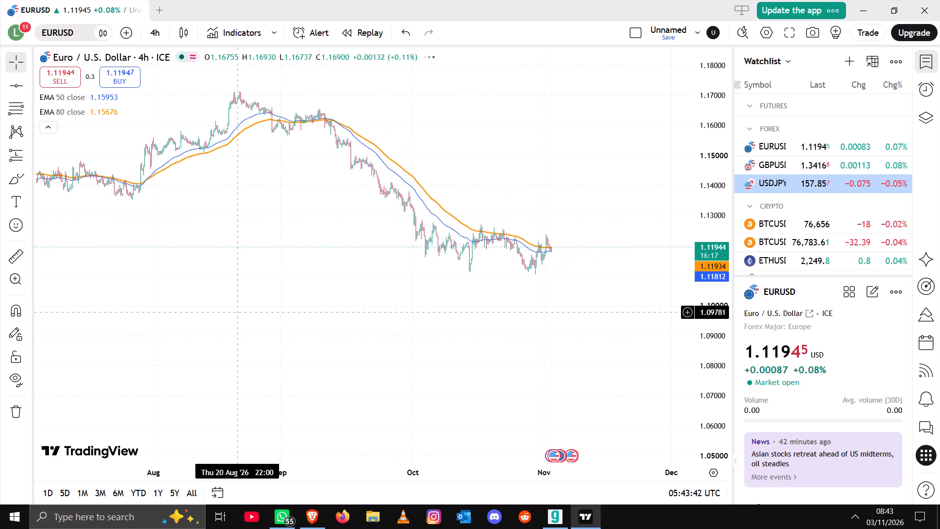
ctrl+scroll(237, 312, down, 2)
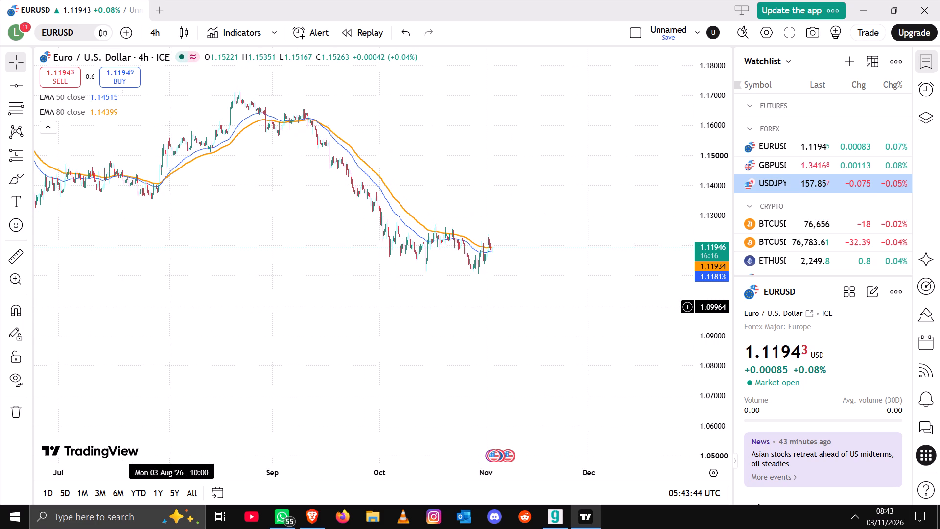
click(172, 307)
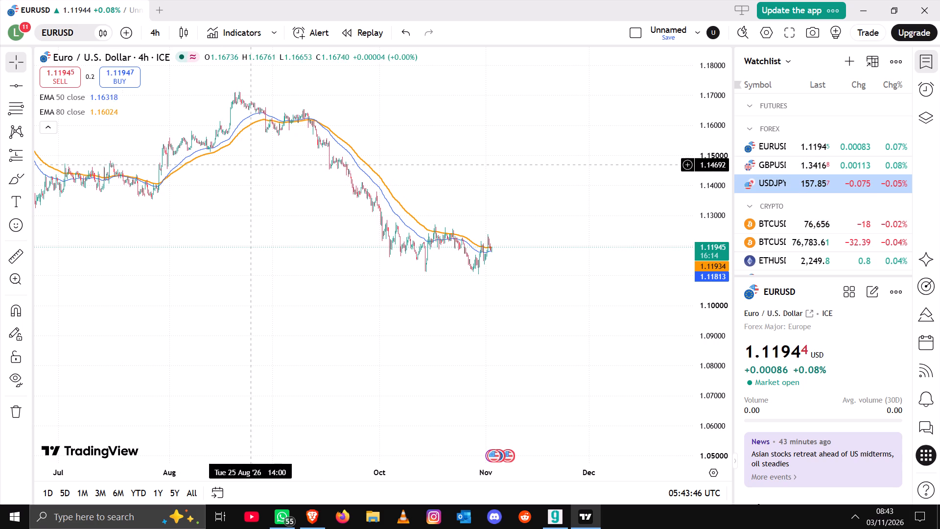
double_click(167, 242)
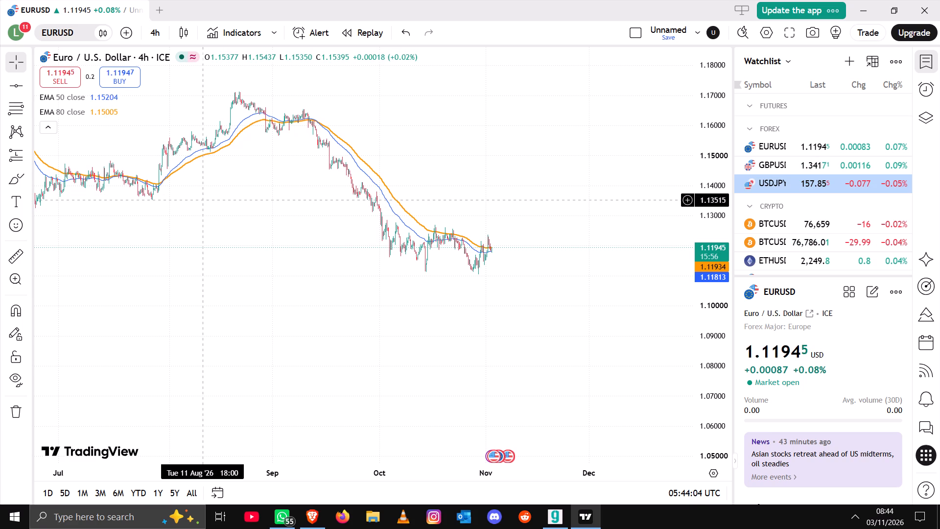
drag(167, 234, 348, 238)
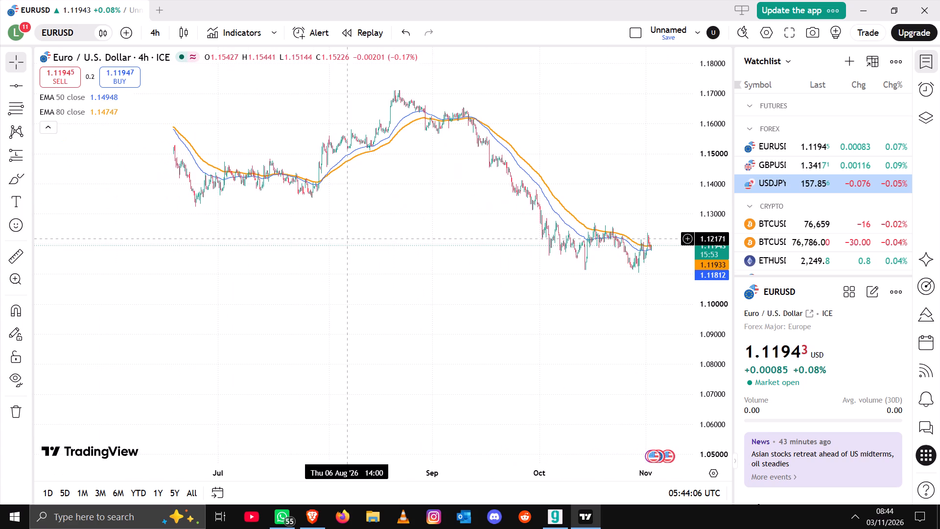
drag(348, 238, 348, 237)
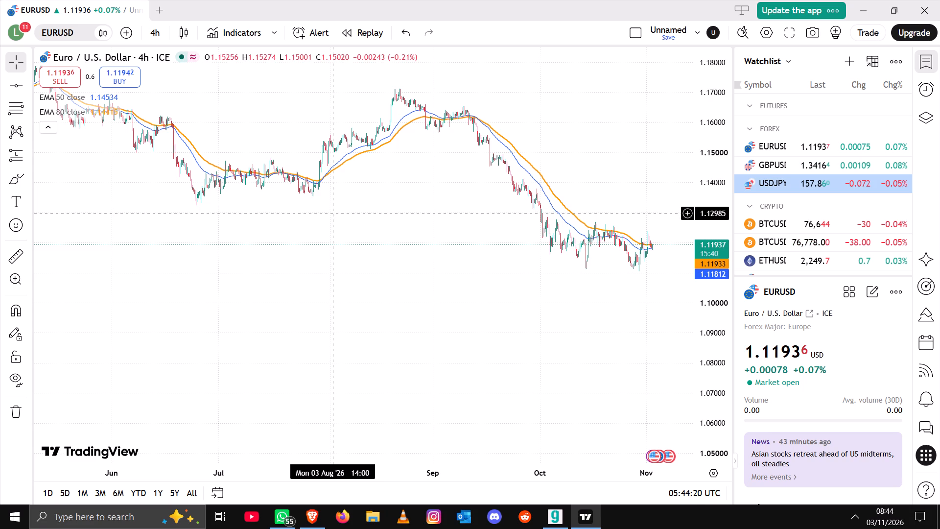
drag(333, 213, 483, 182)
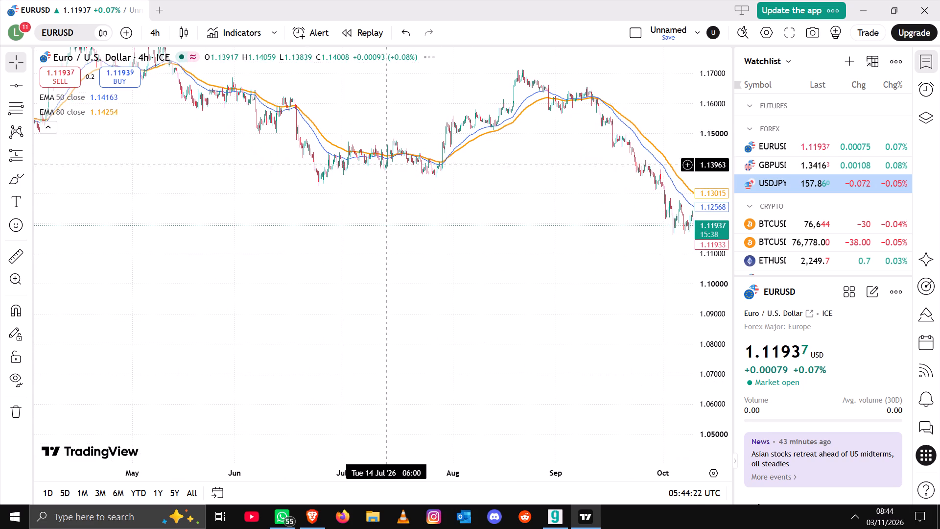
drag(320, 242, 508, 216)
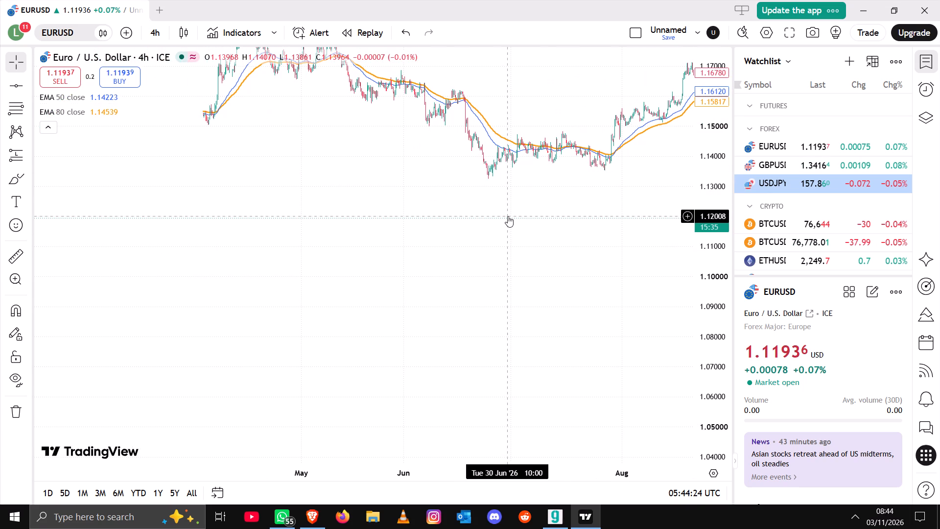
drag(508, 216, 485, 219)
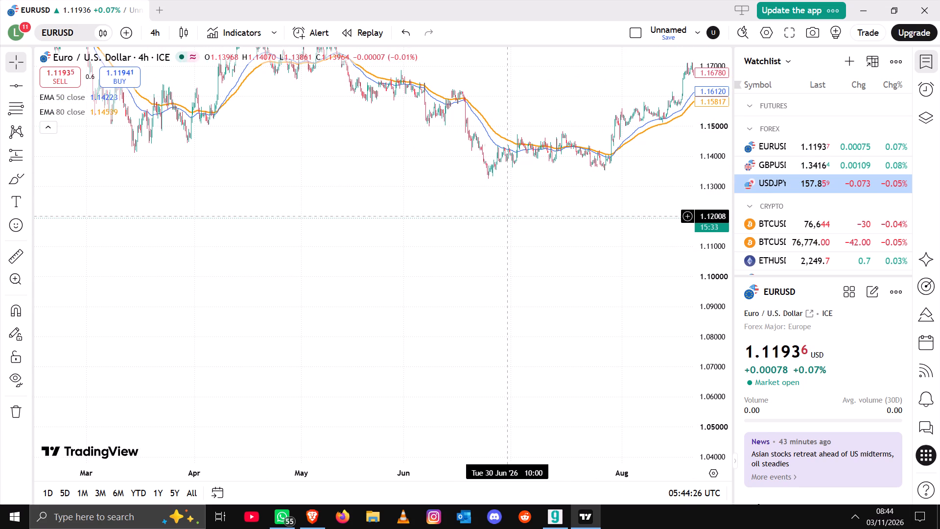
drag(485, 219, 113, 269)
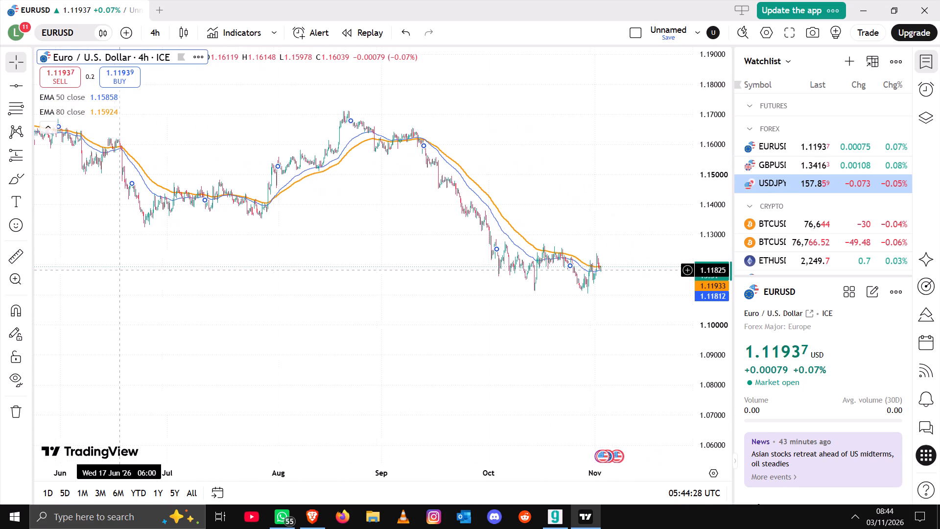
drag(113, 269, 111, 268)
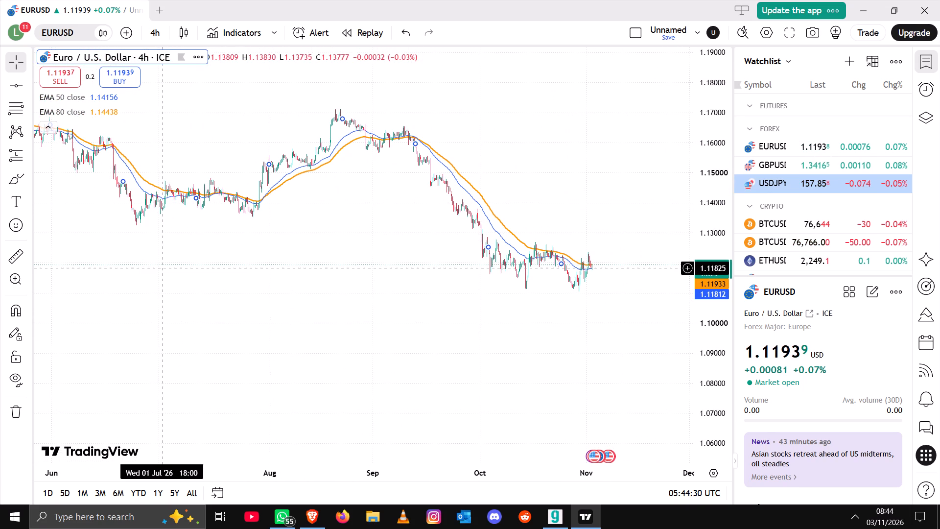
right_click(163, 268)
ctrl+scroll(163, 268, up, 1)
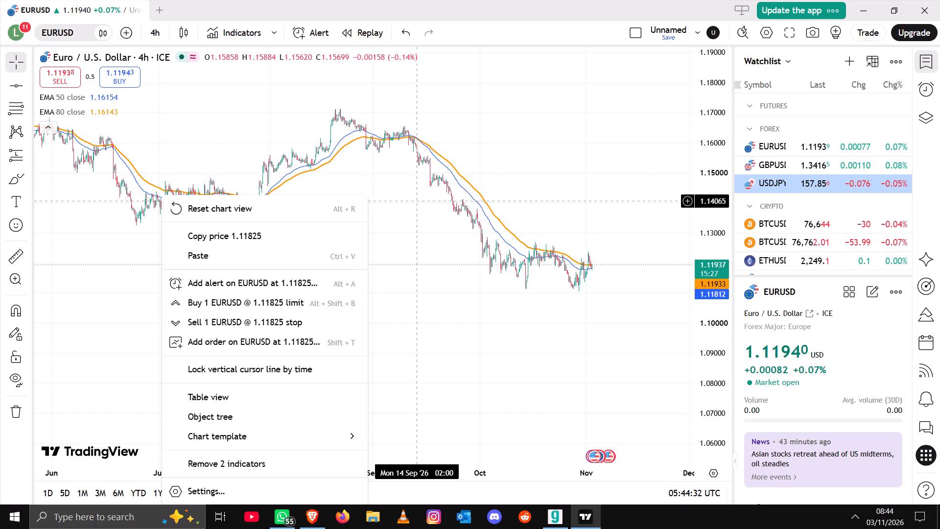
click(417, 200)
Examine the September to early November 2026 EURUSD 4-hour swings in closer detail against both EMAs.
ctrl+scroll(357, 240, up, 2)
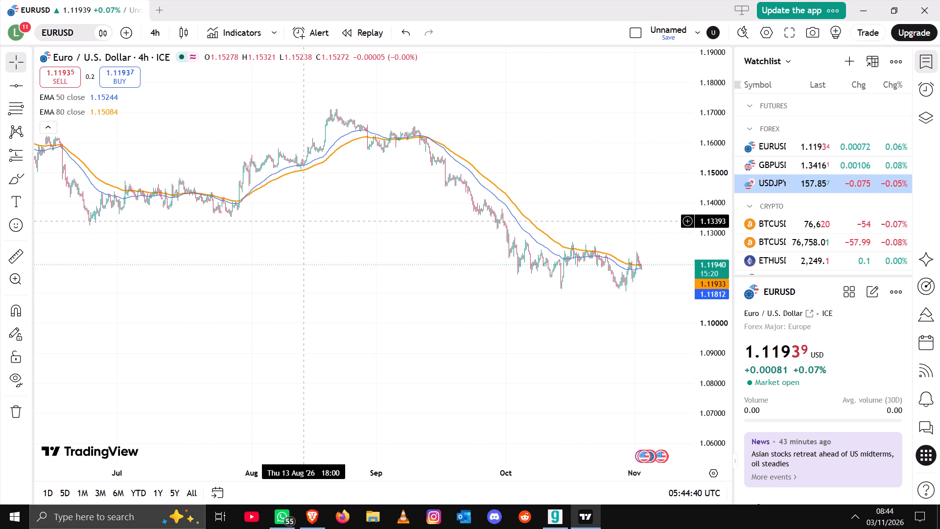
ctrl+scroll(275, 240, up, 4)
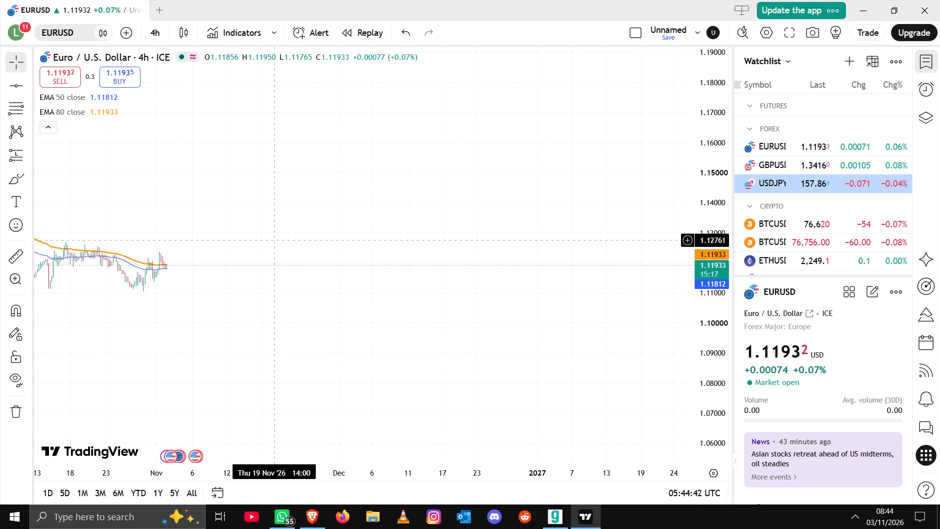
ctrl+scroll(275, 240, up, 5)
drag(147, 289, 179, 278)
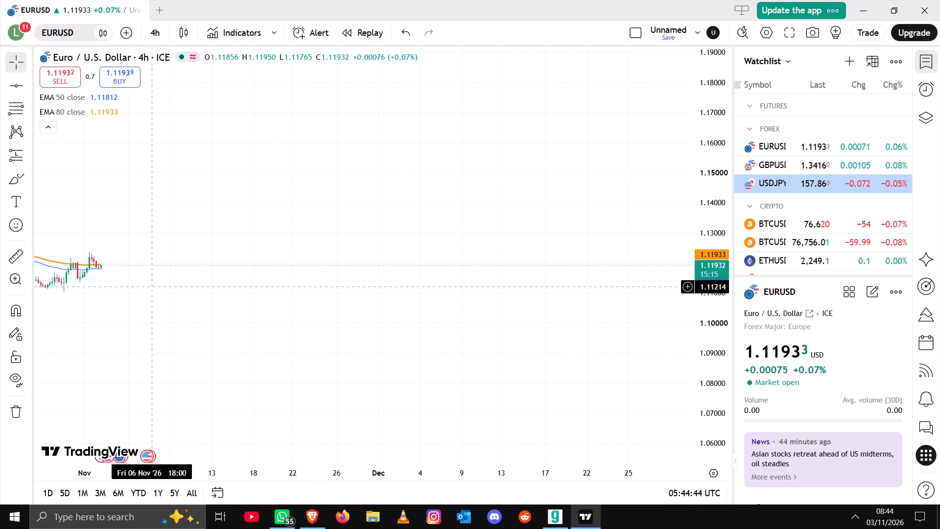
drag(179, 278, 481, 249)
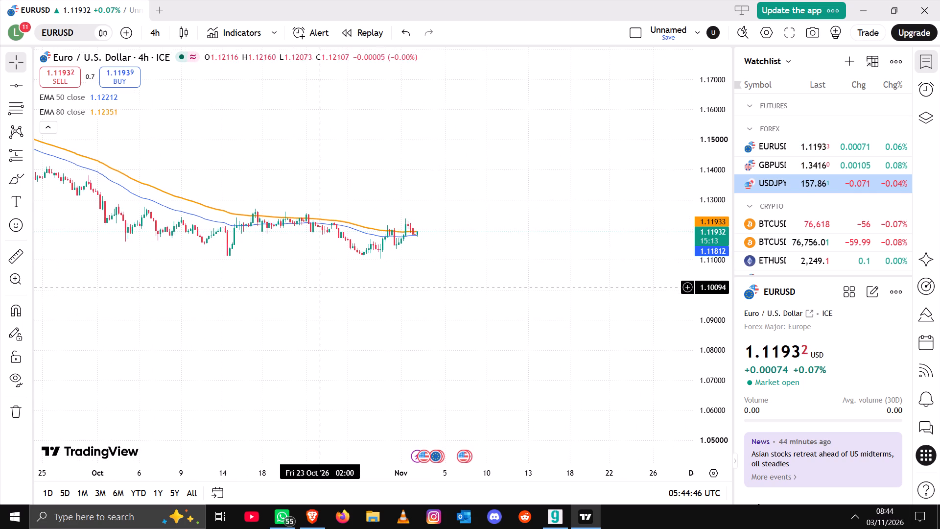
drag(235, 271, 503, 284)
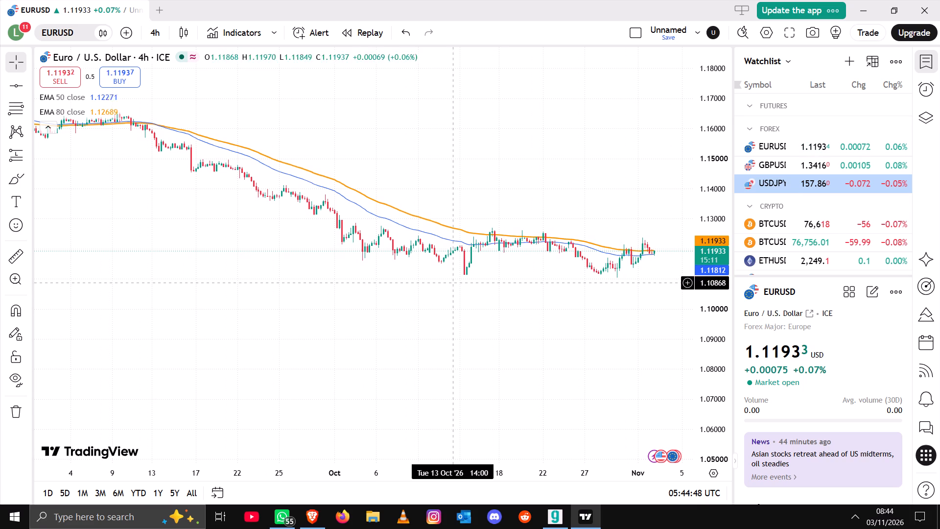
drag(321, 299, 557, 298)
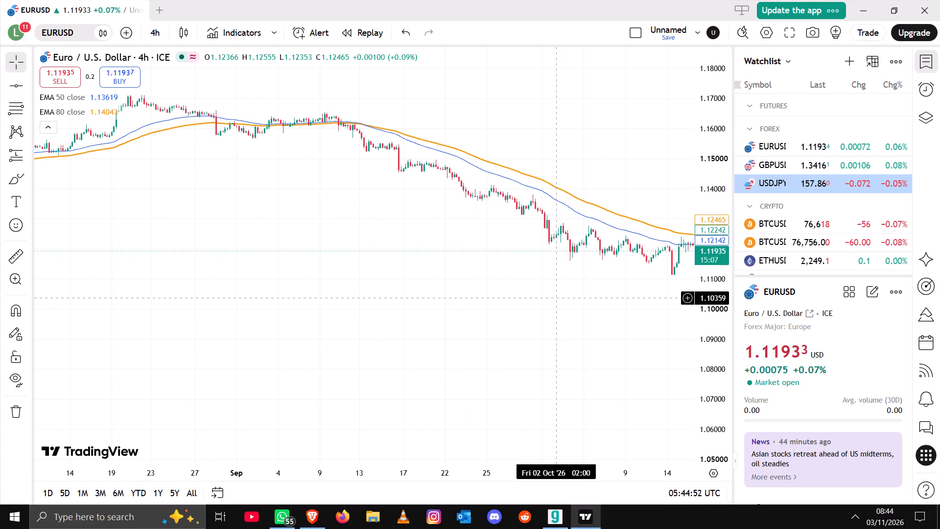
drag(557, 298, 439, 302)
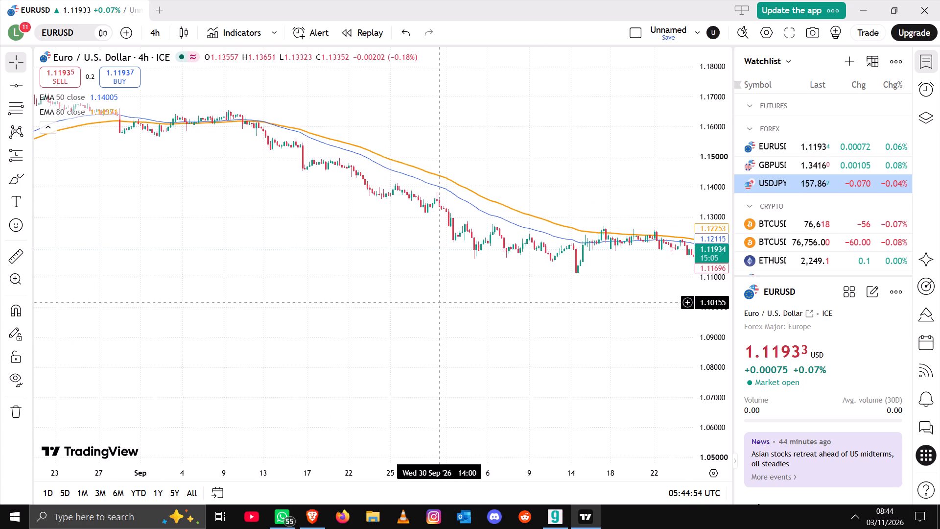
drag(439, 302, 329, 318)
drag(329, 318, 258, 315)
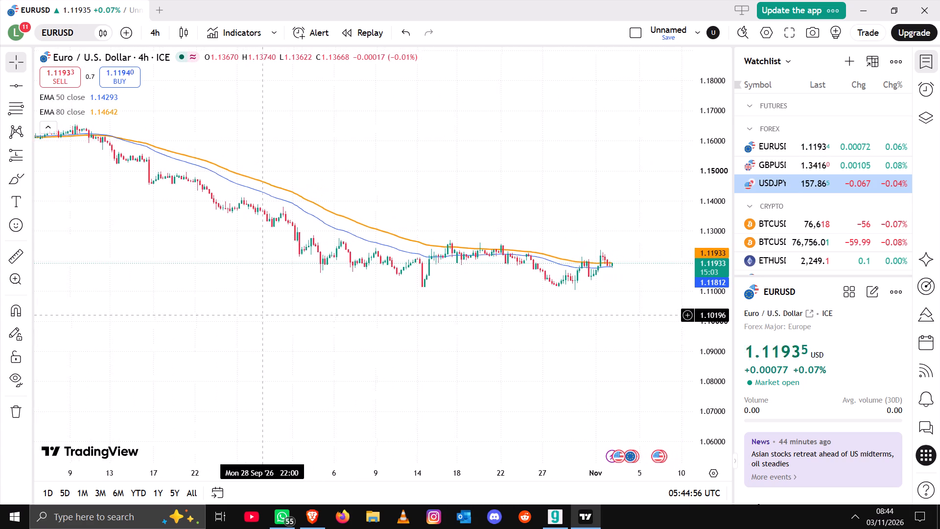
drag(258, 315, 251, 314)
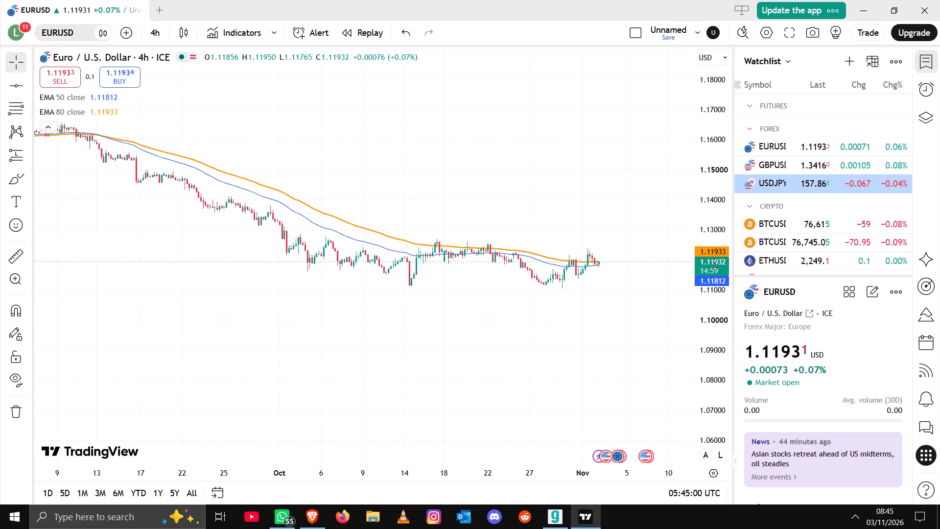
drag(714, 264, 705, 156)
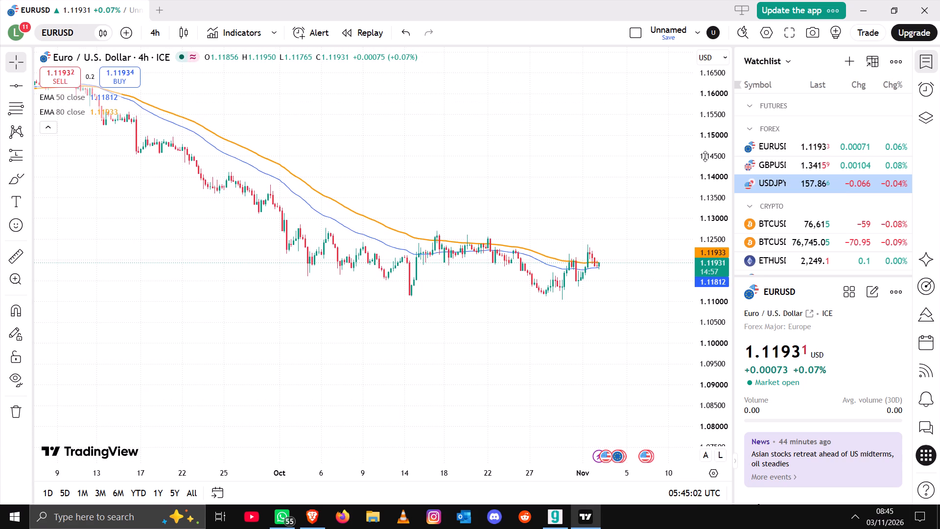
drag(705, 156, 698, 83)
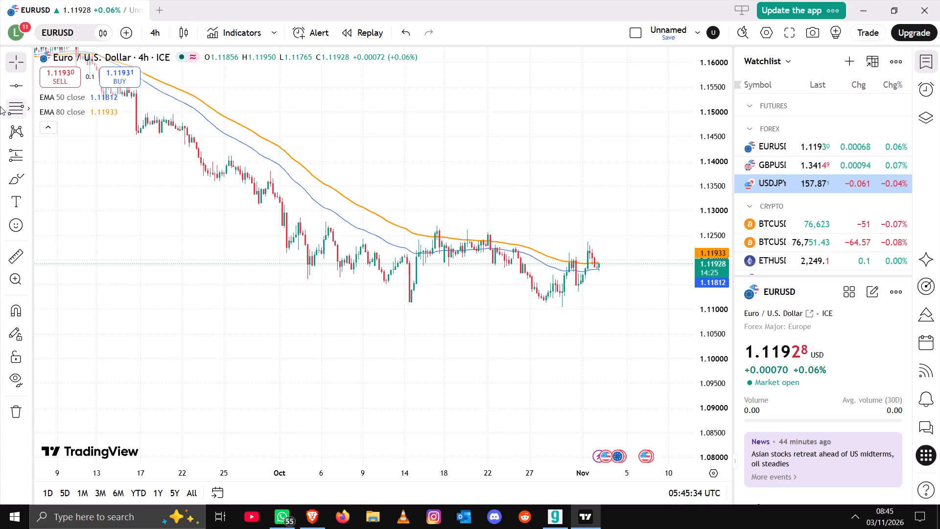
Draw a horizontal line at about 1.1113 along the mid-October low on the EURUSD 4-hour chart.
click(8, 88)
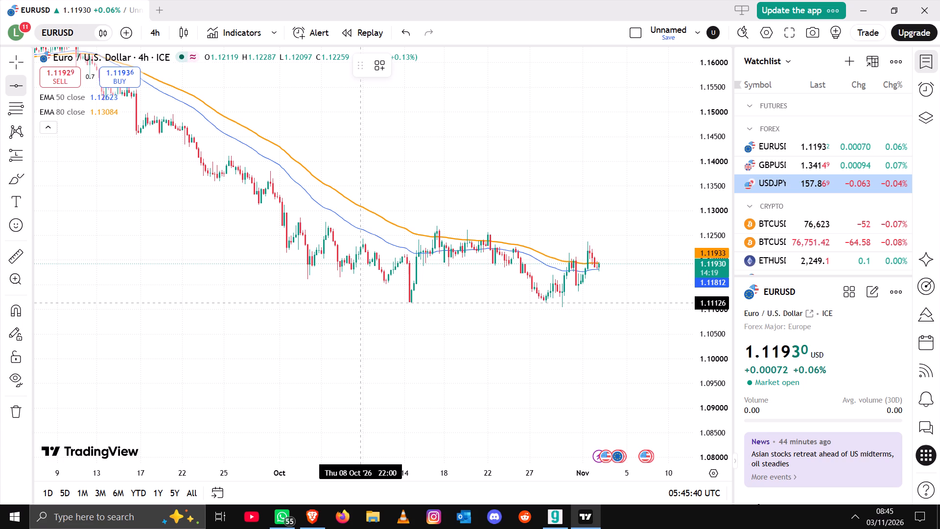
click(361, 303)
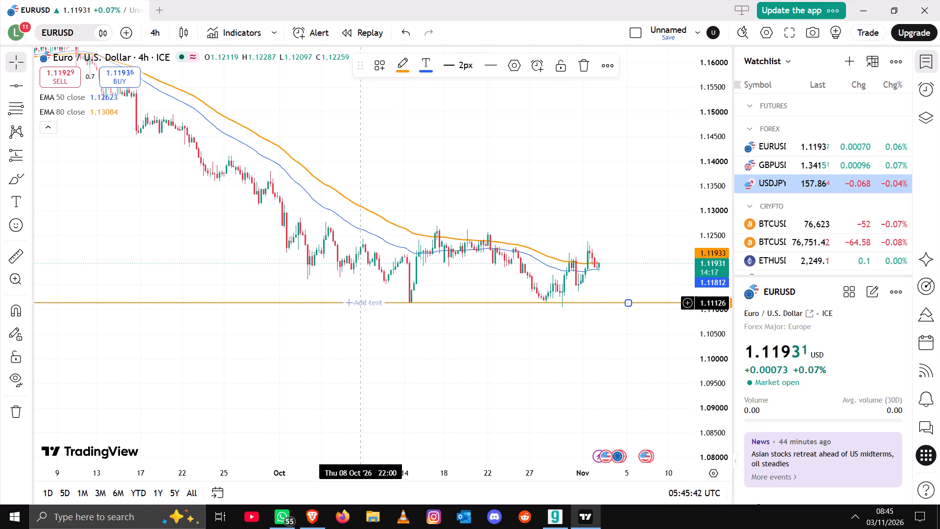
click(307, 302)
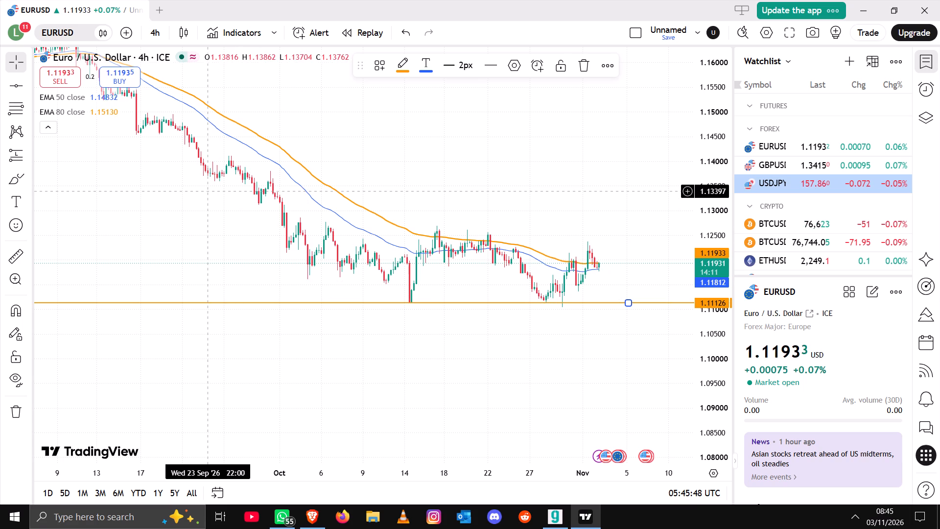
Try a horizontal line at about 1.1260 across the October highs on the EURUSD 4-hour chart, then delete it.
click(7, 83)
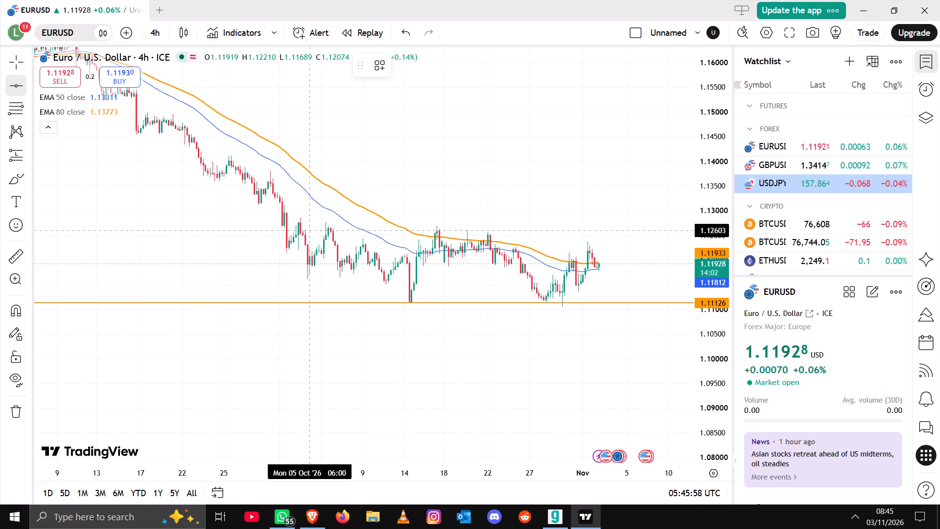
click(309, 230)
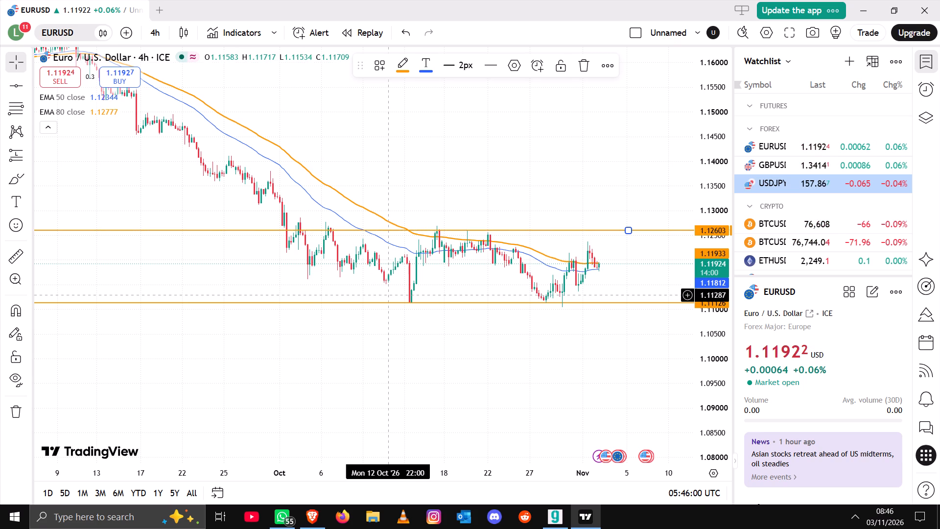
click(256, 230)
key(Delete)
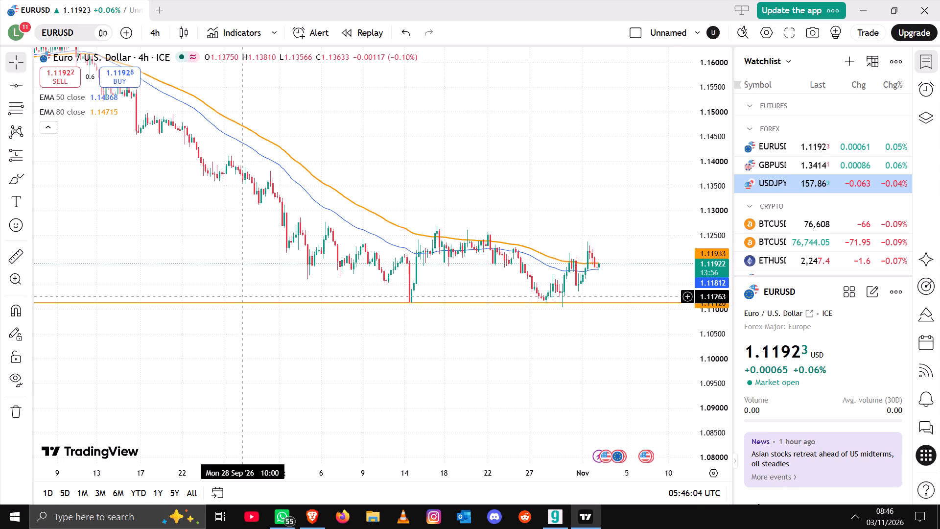
Recolour the horizontal line at about 1.1113 on the EURUSD chart blue.
click(242, 304)
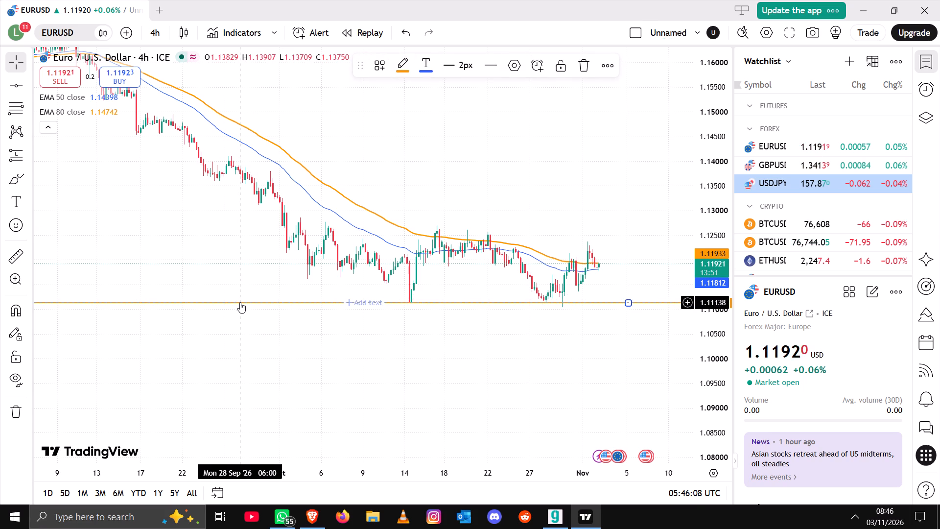
right_click(240, 302)
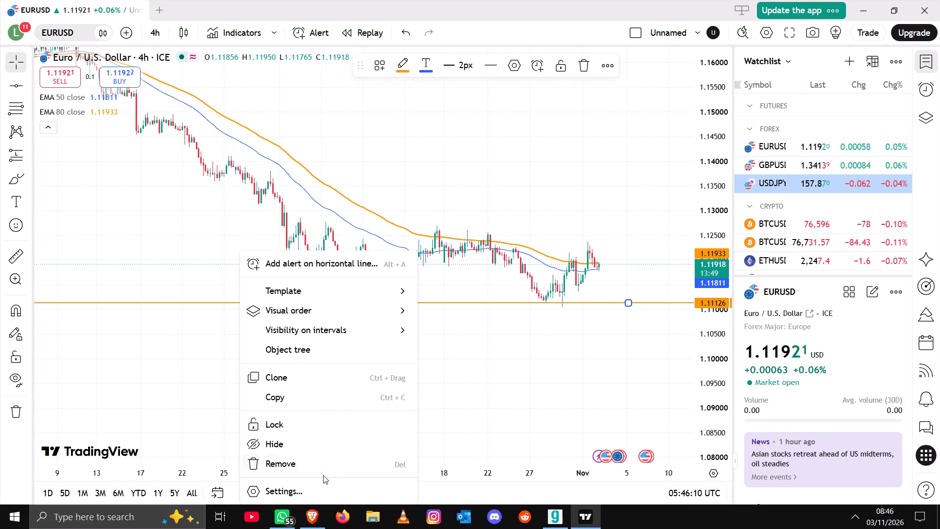
click(312, 489)
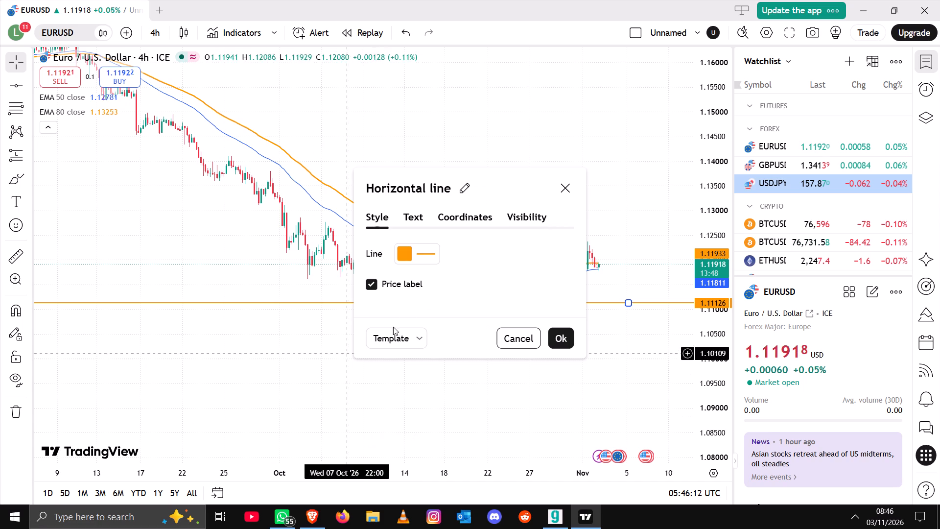
click(409, 257)
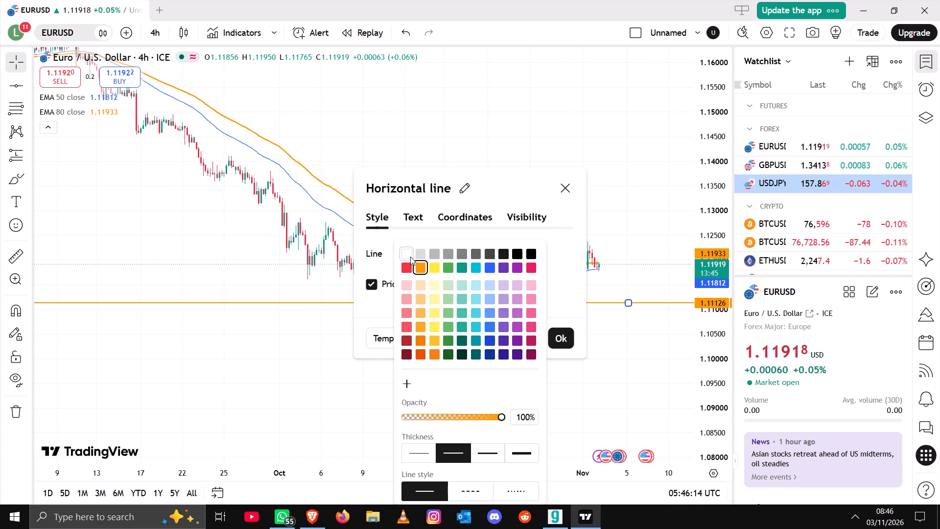
click(486, 267)
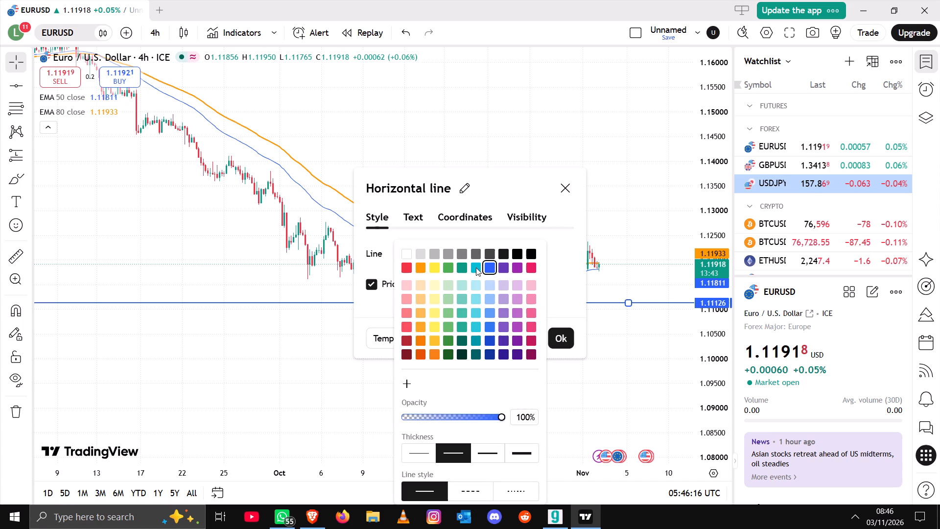
click(471, 268)
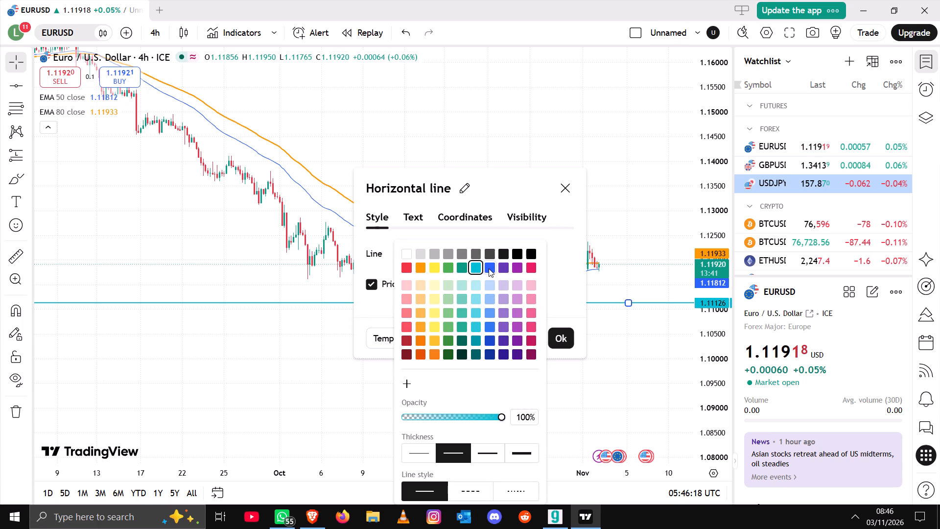
click(490, 268)
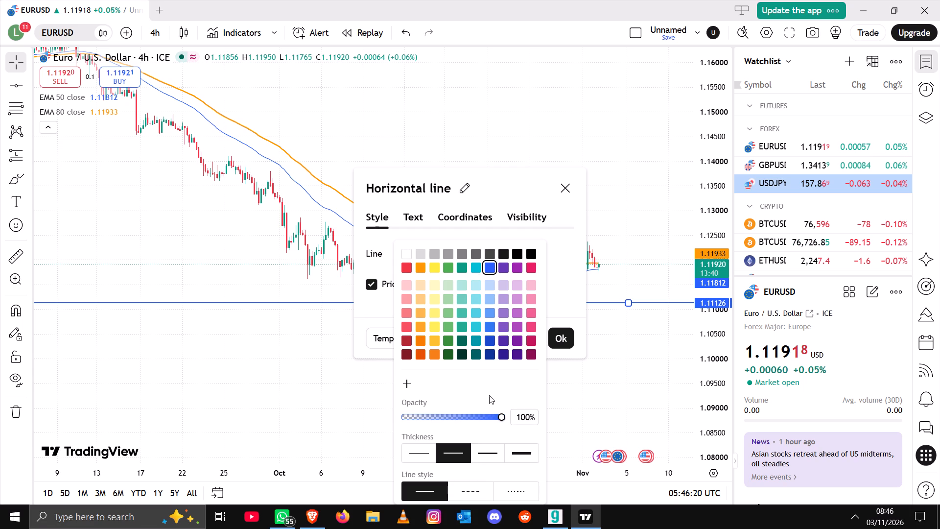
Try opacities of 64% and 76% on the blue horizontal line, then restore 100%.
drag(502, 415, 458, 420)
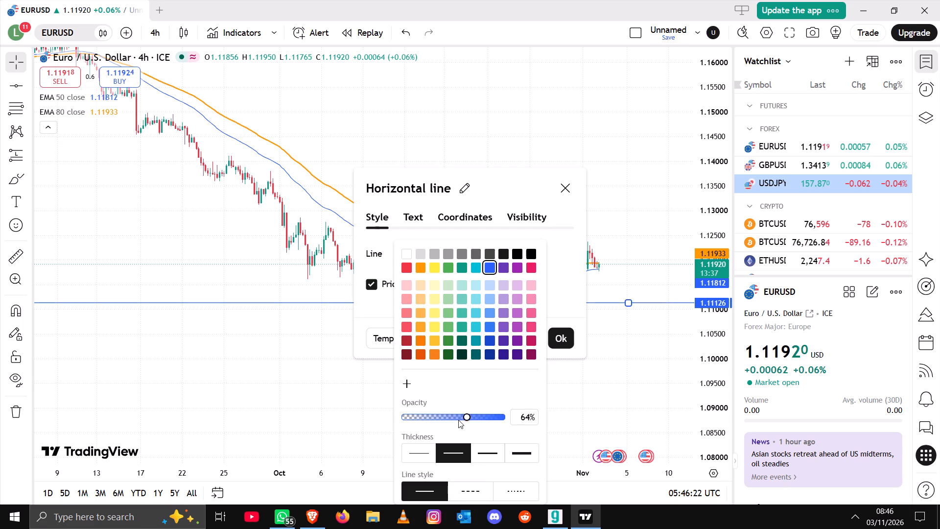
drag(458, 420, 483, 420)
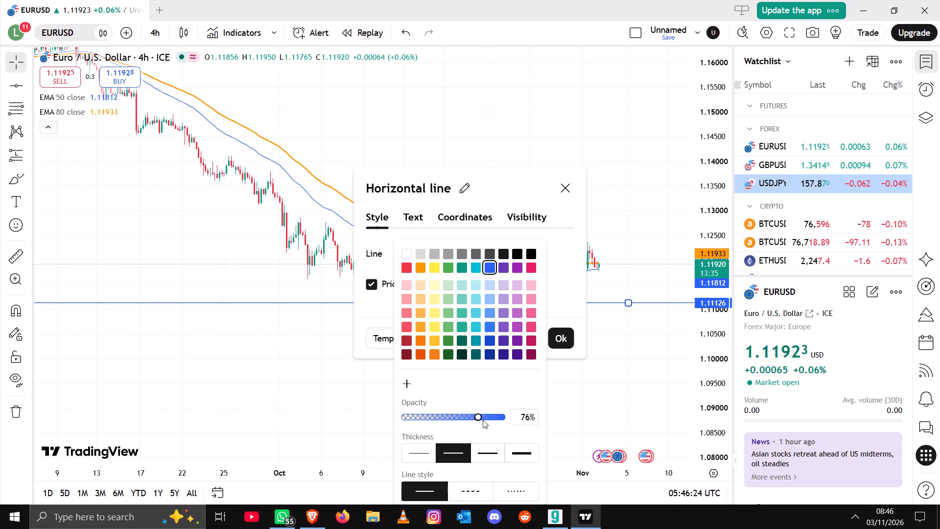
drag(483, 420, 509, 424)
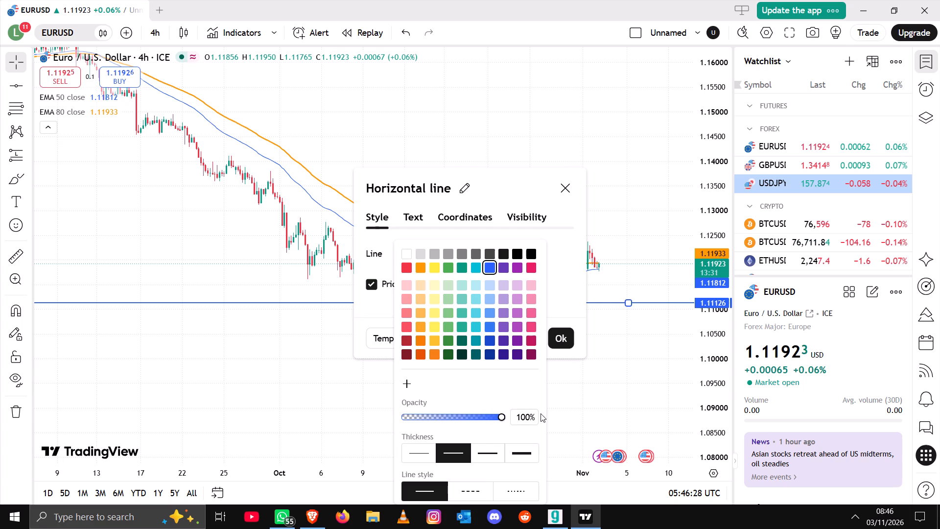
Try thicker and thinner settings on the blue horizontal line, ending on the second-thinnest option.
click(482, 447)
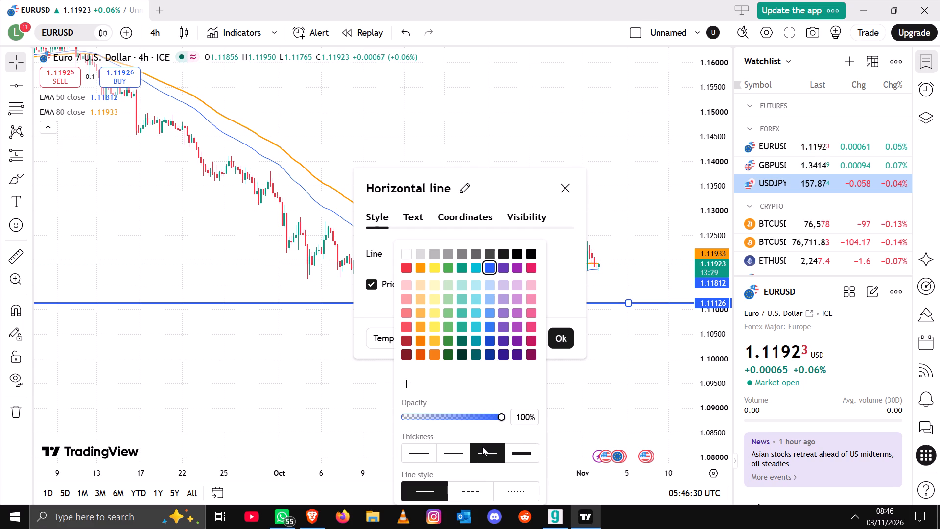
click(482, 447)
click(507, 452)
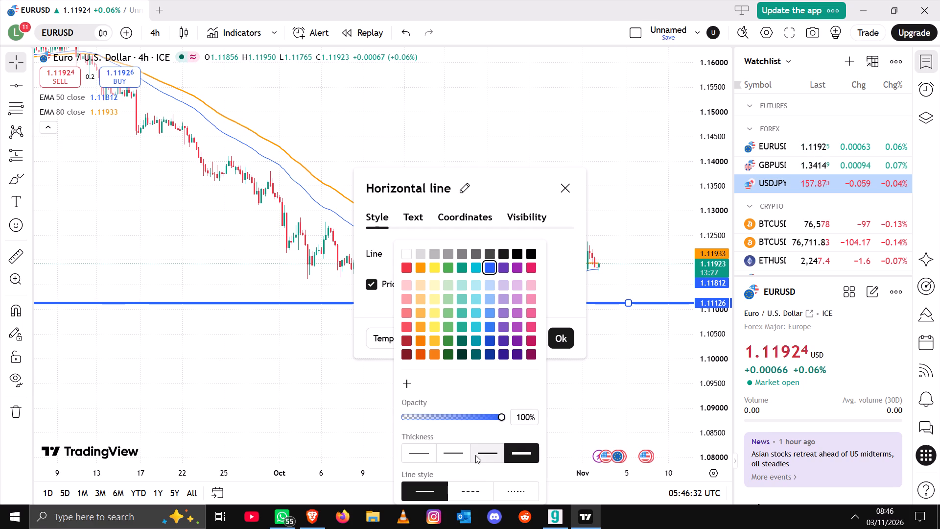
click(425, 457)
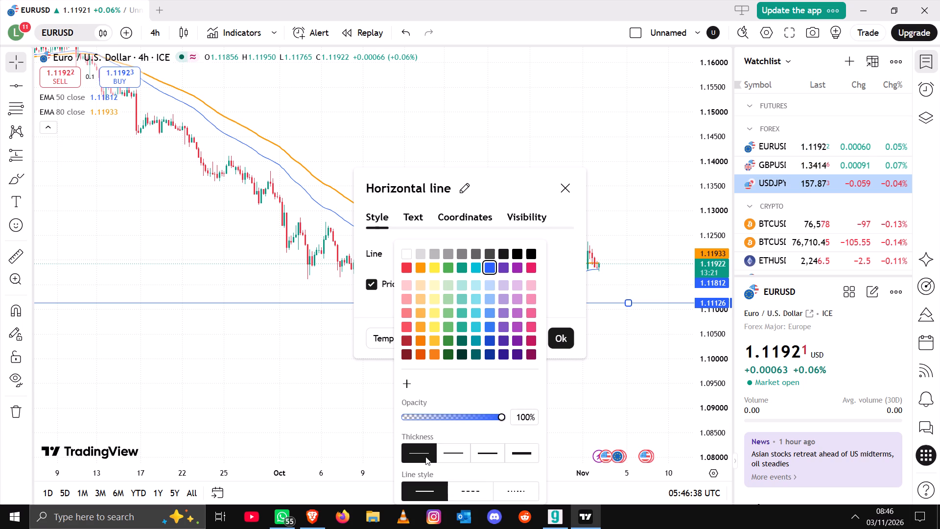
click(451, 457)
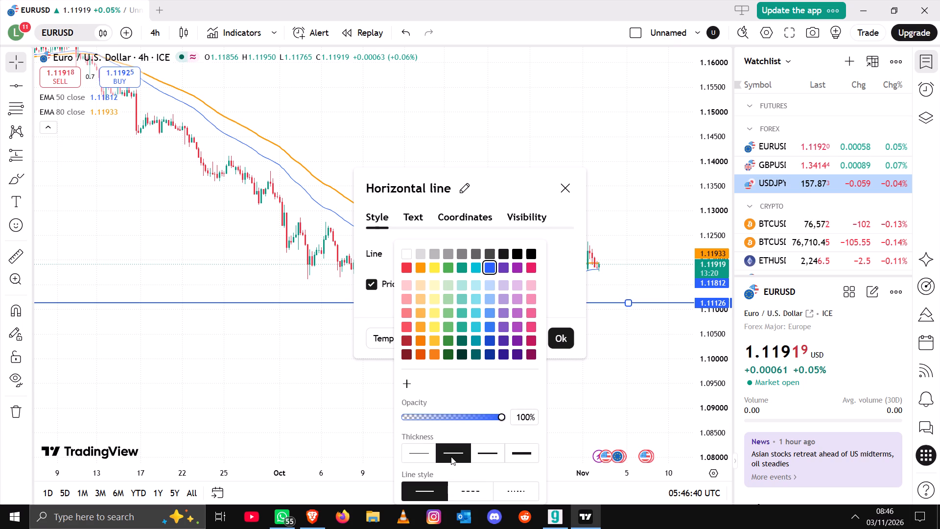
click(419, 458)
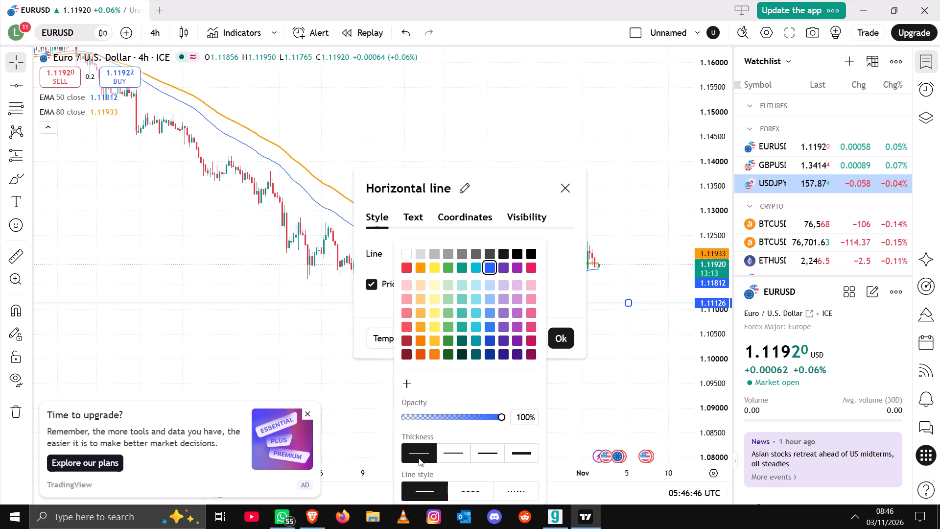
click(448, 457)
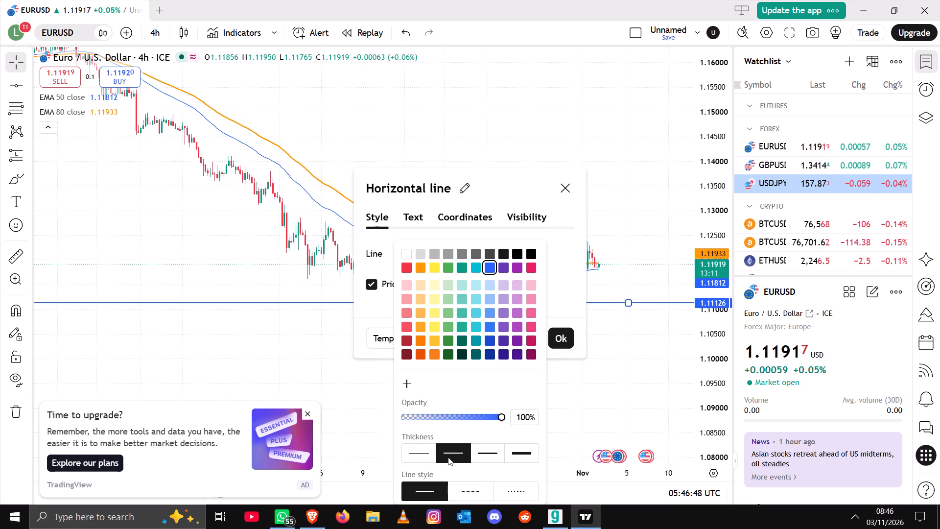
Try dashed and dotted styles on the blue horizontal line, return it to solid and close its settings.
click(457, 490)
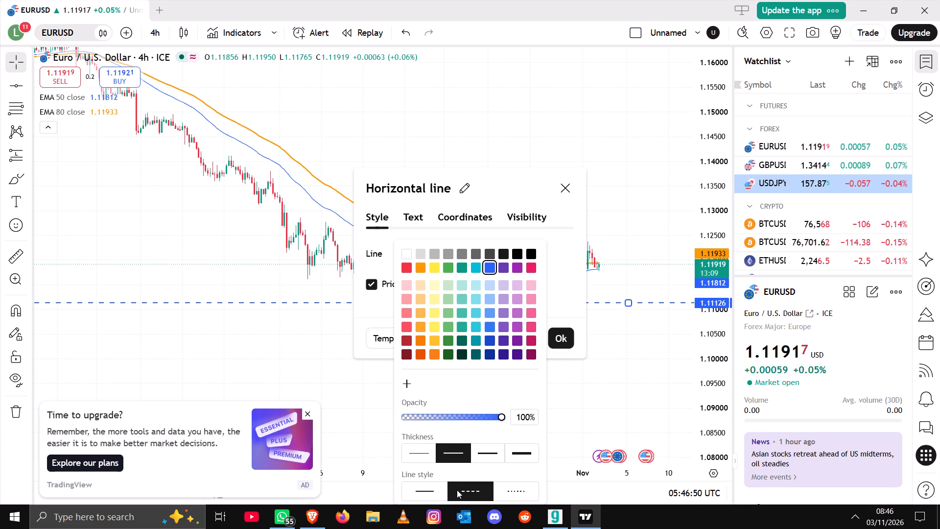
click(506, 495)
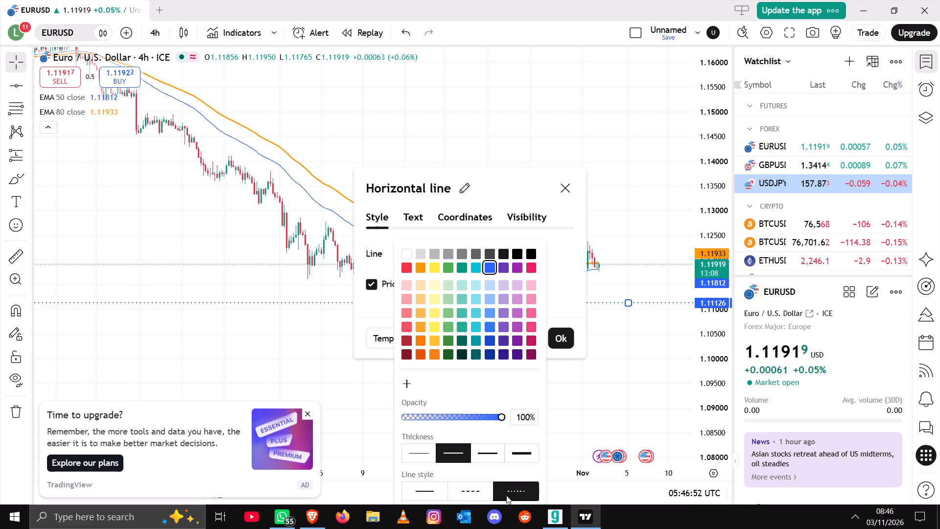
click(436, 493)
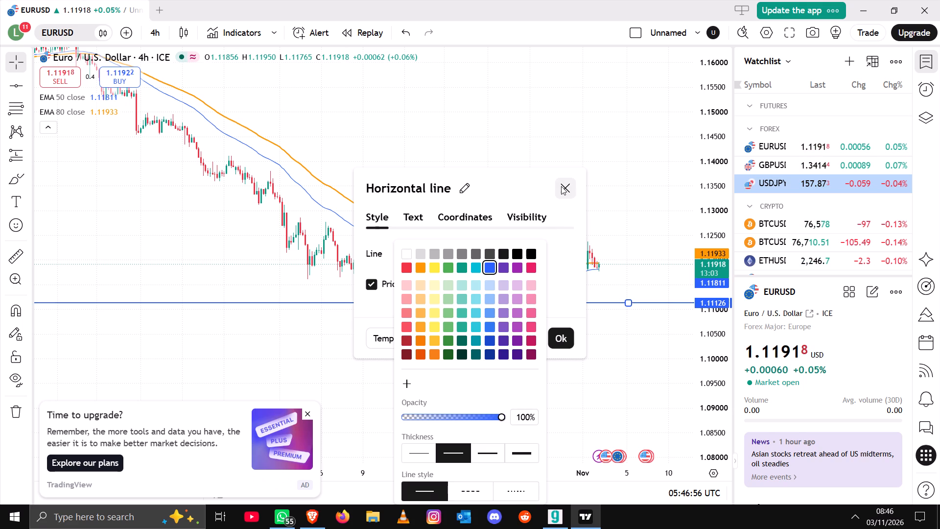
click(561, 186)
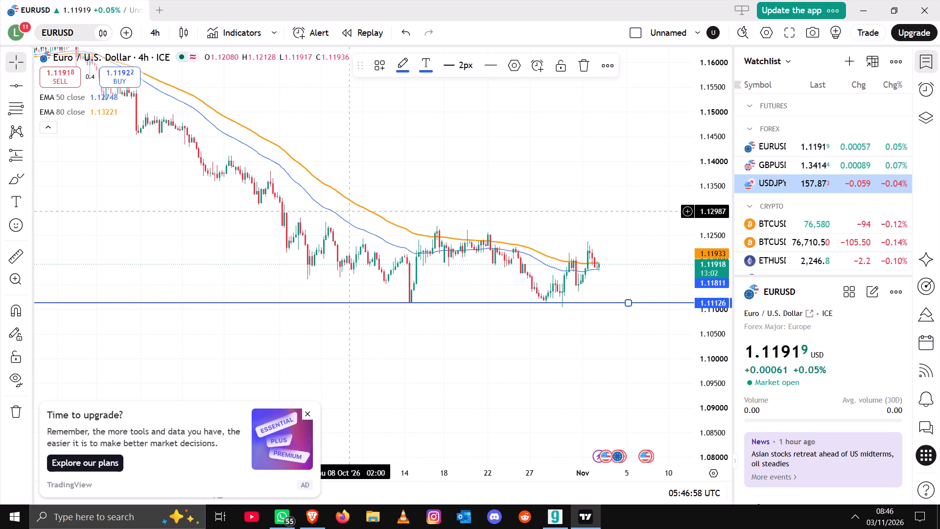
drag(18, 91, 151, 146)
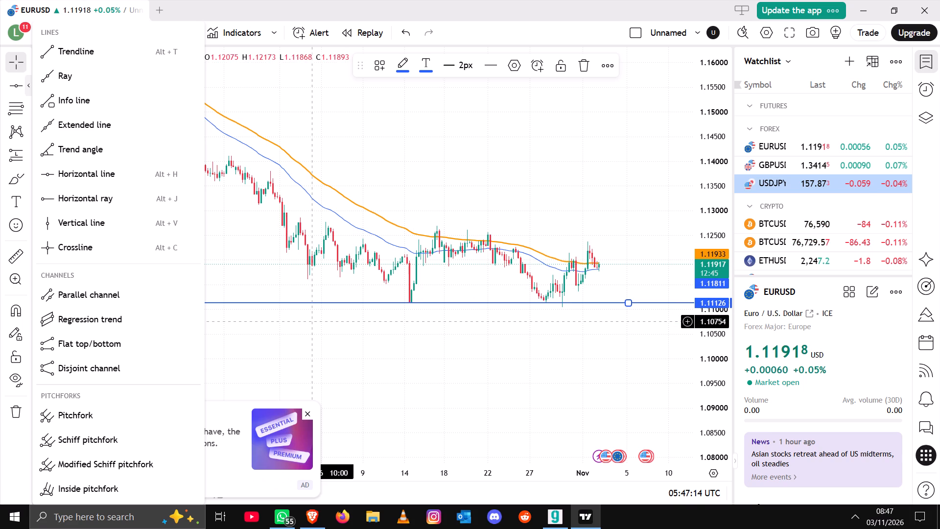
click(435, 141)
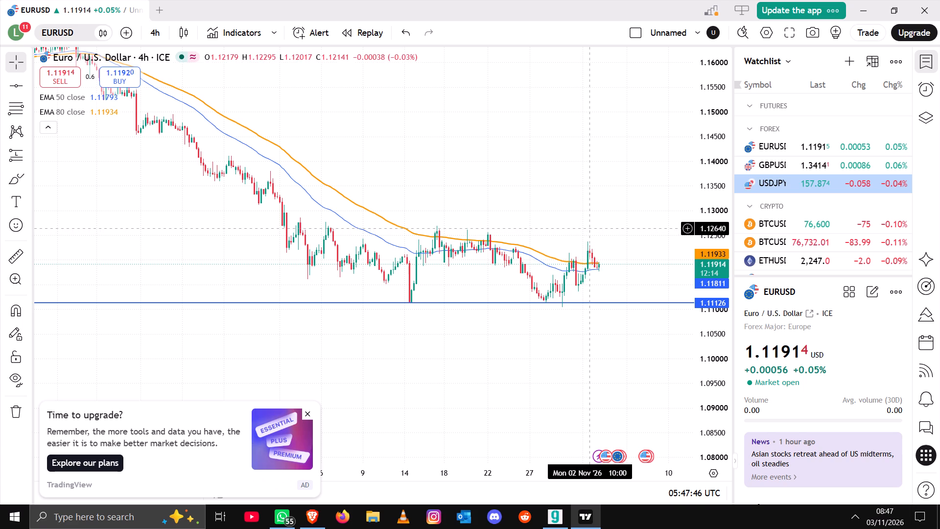
Draw a blue horizontal line at about 1.1265 along the October swing highs on the EURUSD 4-hour chart.
drag(710, 269, 715, 126)
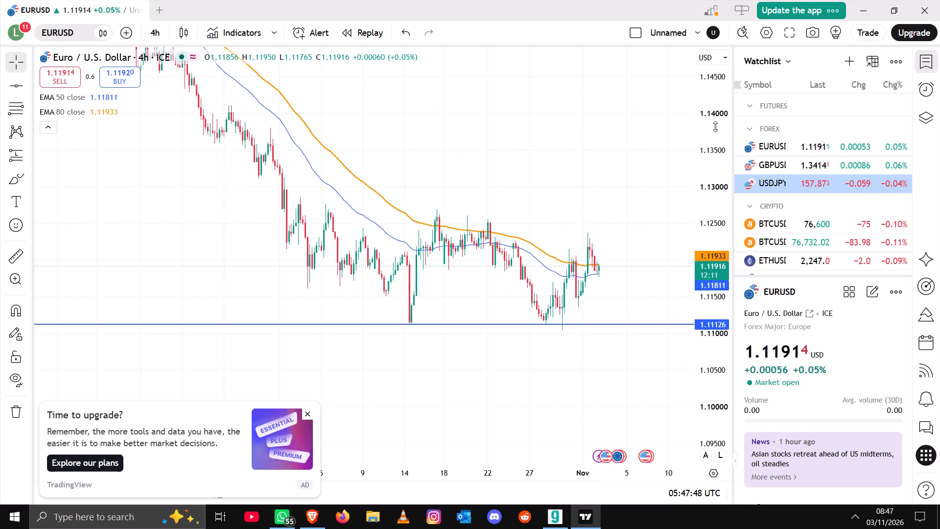
drag(715, 126, 731, 66)
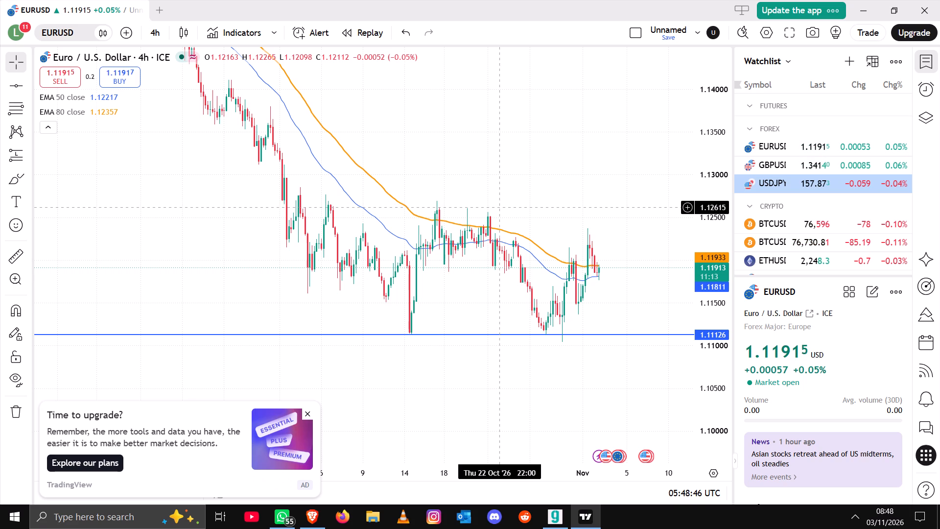
click(561, 203)
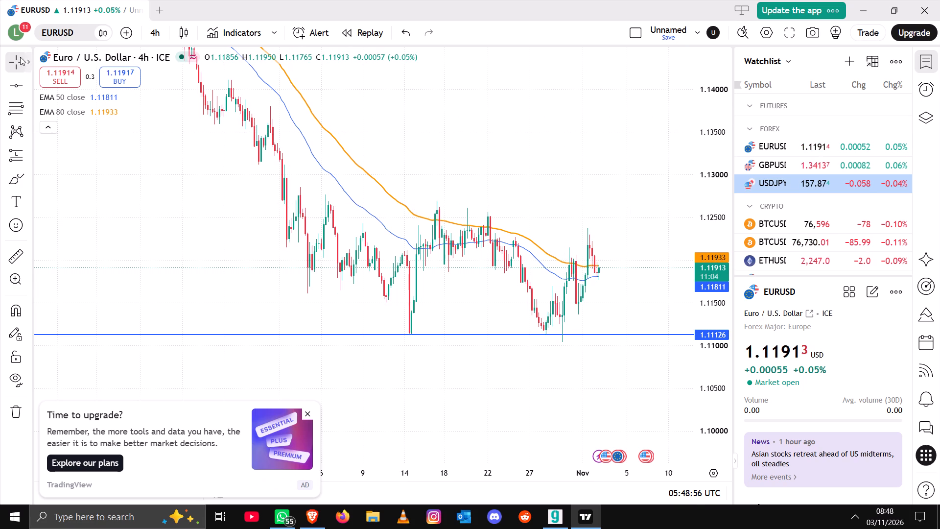
click(15, 79)
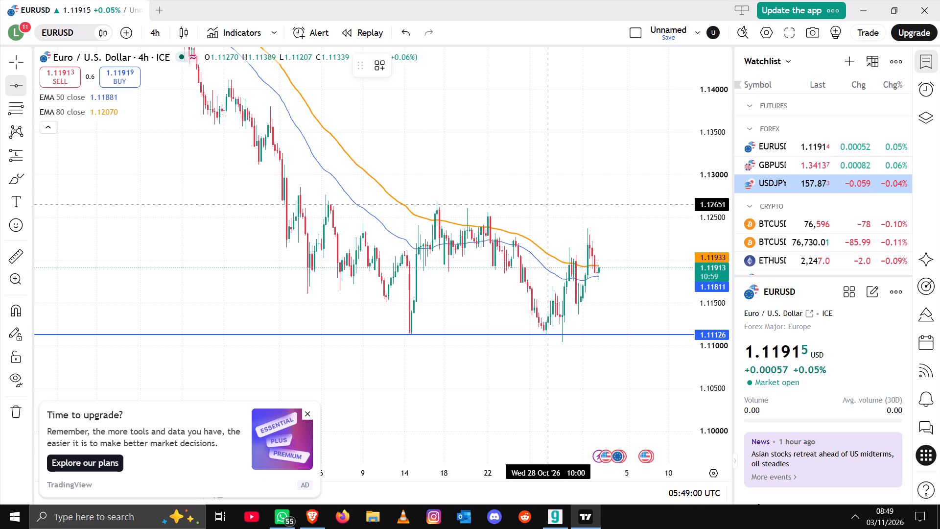
click(549, 204)
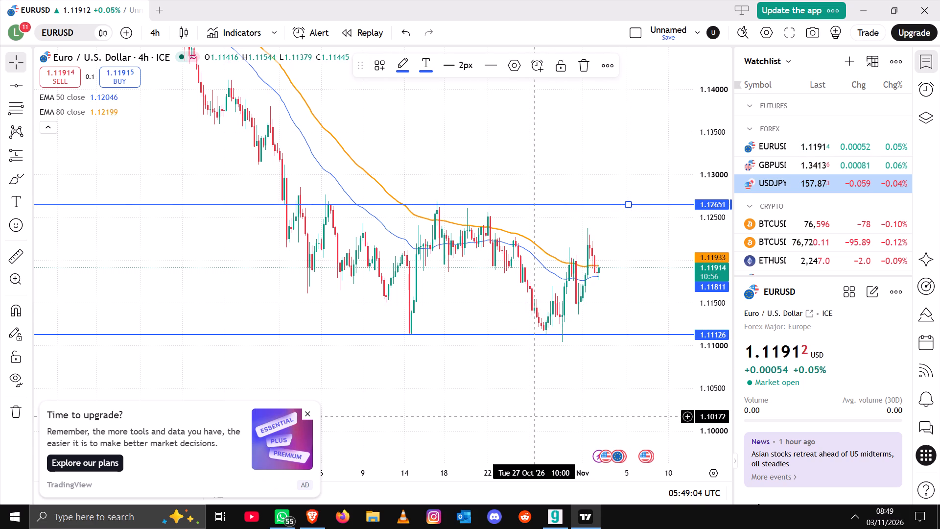
click(507, 416)
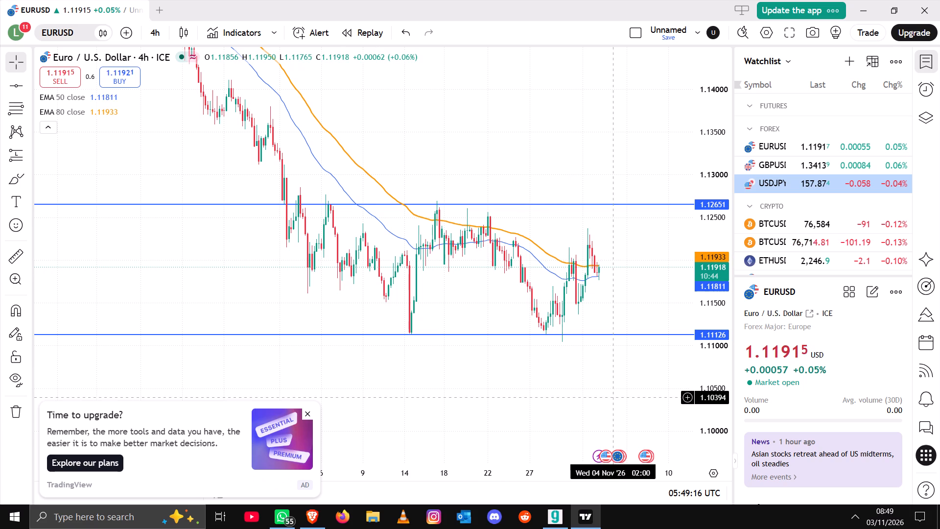
Search the forex symbols for USD and switch the chart to USDCAD from ICE.
click(57, 29)
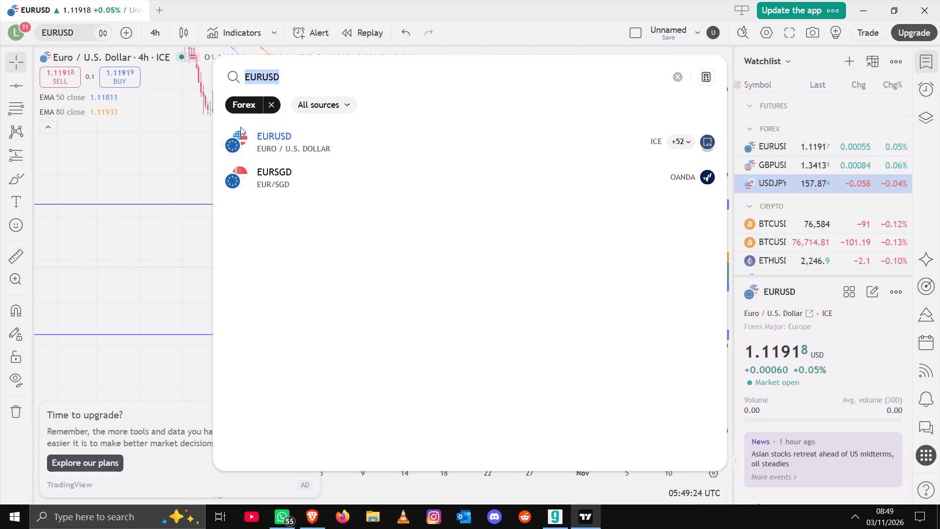
click(289, 71)
text(usd)
key(BackSpace)
key(BackSpace)
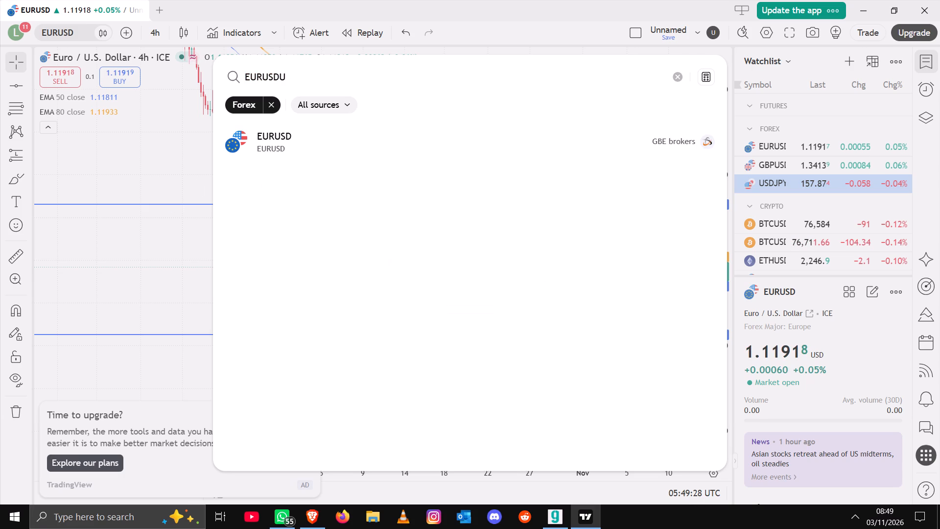
key(BackSpace)
key(BackSpace)
key(BackSpace)
key(BackSpace)
key(BackSpace)
key(BackSpace)
key(BackSpace)
key(BackSpace)
key(BackSpace)
text(usd)
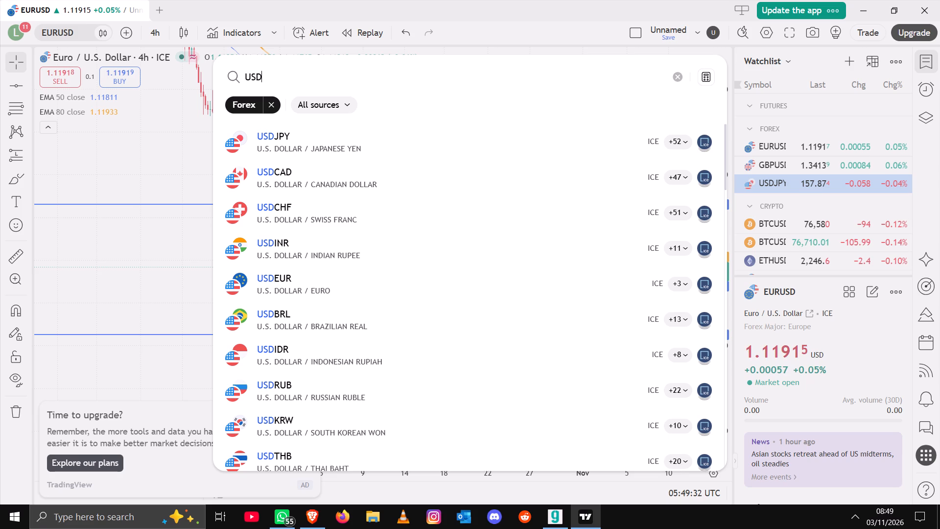
click(293, 178)
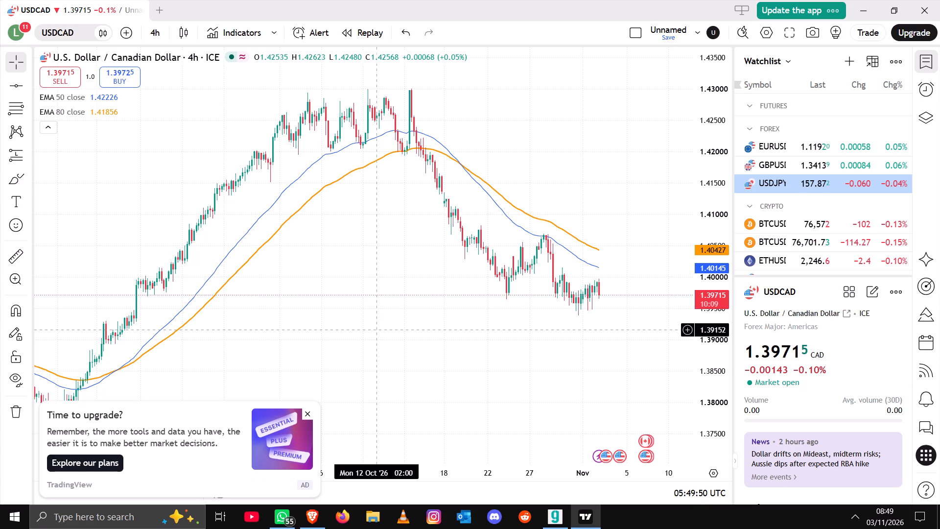
Examine the USDCAD 4-hour price swings and the late-October lows against the EMAs.
drag(292, 339, 399, 323)
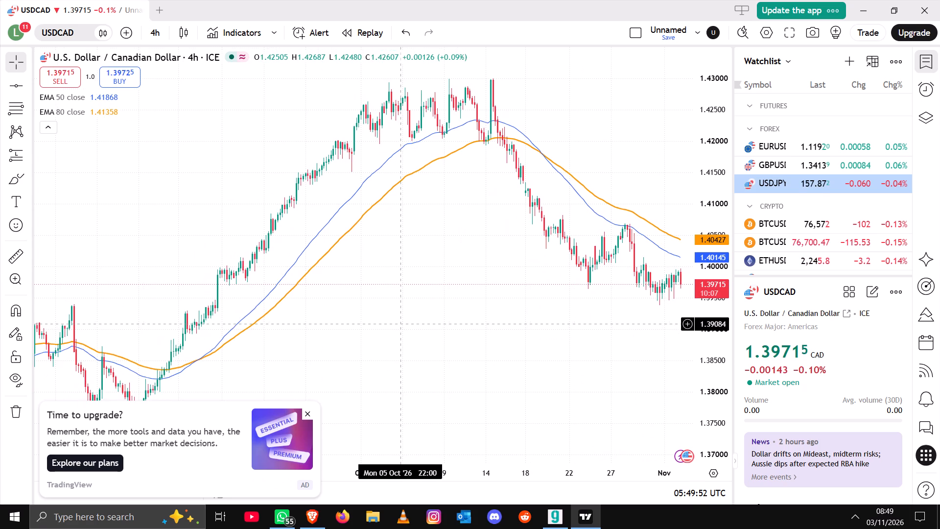
click(247, 277)
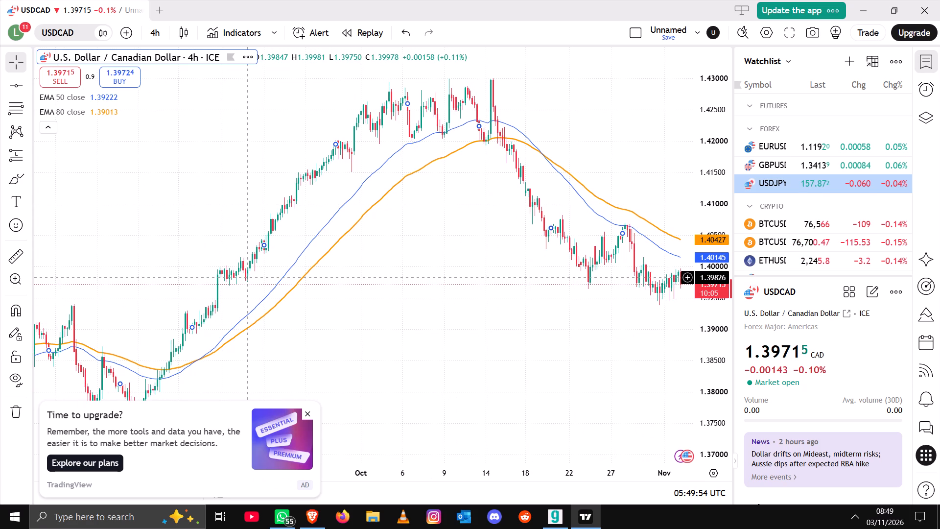
click(215, 309)
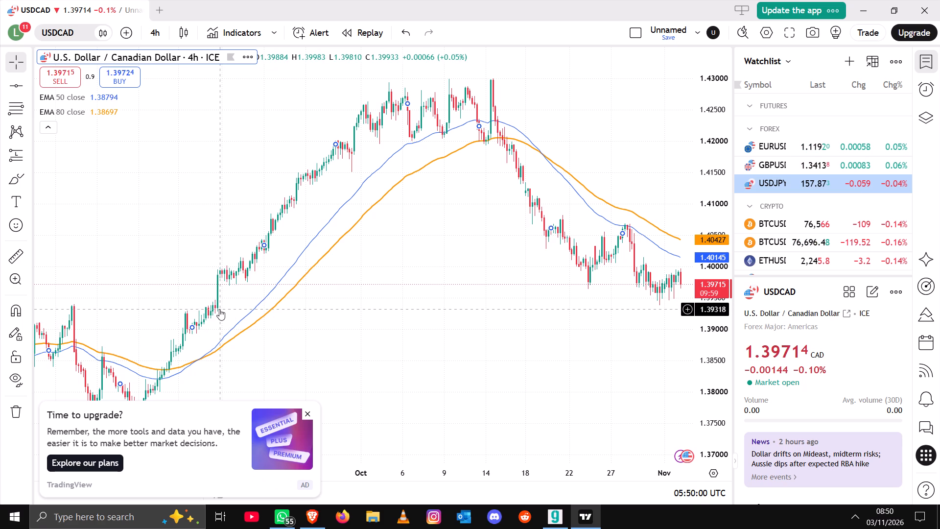
drag(270, 327, 195, 315)
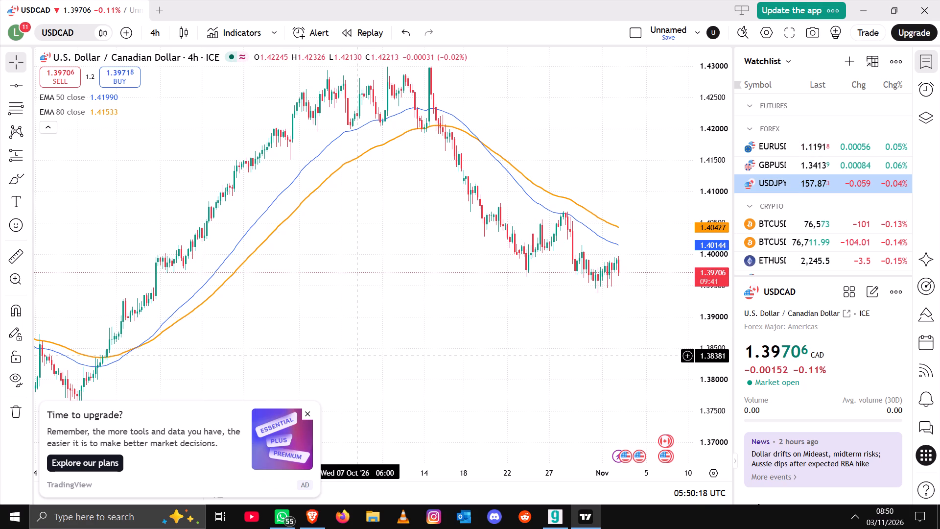
drag(436, 231, 367, 225)
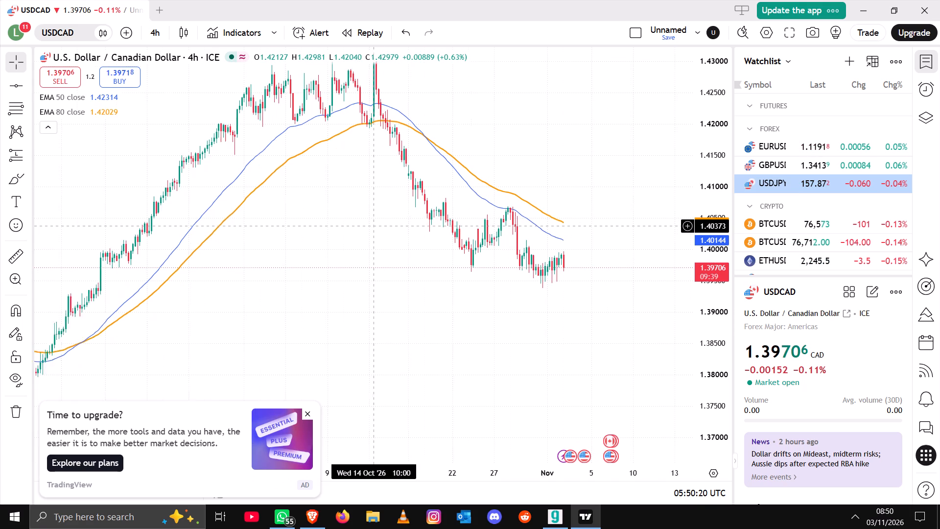
drag(367, 225, 354, 225)
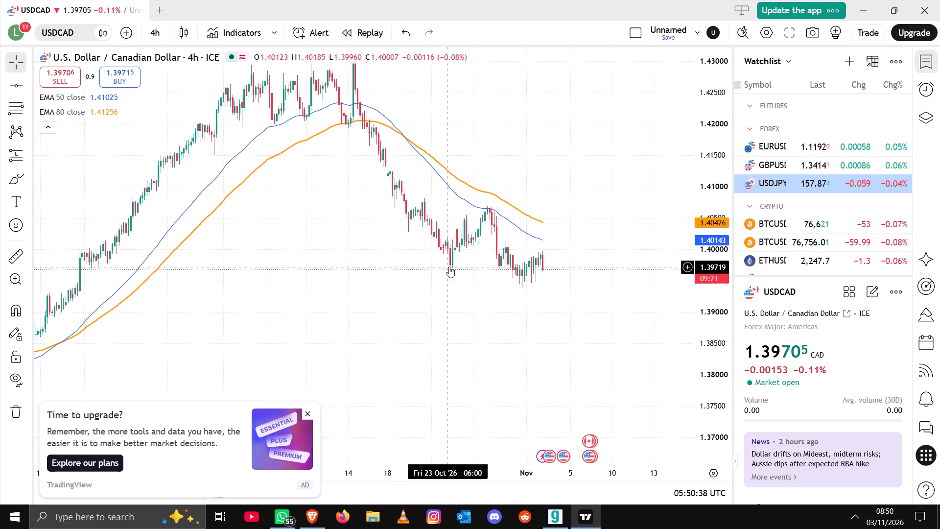
click(448, 264)
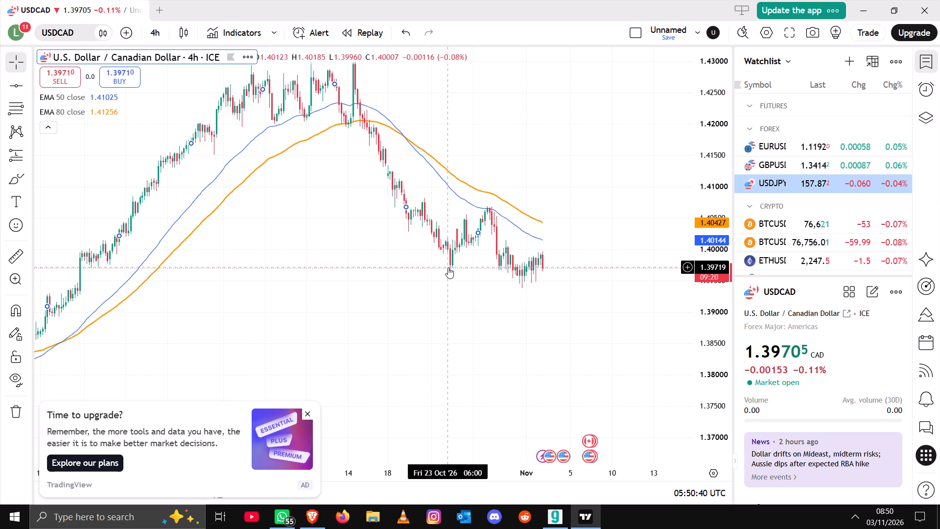
click(448, 267)
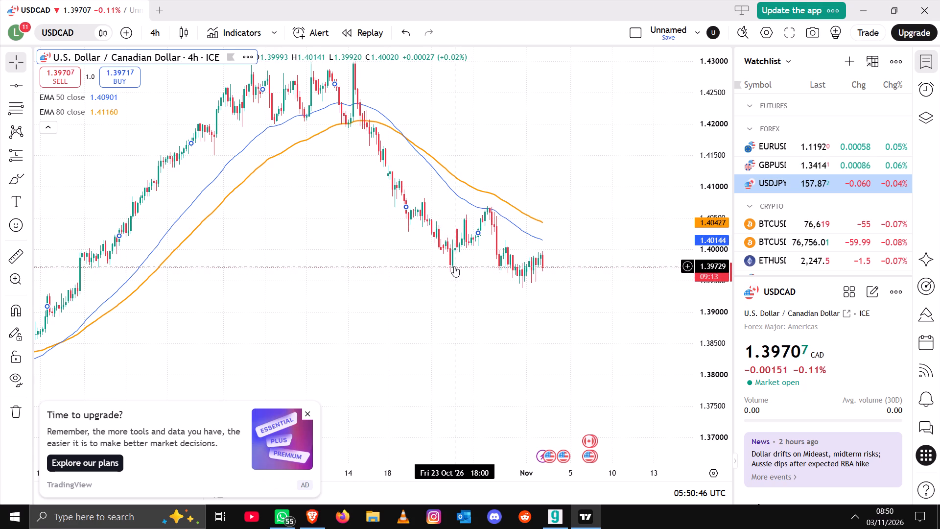
Draw a blue horizontal line at about 1.3956 along the late-October lows on the USDCAD 4-hour chart.
click(21, 85)
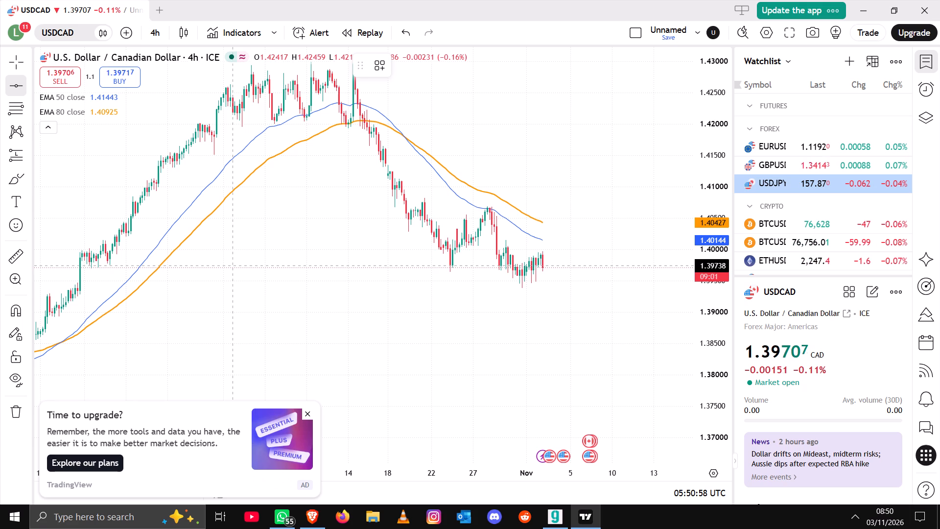
click(234, 265)
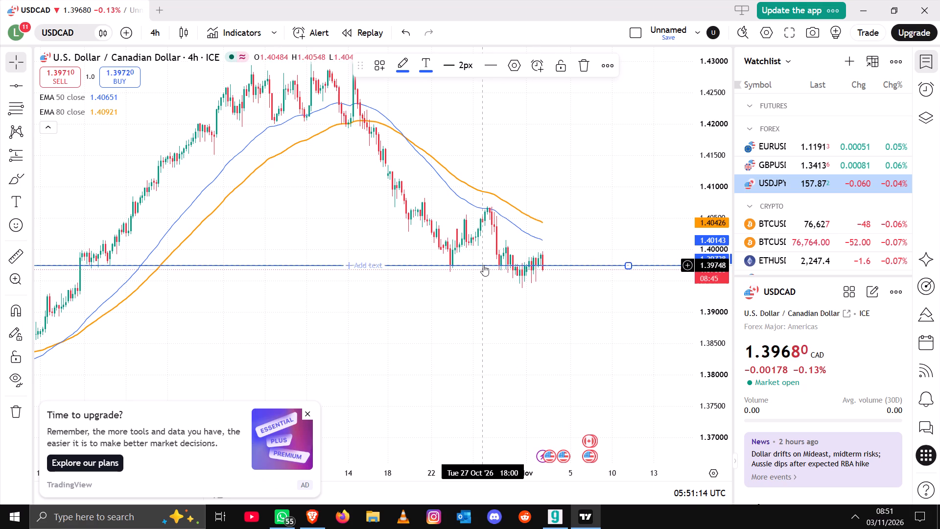
drag(483, 265, 488, 276)
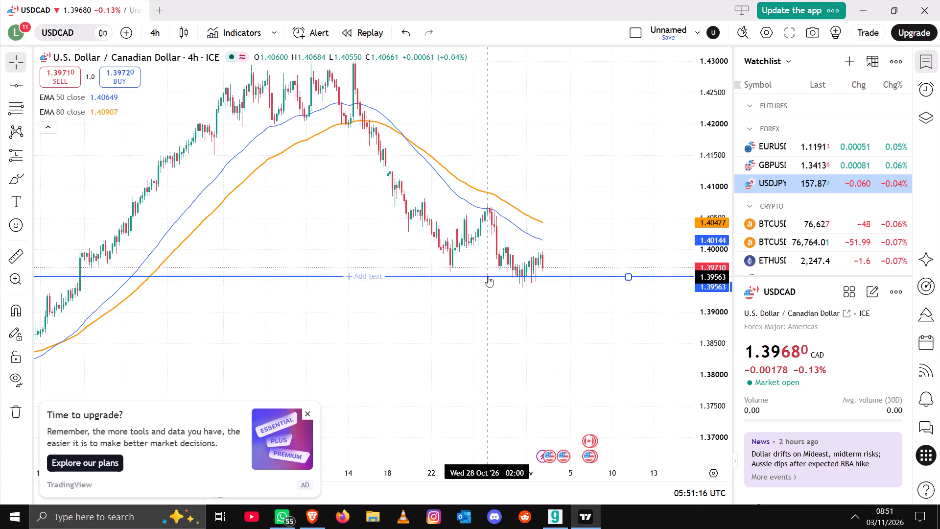
drag(488, 276, 489, 283)
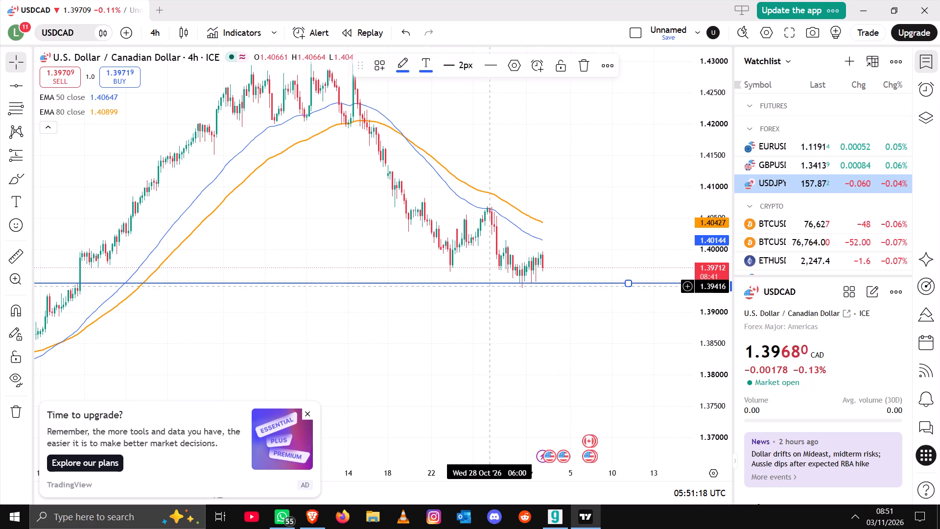
drag(490, 283, 490, 278)
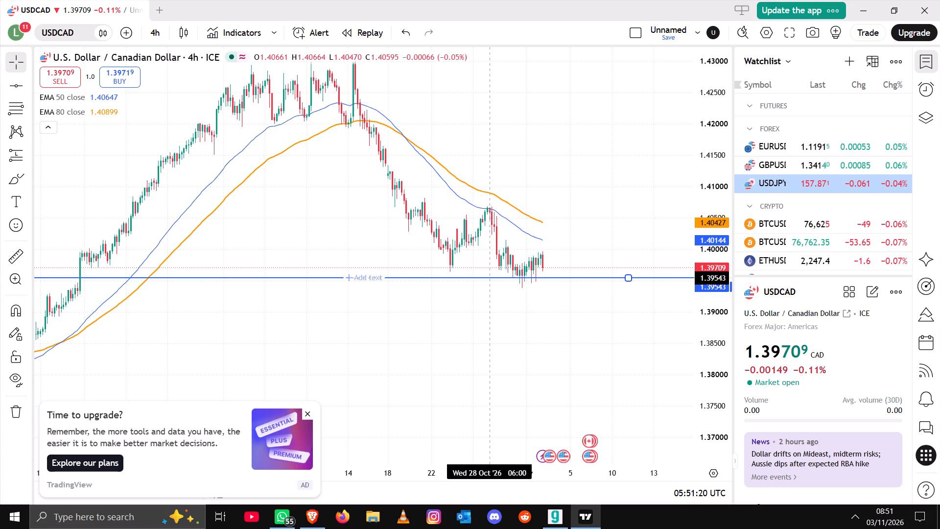
drag(490, 278, 490, 277)
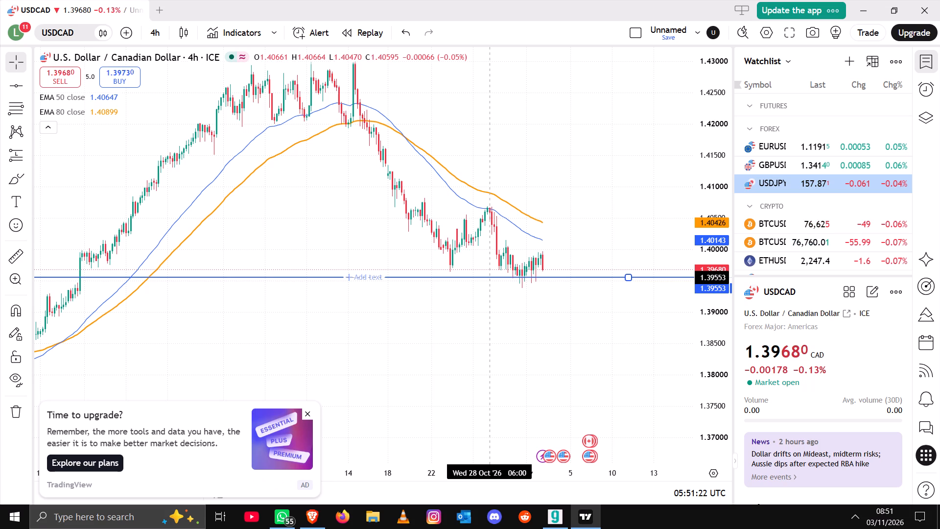
drag(490, 277, 491, 276)
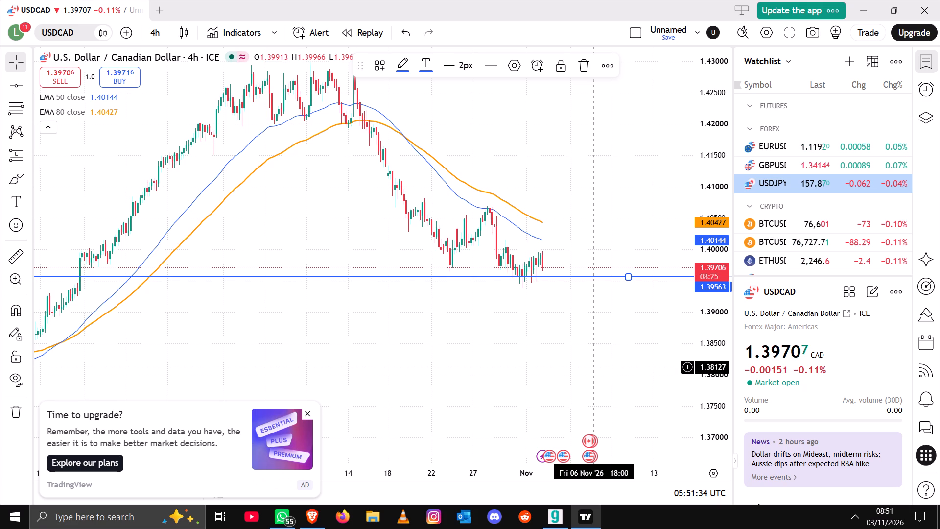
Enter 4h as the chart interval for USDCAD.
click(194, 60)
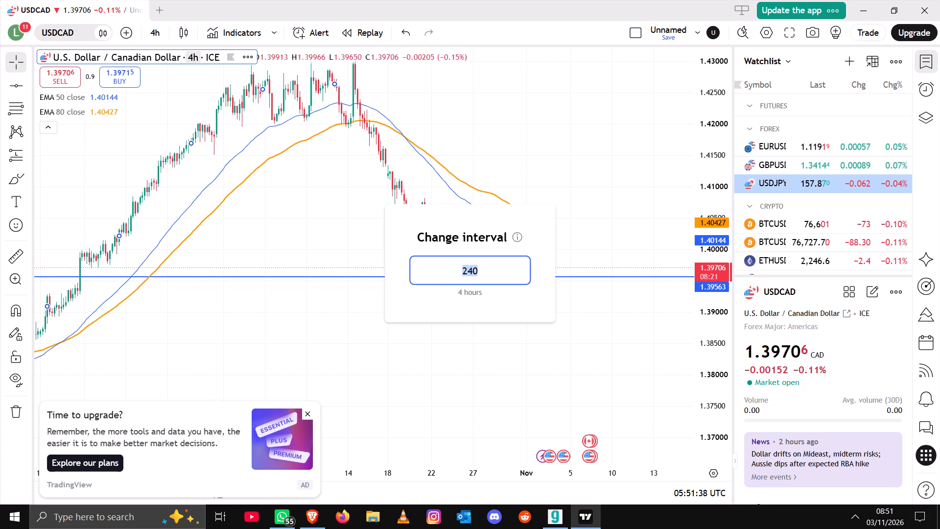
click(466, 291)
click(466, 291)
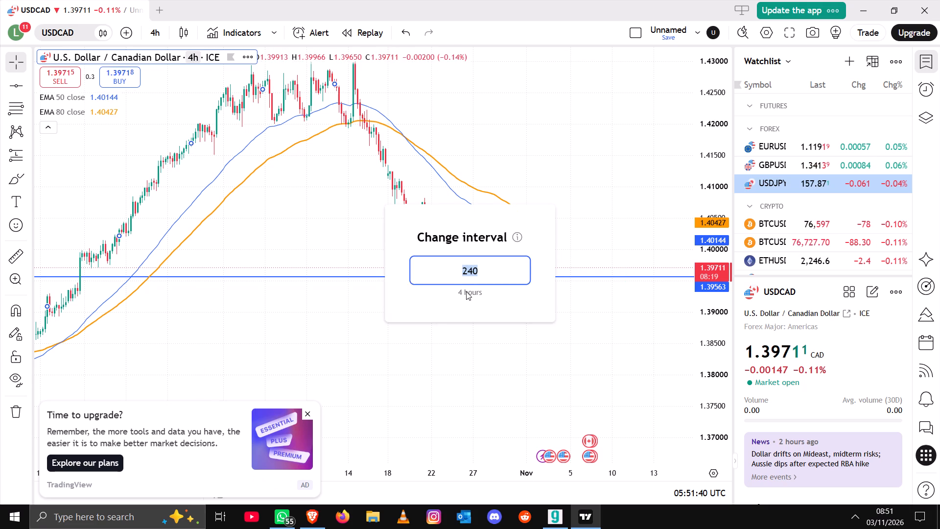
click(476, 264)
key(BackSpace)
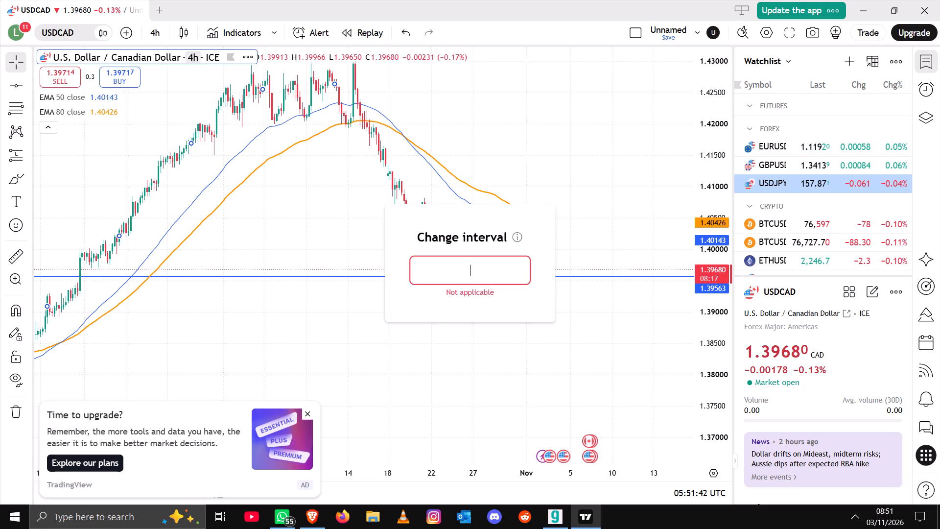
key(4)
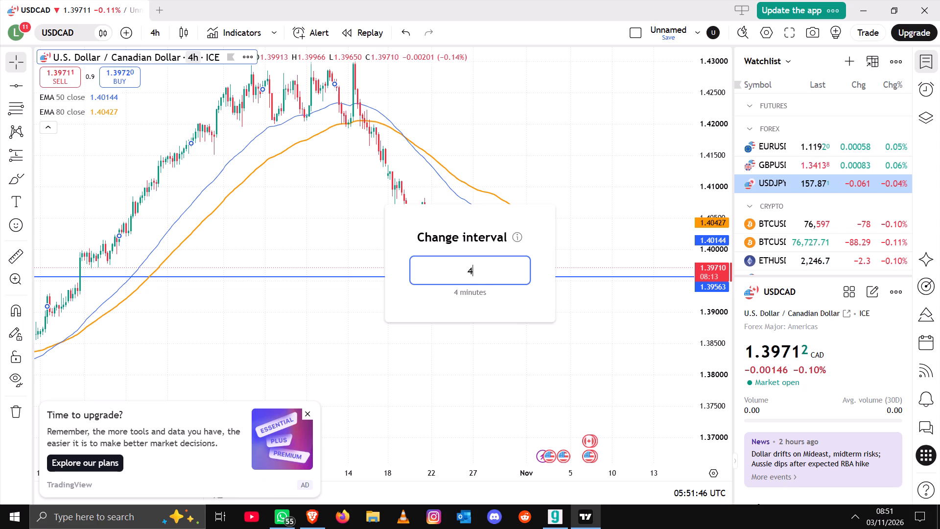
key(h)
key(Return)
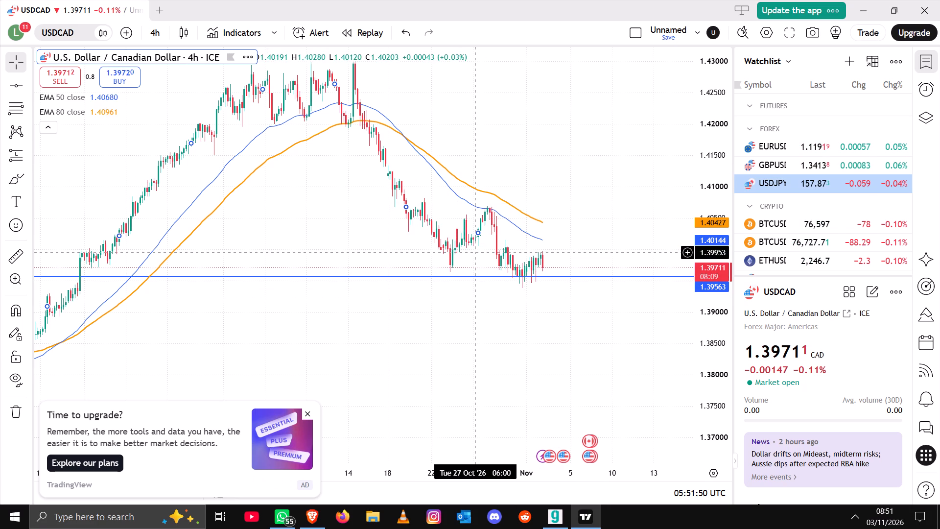
Switch the USDCAD chart to the 1-hour timeframe.
click(164, 42)
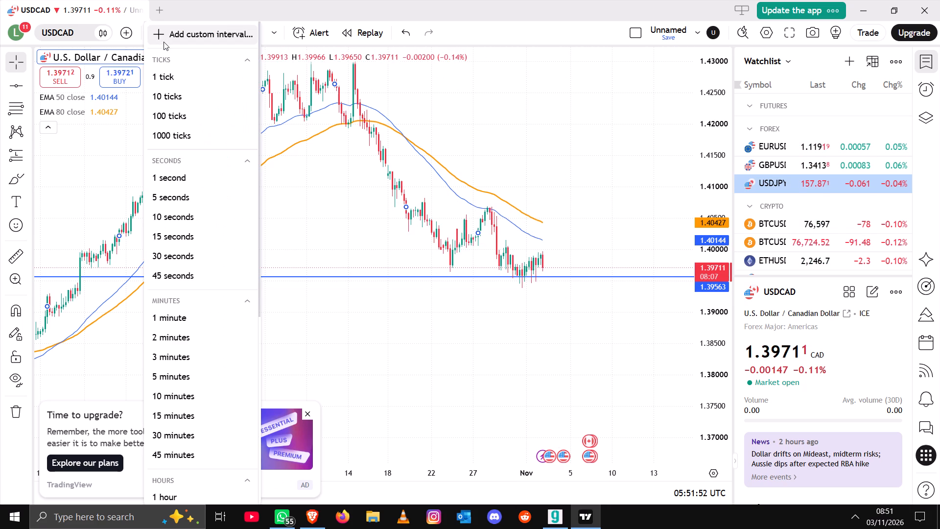
scroll(180, 396, down, 1)
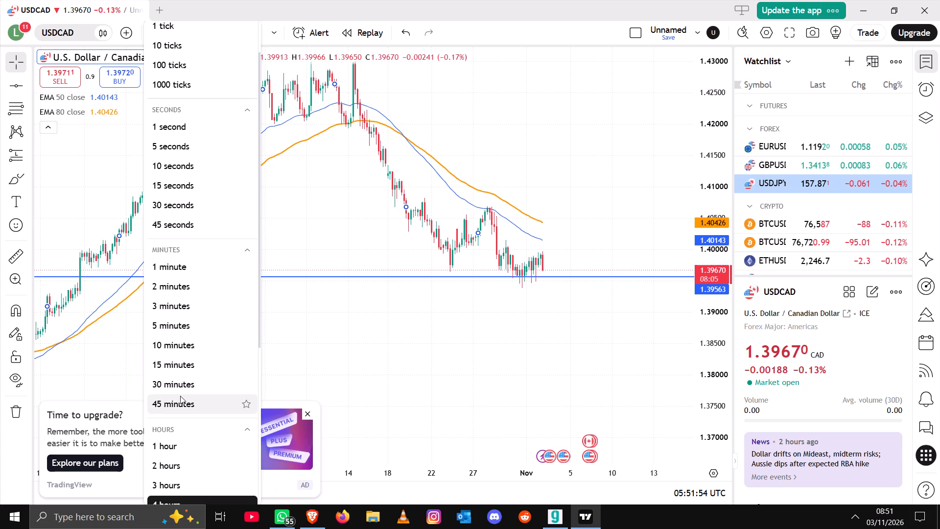
scroll(180, 396, down, 1)
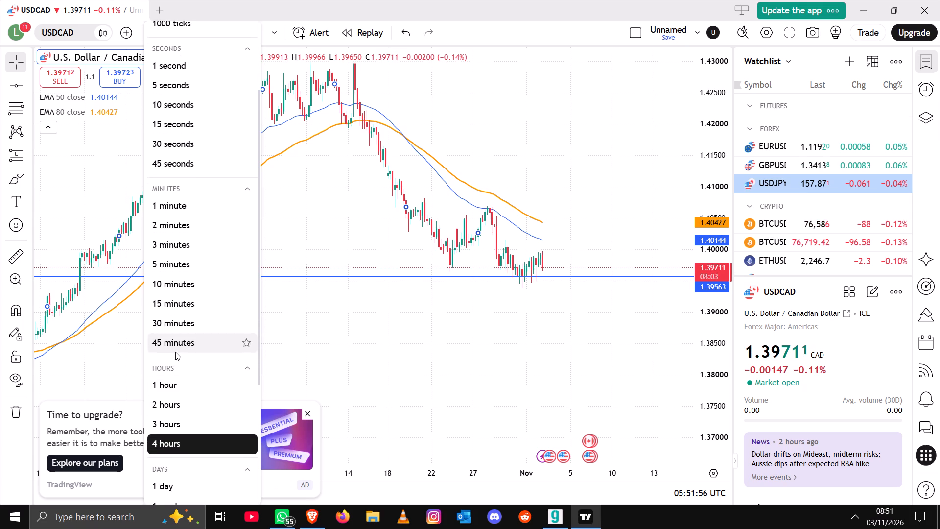
click(176, 385)
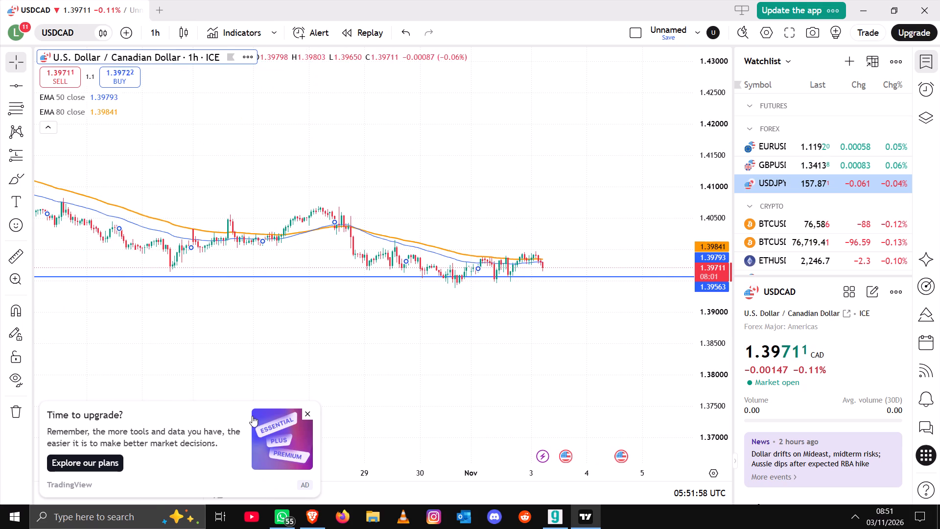
Examine the USDCAD 1-hour price action around the blue horizontal line and the EMAs, with the price scale stretched.
drag(240, 333, 235, 271)
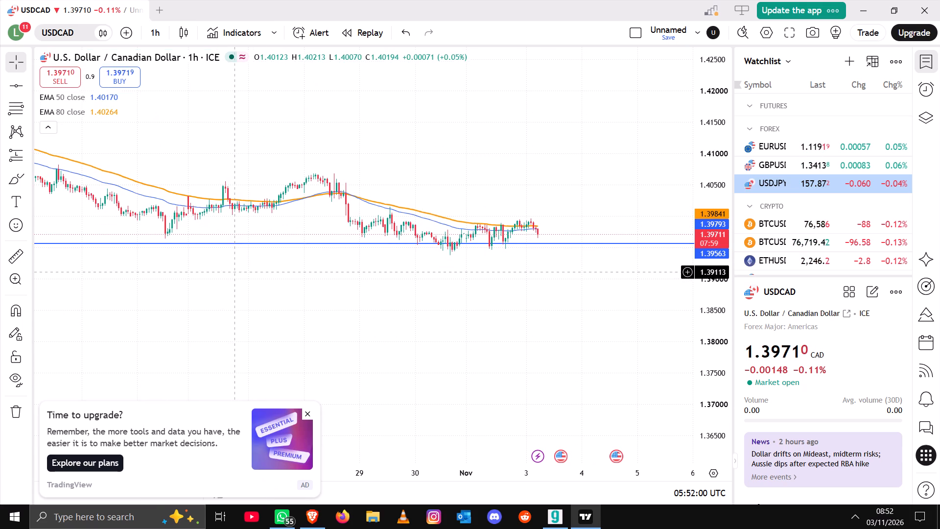
drag(235, 271, 235, 271)
drag(712, 301, 705, 178)
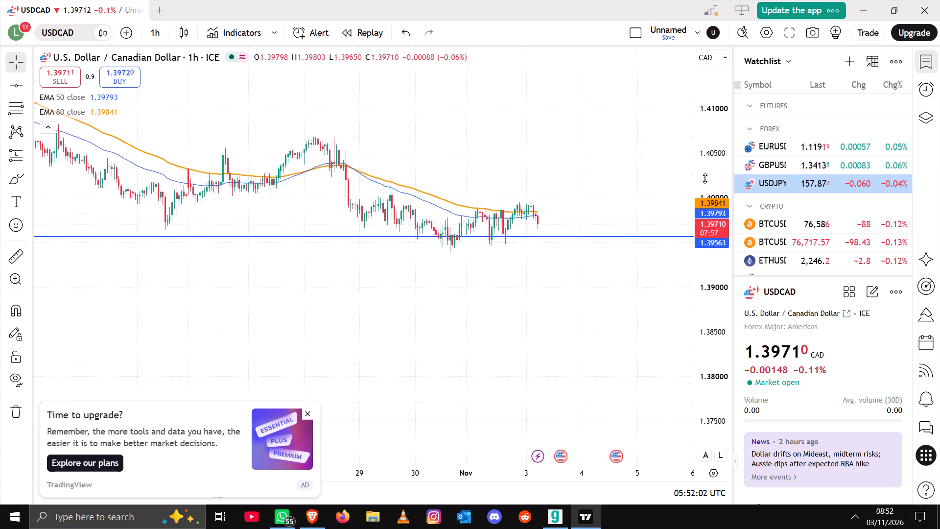
drag(705, 178, 705, 78)
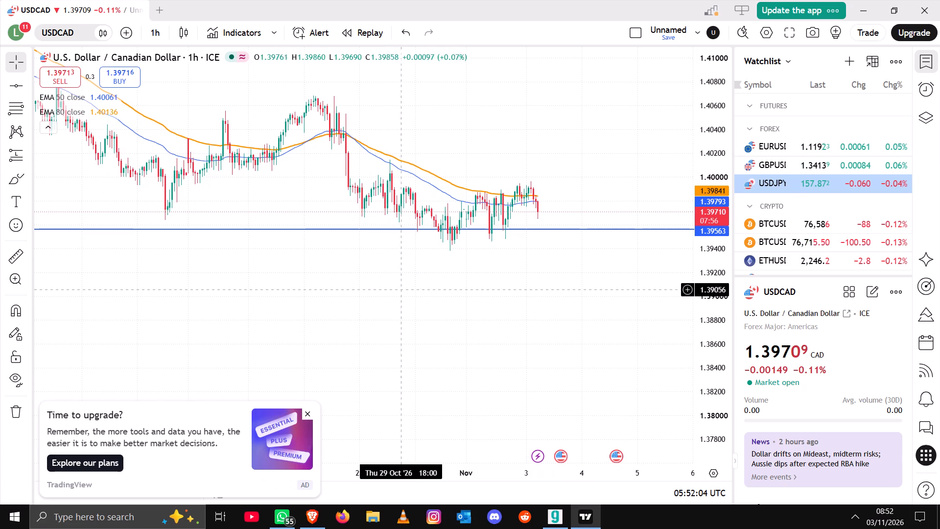
drag(358, 288, 481, 296)
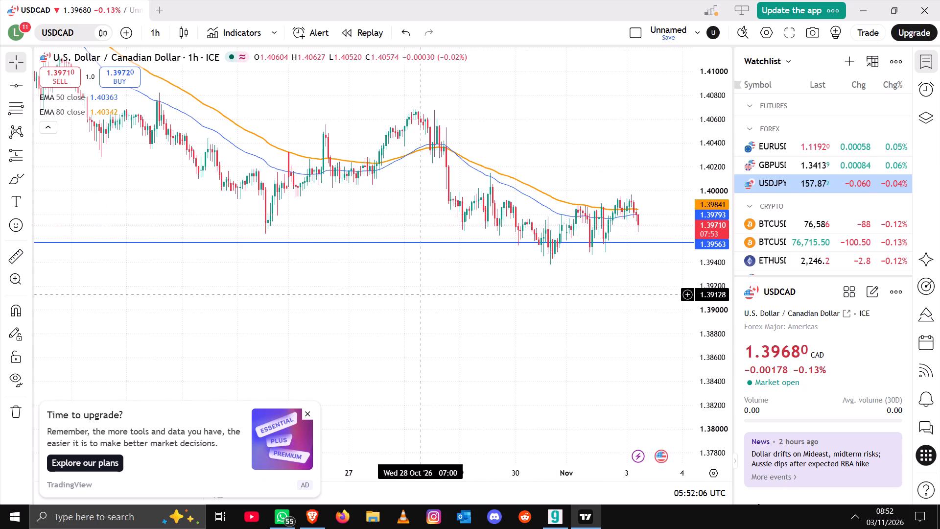
drag(389, 291, 581, 289)
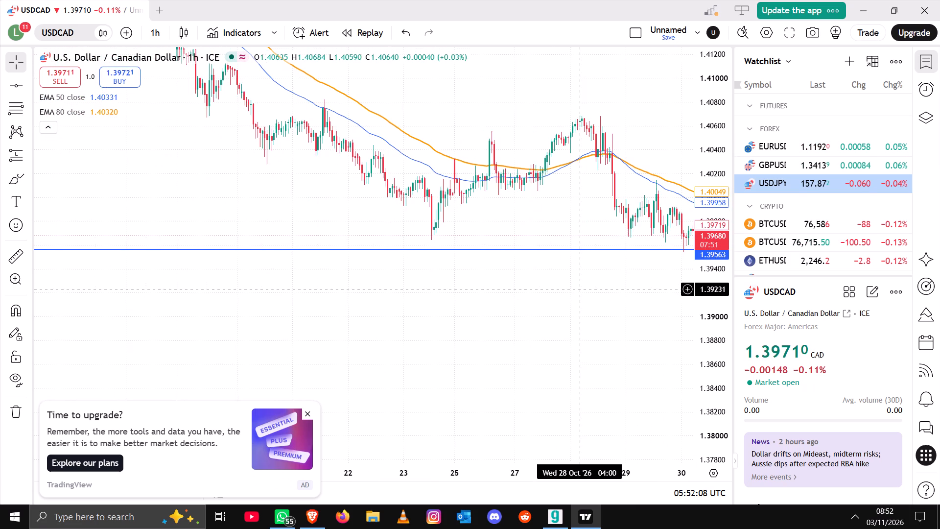
drag(581, 289, 579, 289)
drag(472, 301, 334, 309)
drag(381, 295, 332, 291)
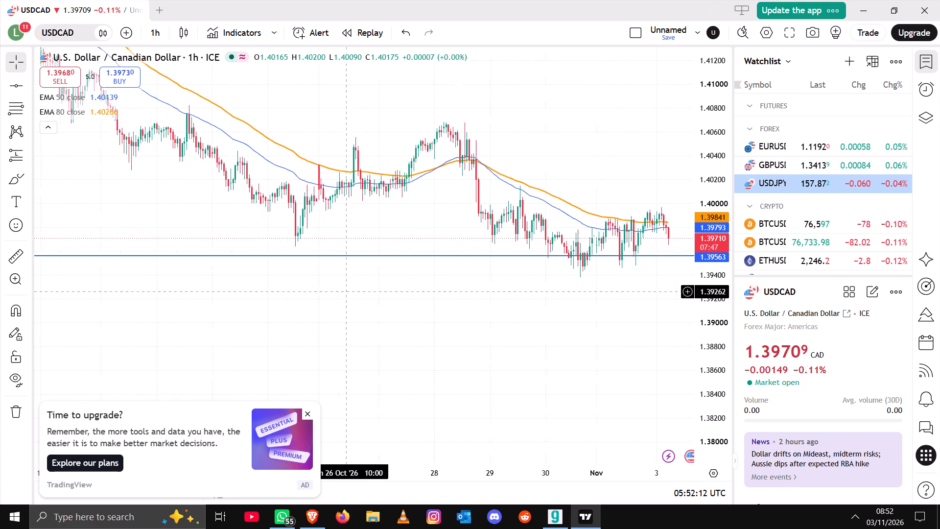
drag(332, 291, 292, 299)
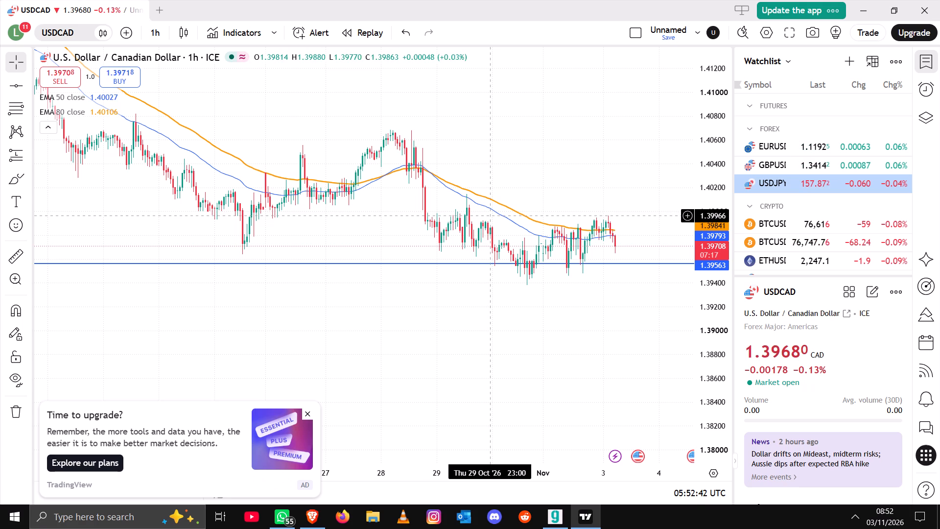
click(489, 215)
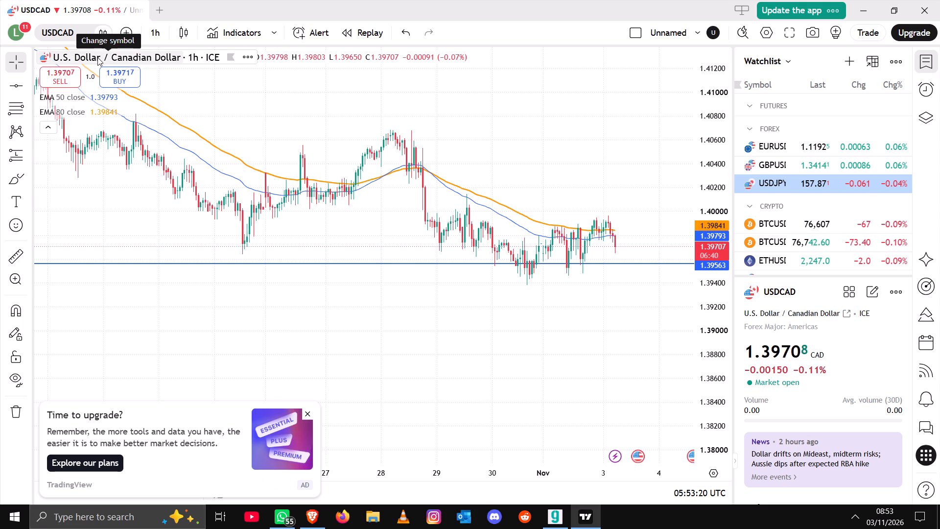
Switch the USDCAD chart to the 30-minute timeframe.
click(155, 32)
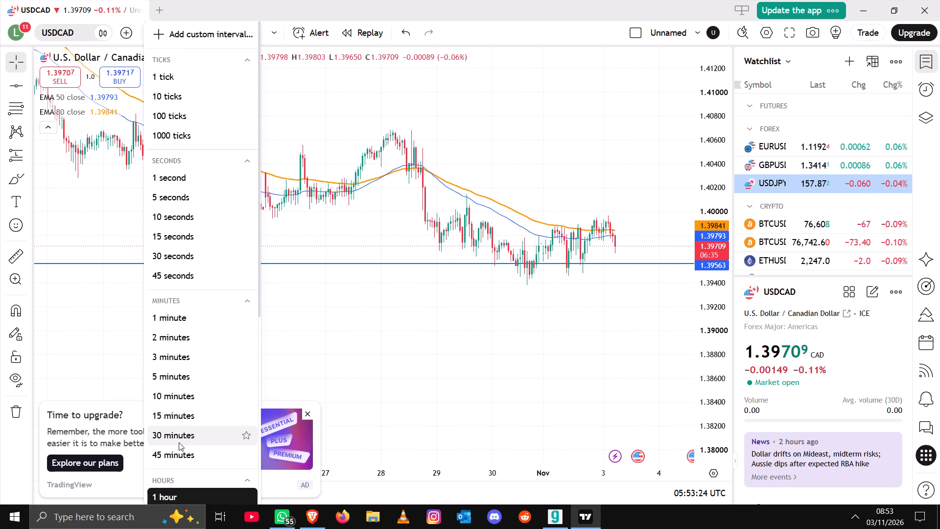
click(181, 434)
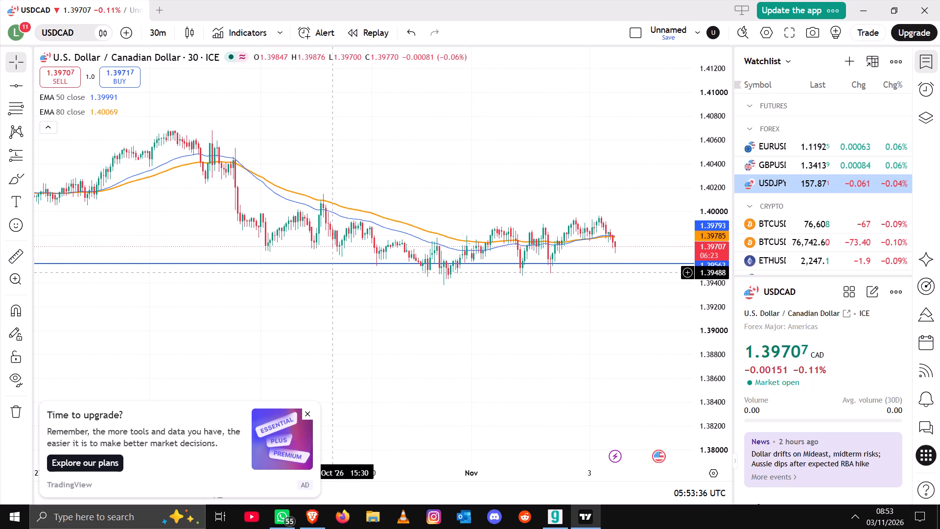
Lower the blue horizontal line to about 1.3949, closer to the recent lows on the 30-minute chart.
click(305, 262)
drag(305, 262, 307, 273)
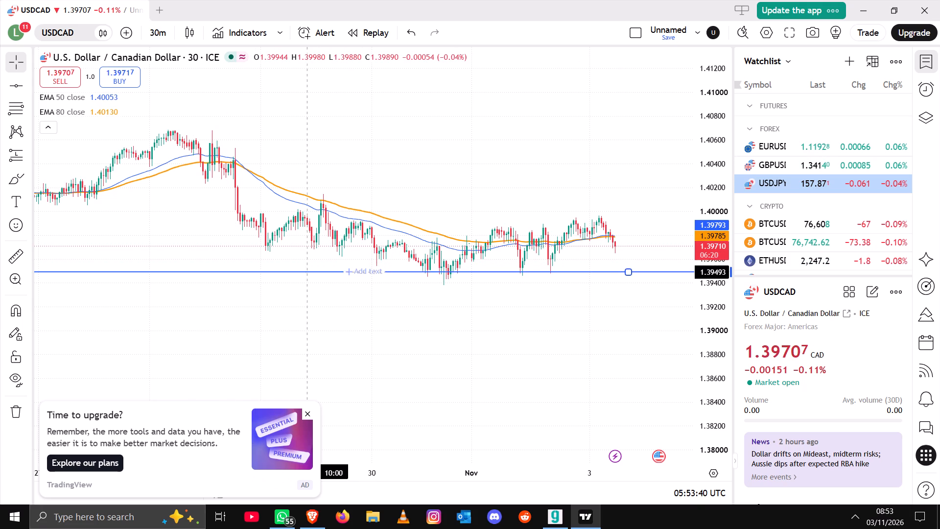
Lower the blue horizontal line on the USDCAD 30-minute chart to about 1.3946, just above the lowest wicks.
drag(307, 273, 307, 276)
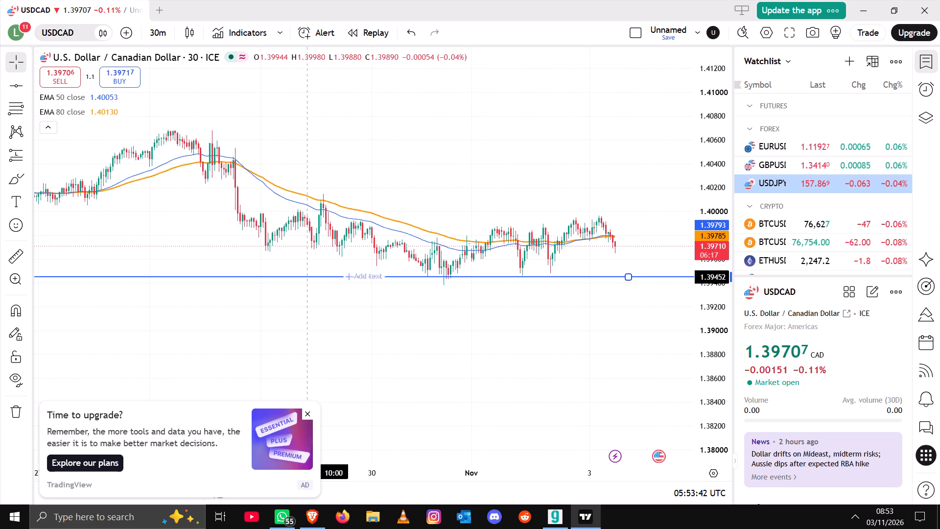
drag(307, 276, 307, 275)
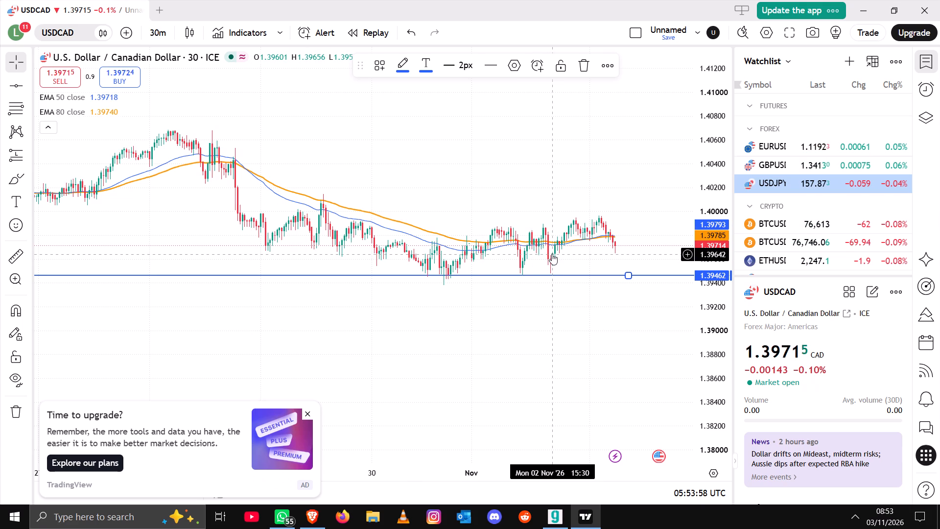
Examine the late-October USDCAD price history on the 30-minute chart against the blue horizontal line and the EMAs.
drag(486, 375, 794, 349)
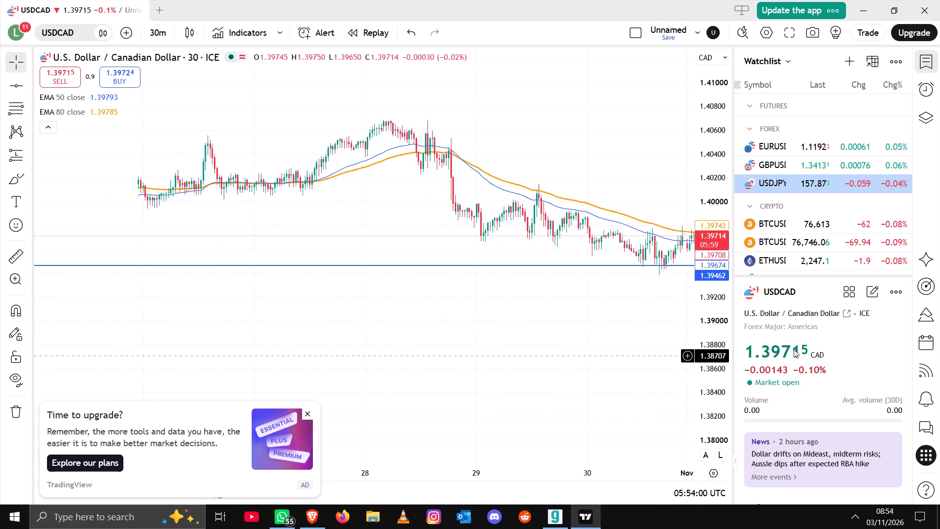
drag(794, 349, 797, 349)
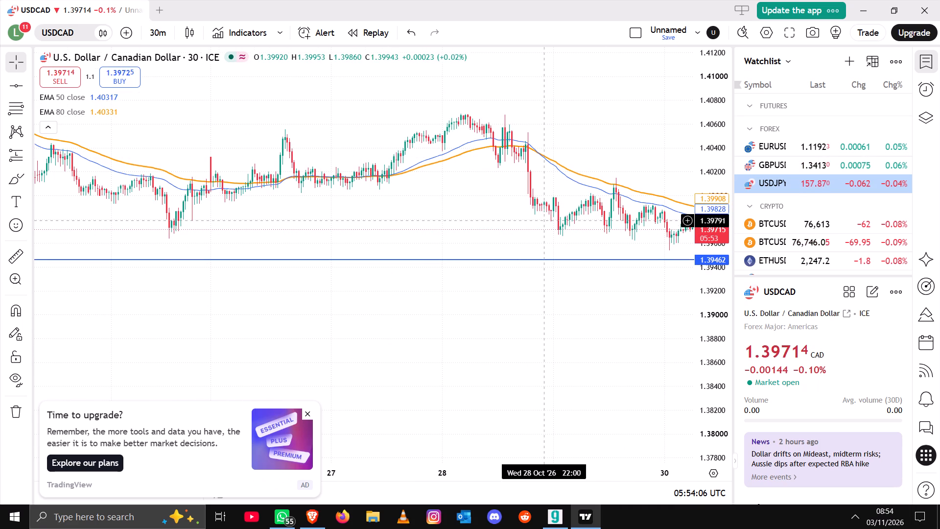
drag(529, 217, 326, 249)
drag(414, 270, 405, 272)
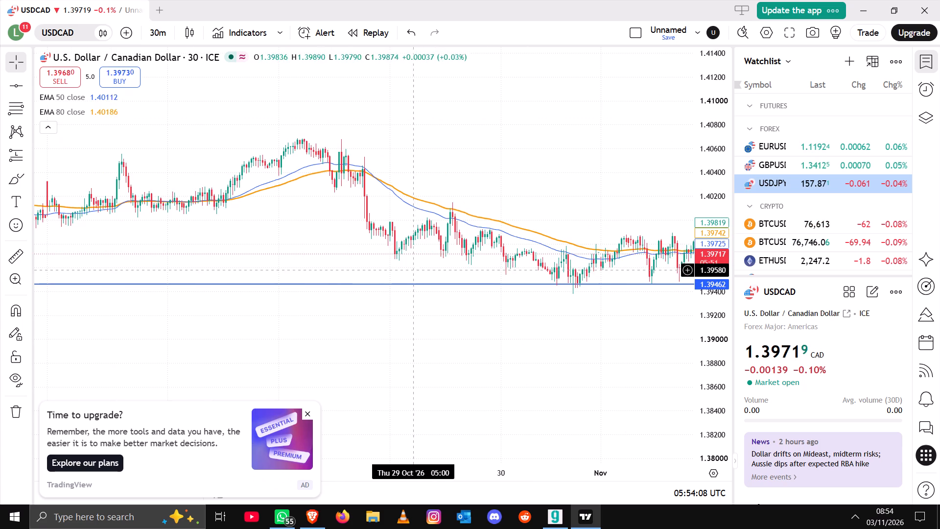
drag(405, 272, 262, 268)
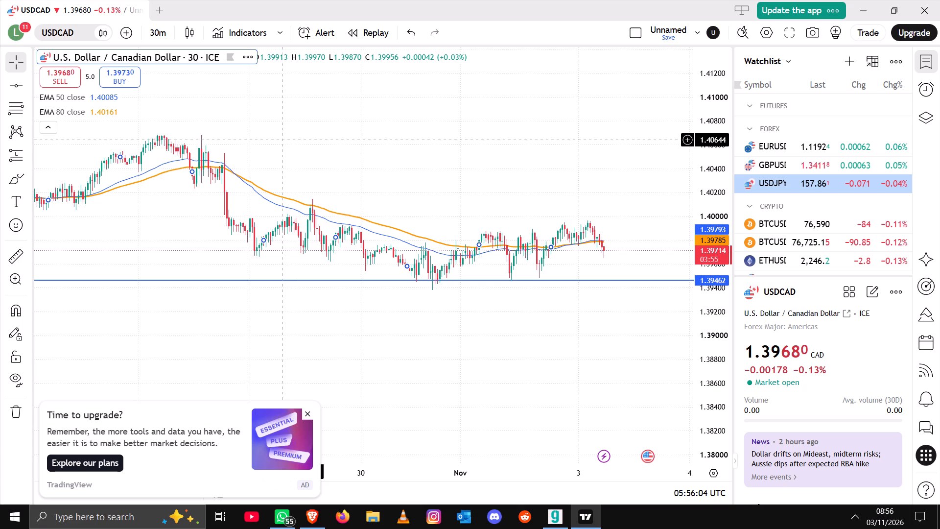
Search the forex symbols for USD and load the USDCHF chart.
click(52, 28)
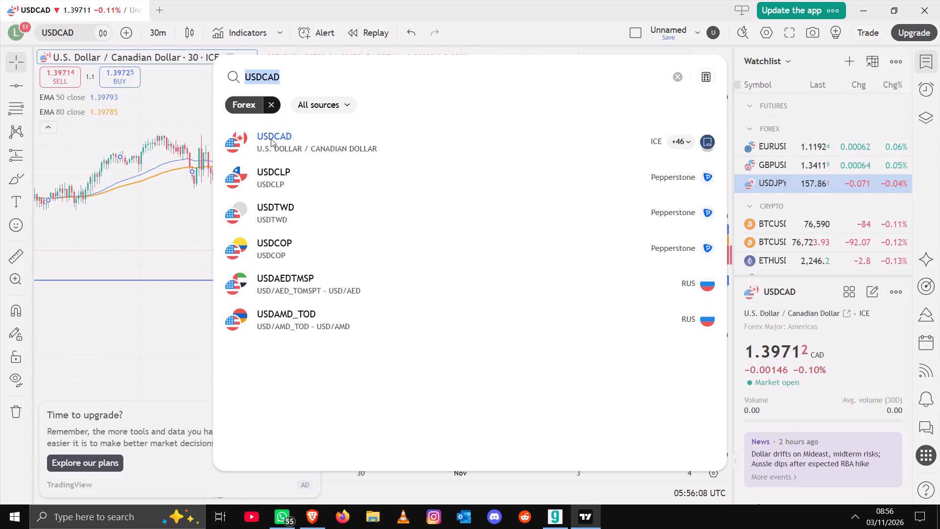
click(292, 85)
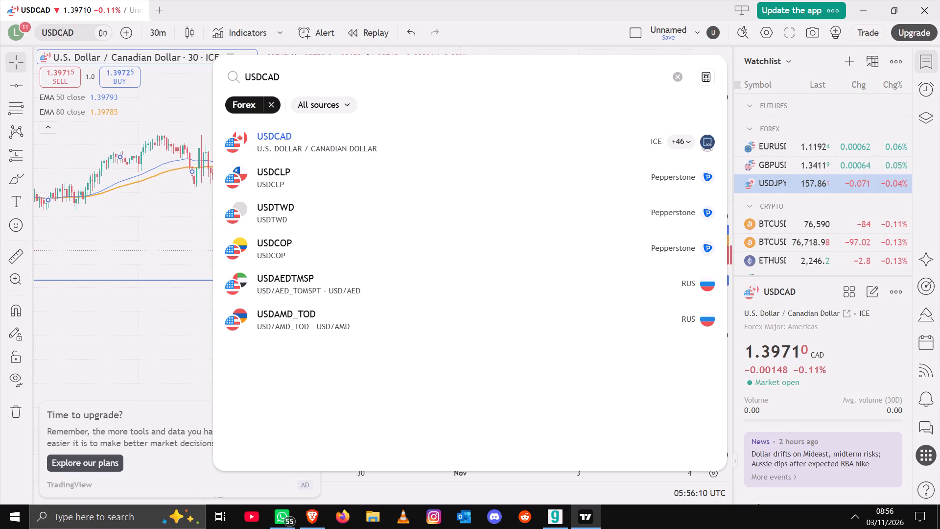
click(292, 78)
key(BackSpace)
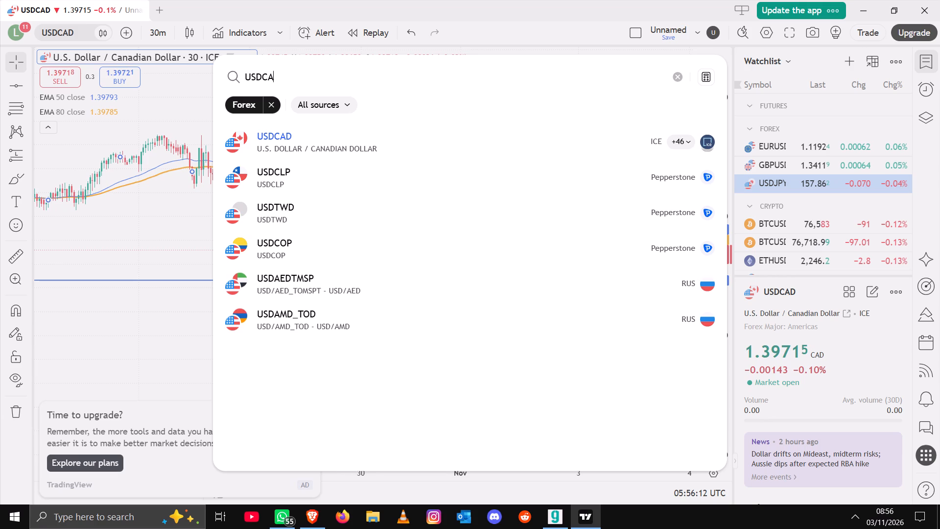
key(BackSpace)
key(BackSpace)
key(BackSpace)
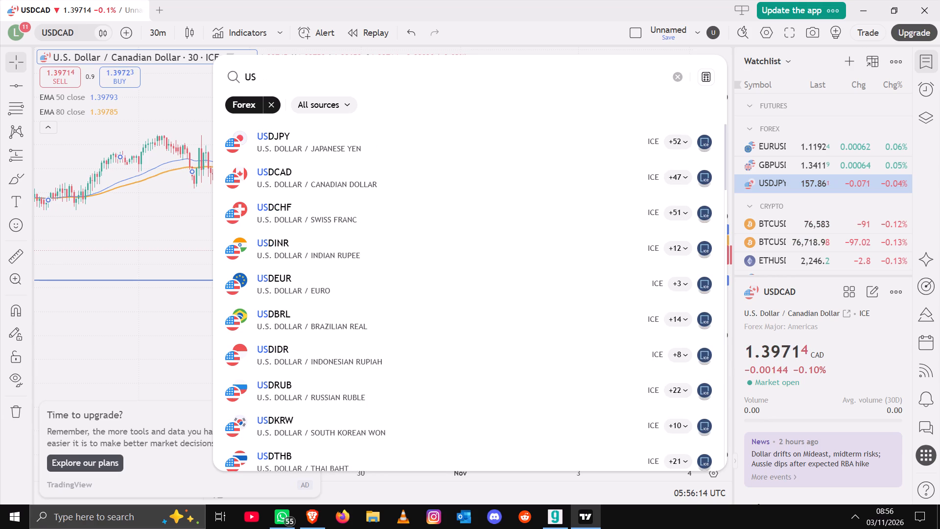
key(d)
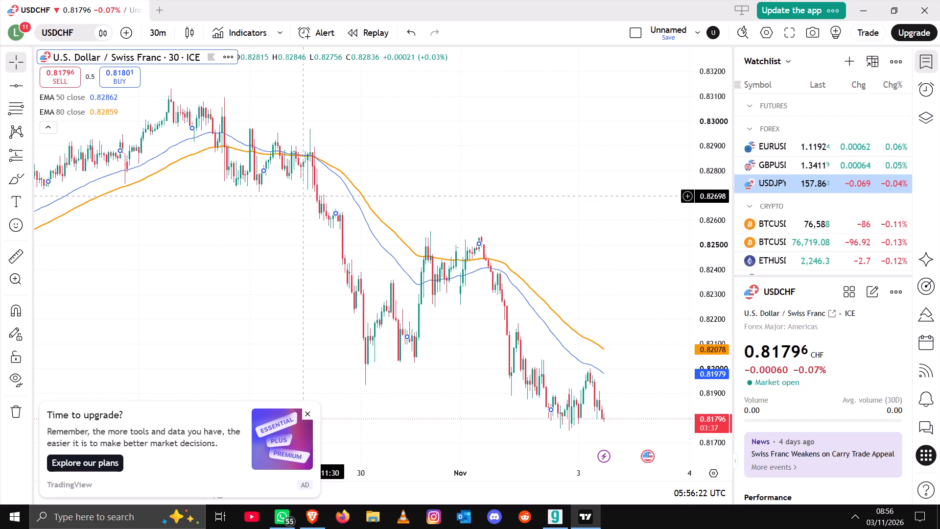
Switch the USDCHF chart to the 4-hour timeframe.
click(152, 31)
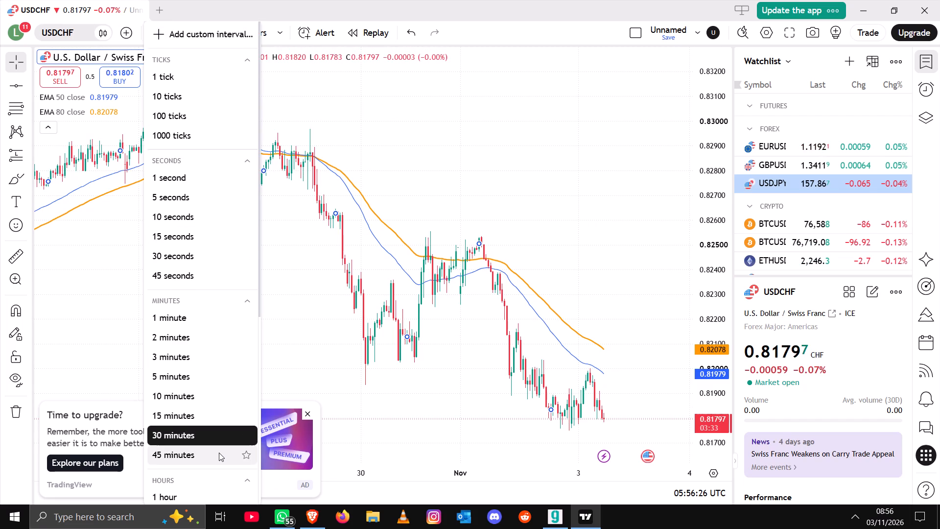
scroll(219, 453, down, 1)
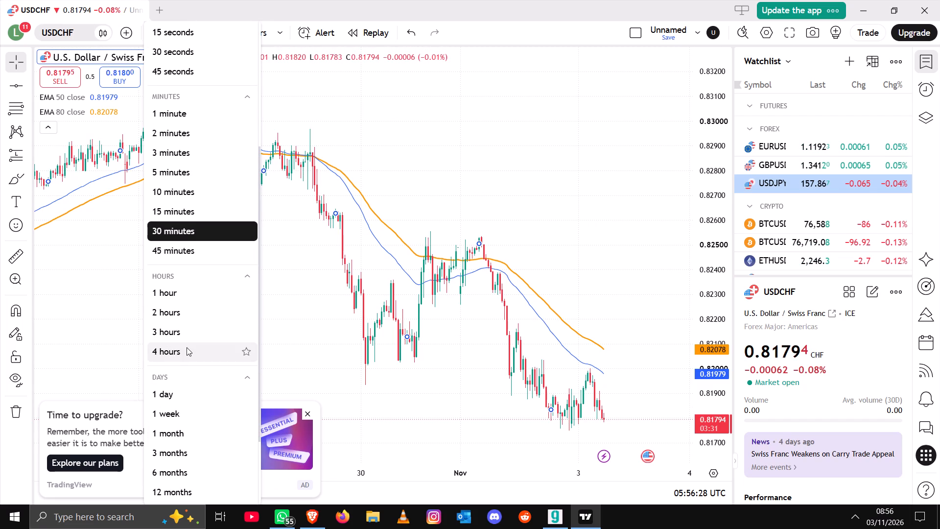
click(187, 347)
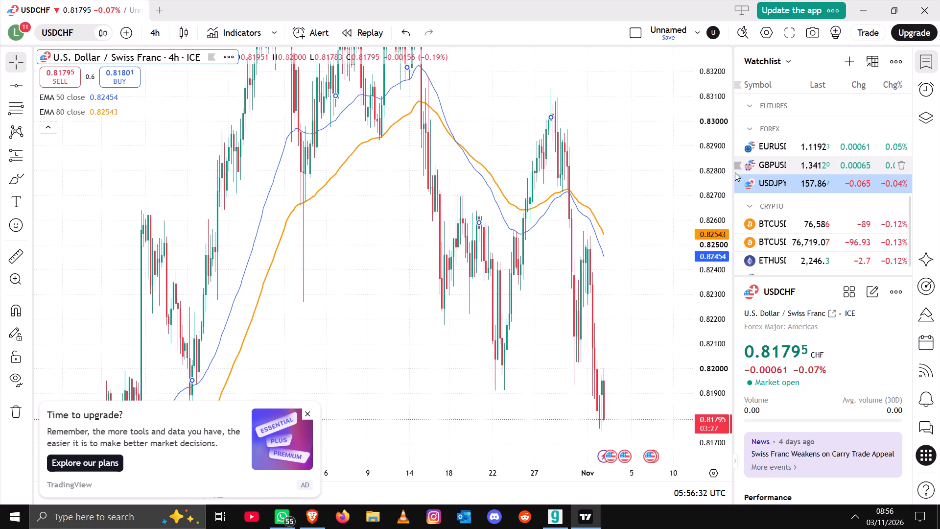
Examine the USDCHF 4-hour price action against the 50 and 80 EMAs, with the price scale compressed.
drag(717, 172, 788, 389)
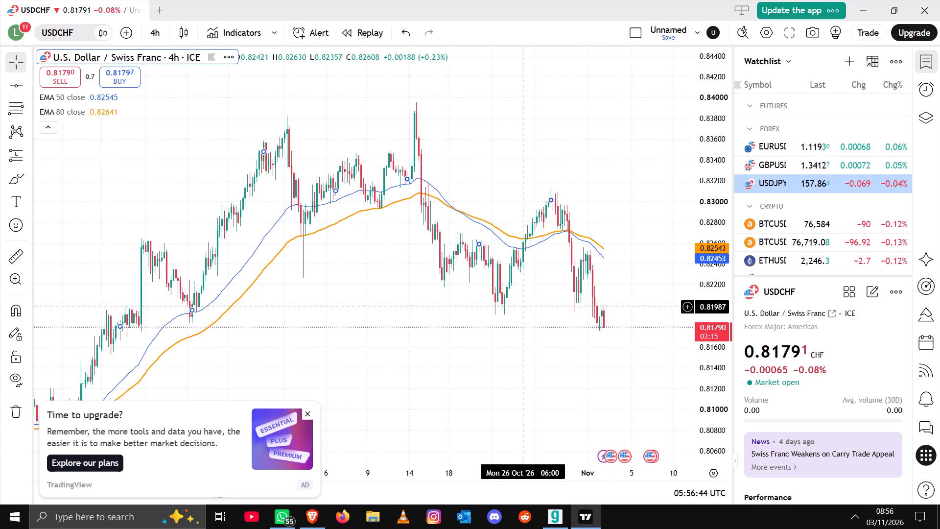
click(523, 306)
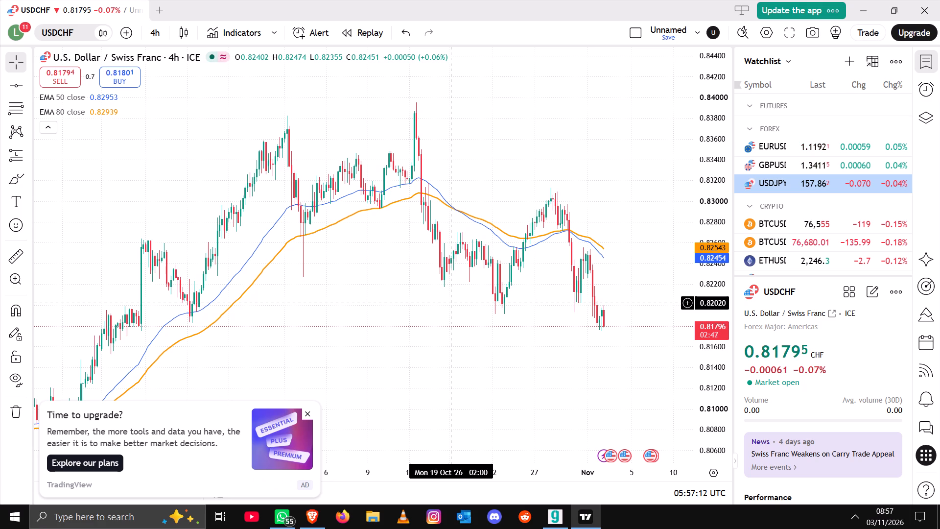
drag(711, 249, 730, 355)
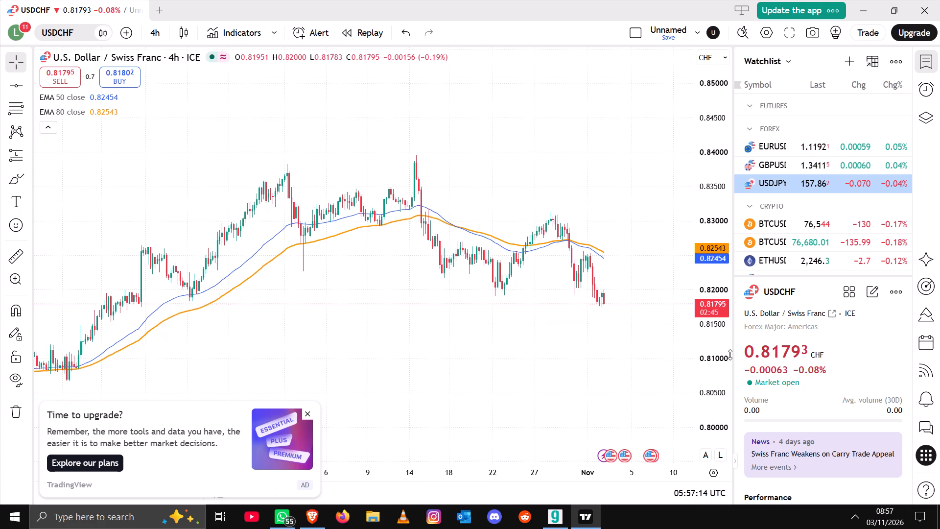
drag(730, 355, 730, 352)
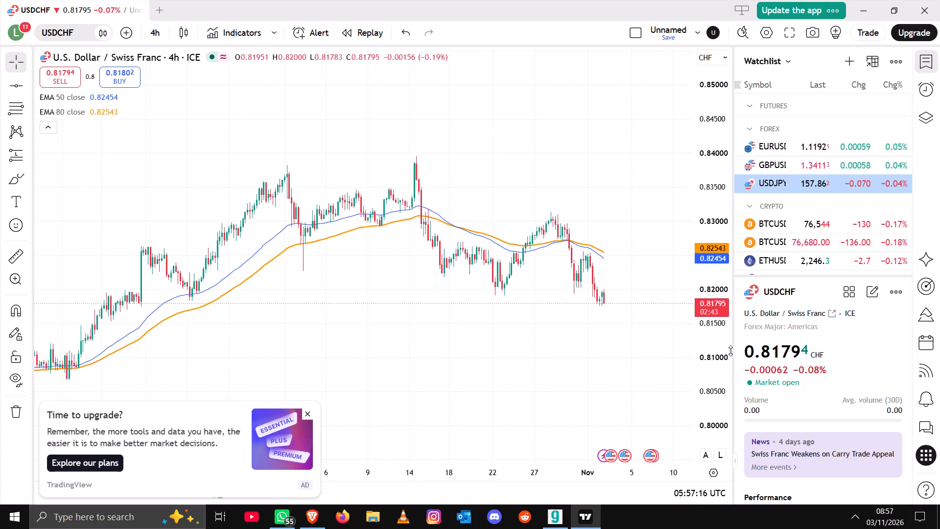
drag(730, 351, 727, 324)
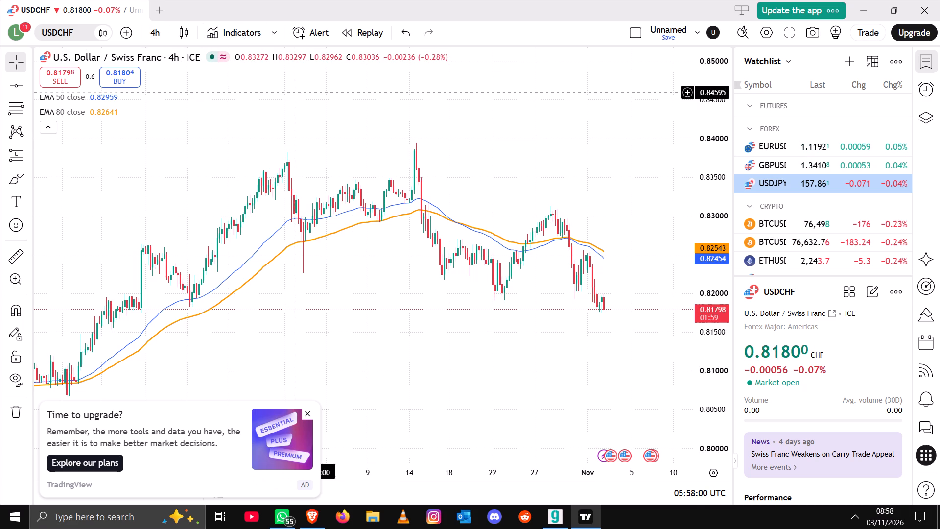
Switch the USDCHF chart to the 1-hour timeframe and view the recent candles against the EMAs.
click(153, 28)
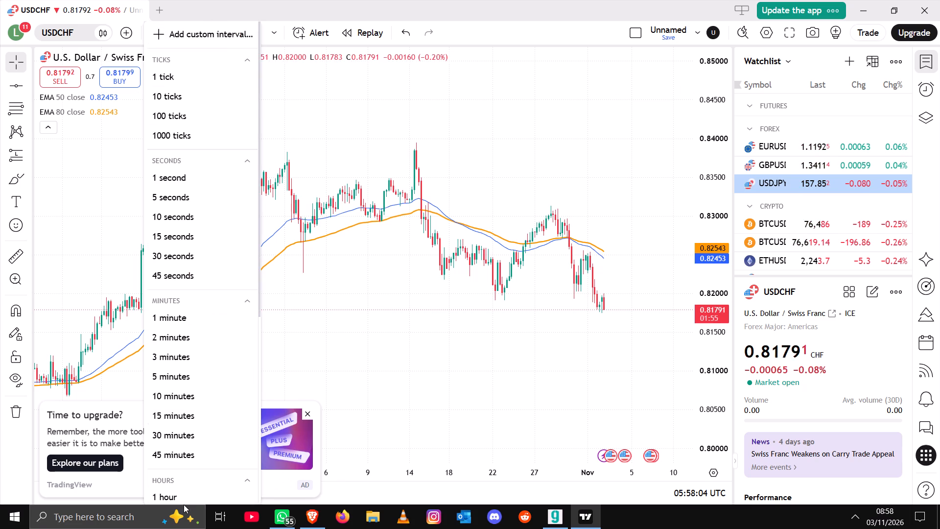
click(184, 498)
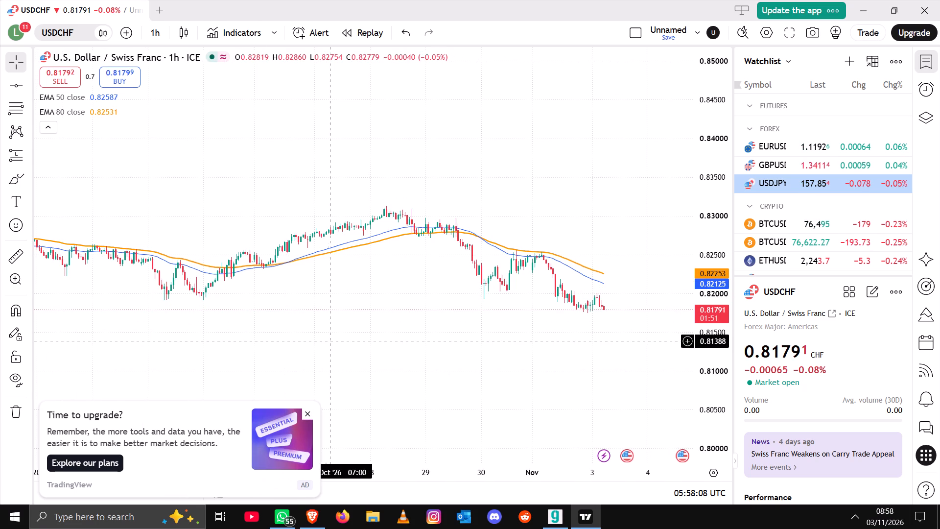
drag(330, 336, 416, 264)
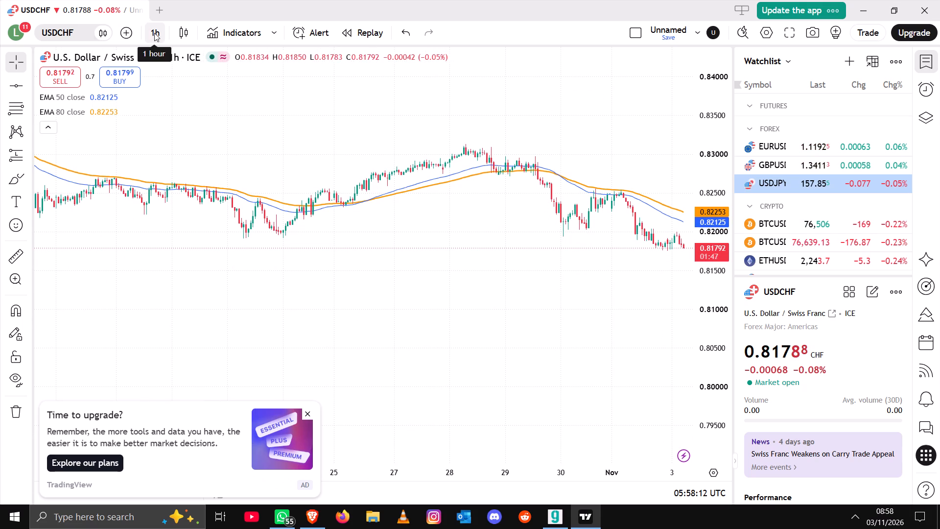
Switch the USDCHF chart to the 30-minute timeframe.
click(154, 33)
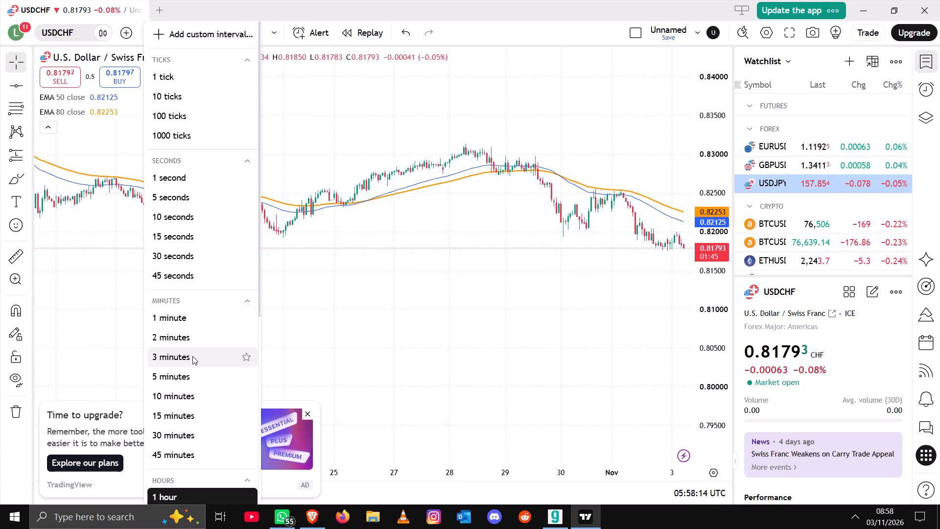
click(183, 434)
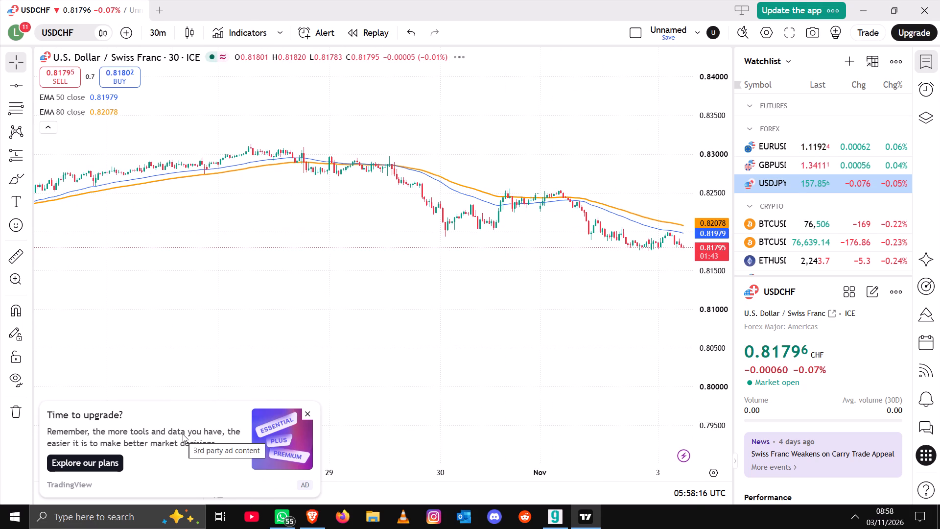
Examine the USDCHF 30-minute decline and recent lows against the 50 and 80 EMAs, at several time and price scales.
drag(280, 313, 76, 267)
drag(141, 244, 192, 328)
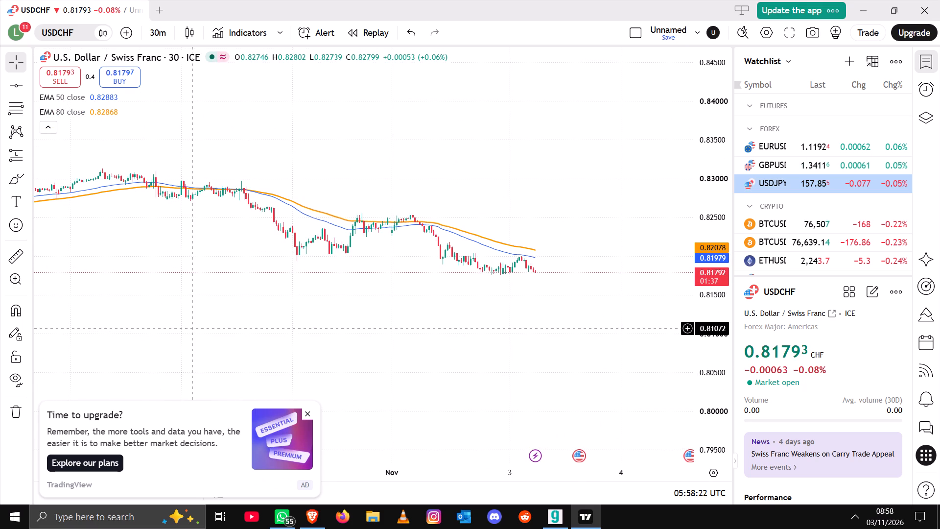
drag(152, 254, 316, 256)
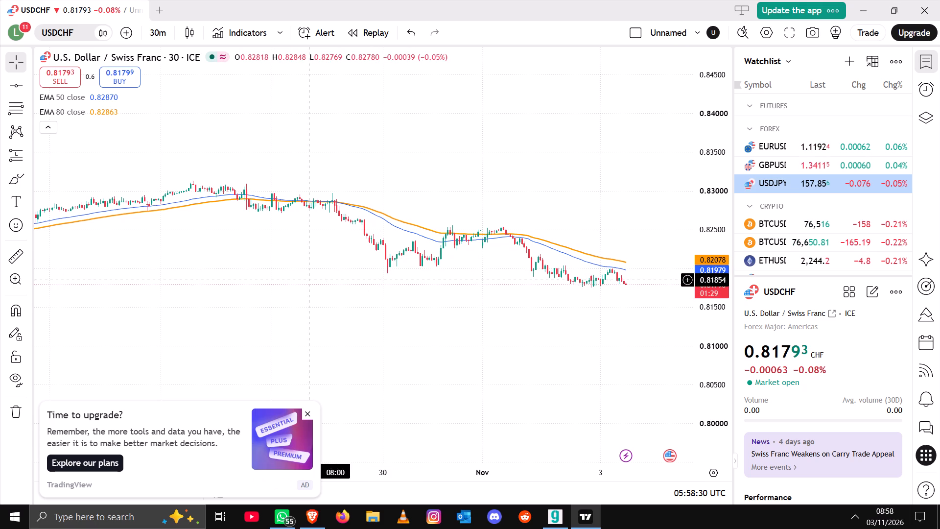
drag(299, 281, 464, 268)
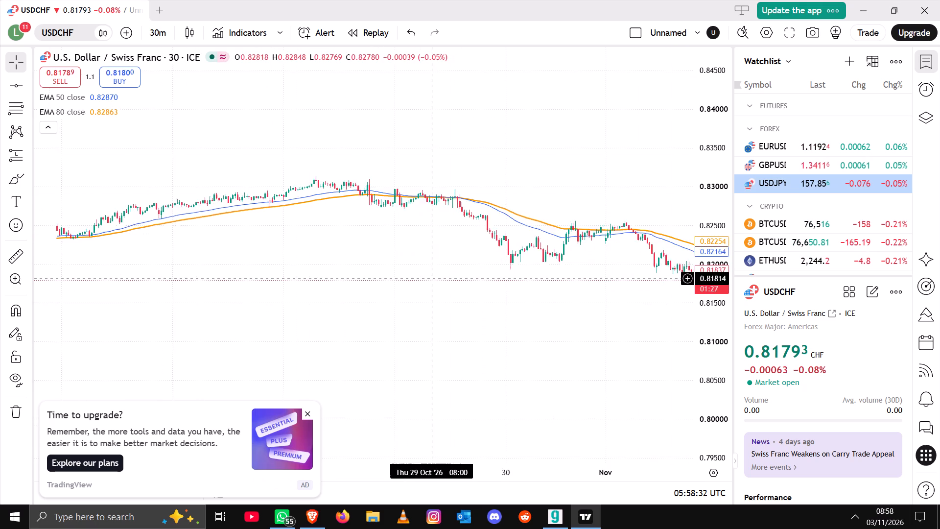
drag(464, 268, 256, 247)
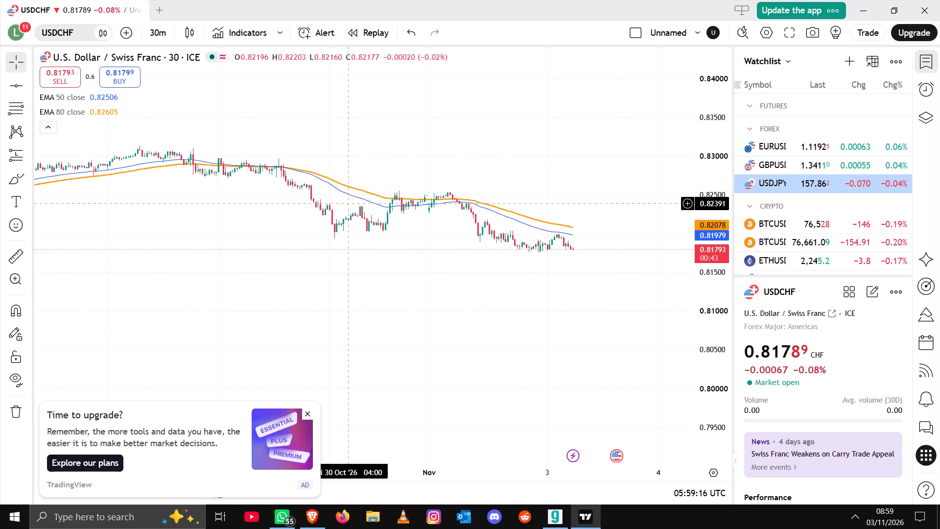
triple_click(376, 192)
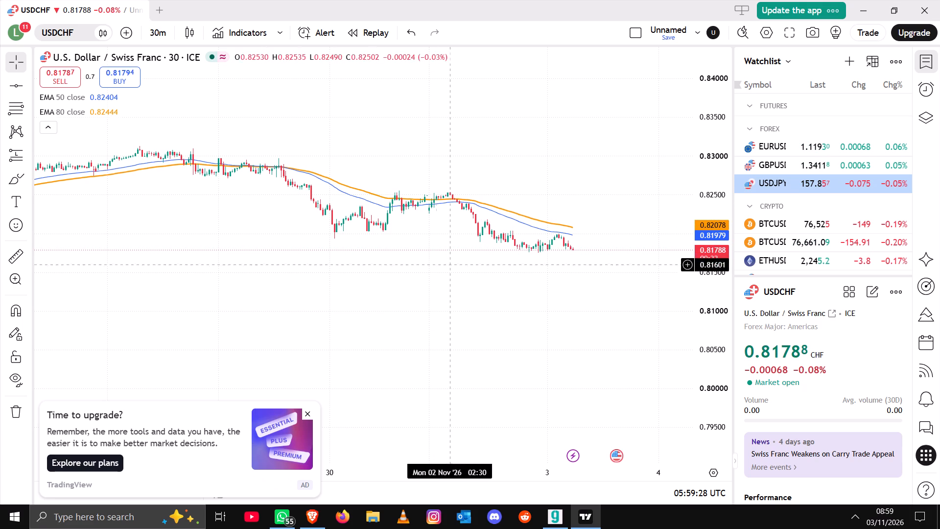
ctrl+scroll(579, 275, down, 3)
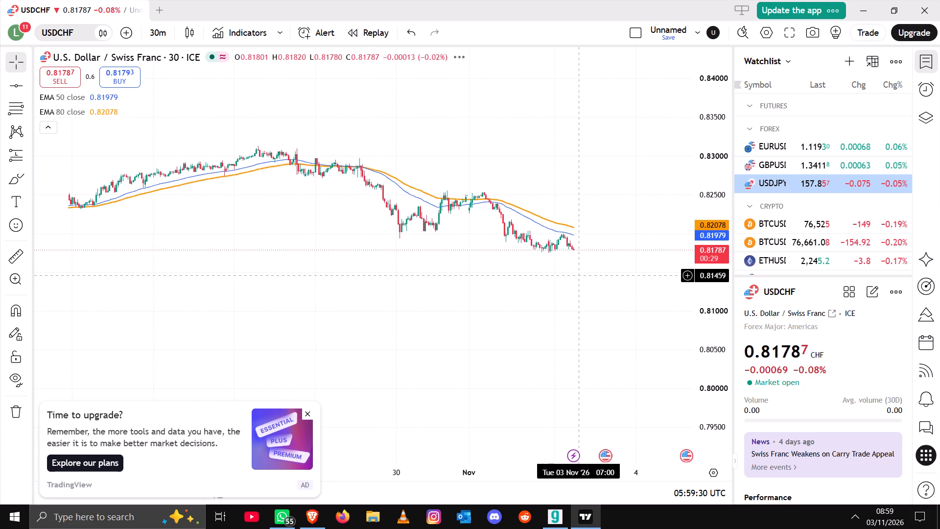
ctrl+scroll(579, 275, down, 4)
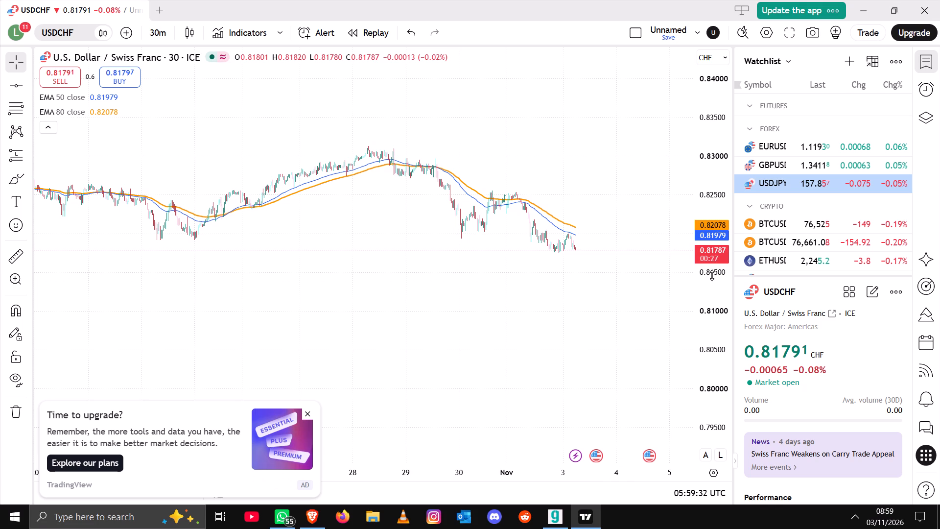
drag(712, 272, 712, 189)
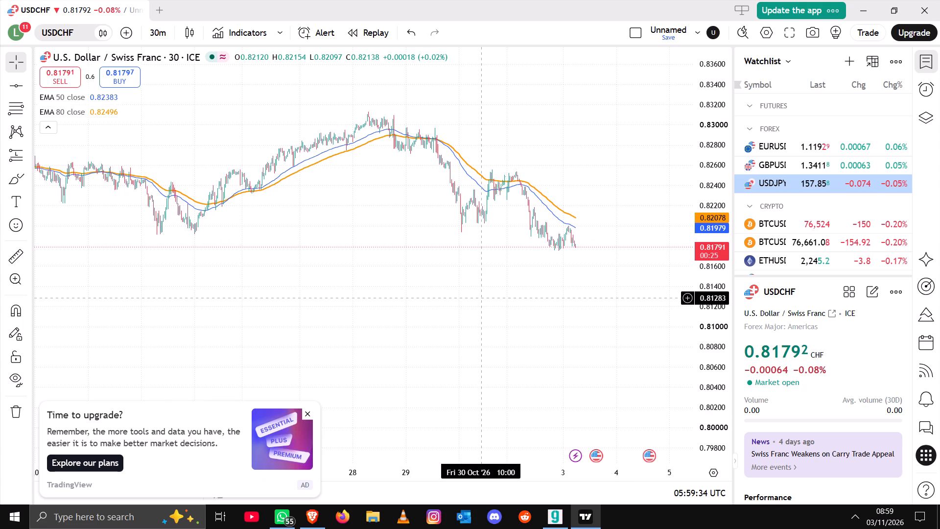
triple_click(450, 233)
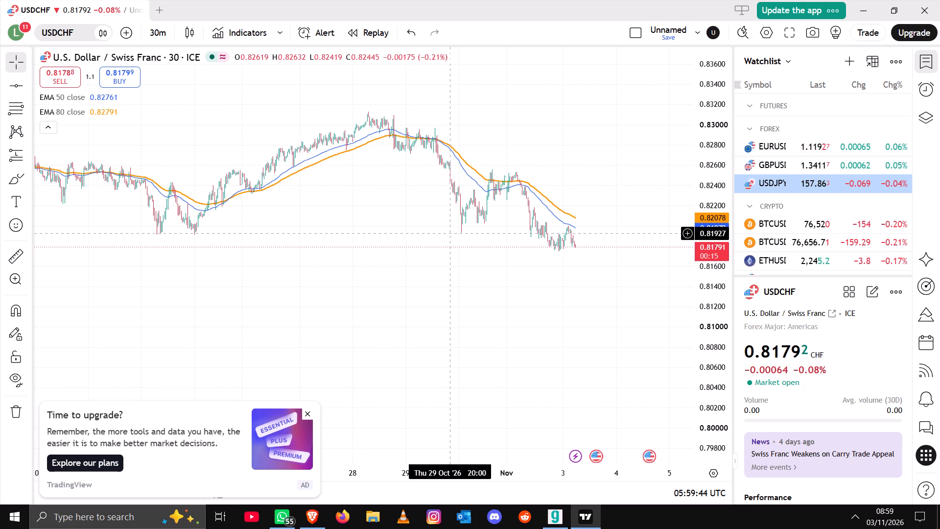
ctrl+scroll(450, 233, up, 3)
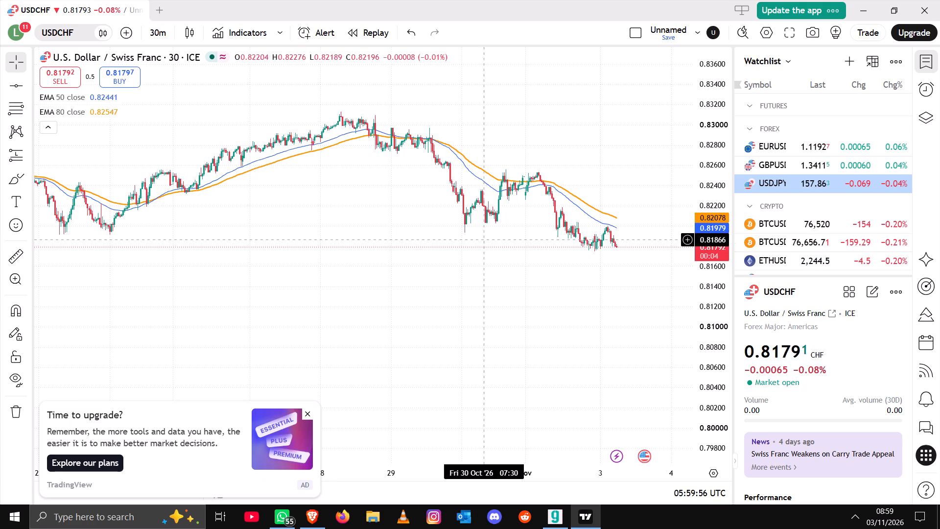
ctrl+scroll(555, 299, up, 2)
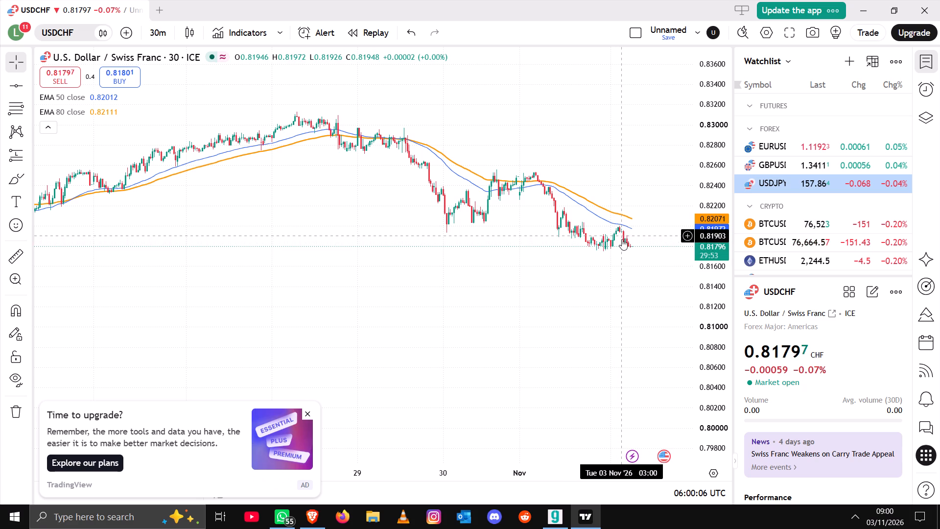
ctrl+scroll(616, 252, down, 2)
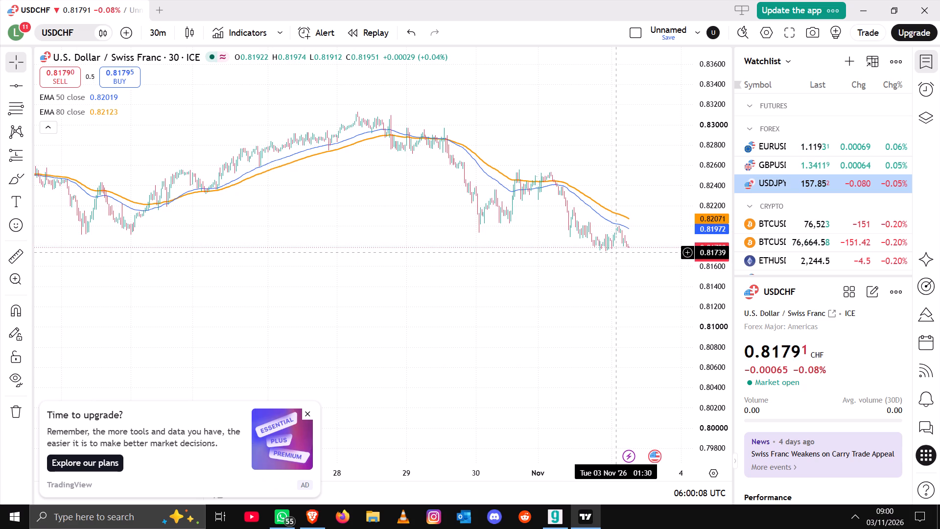
ctrl+scroll(616, 252, down, 1)
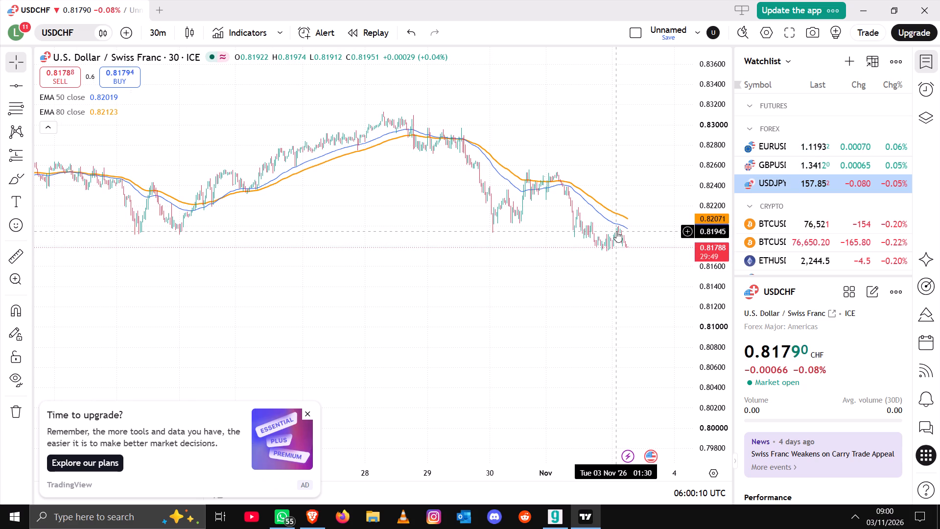
ctrl+scroll(571, 280, up, 3)
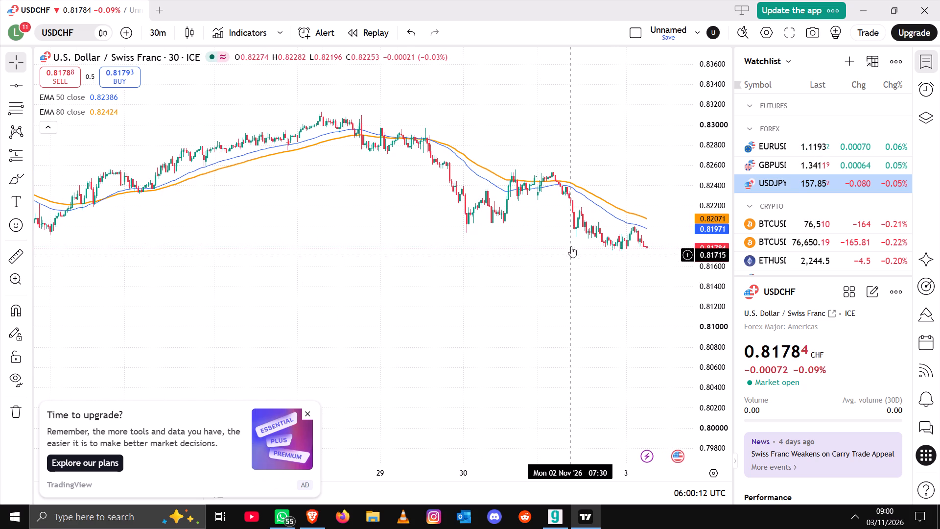
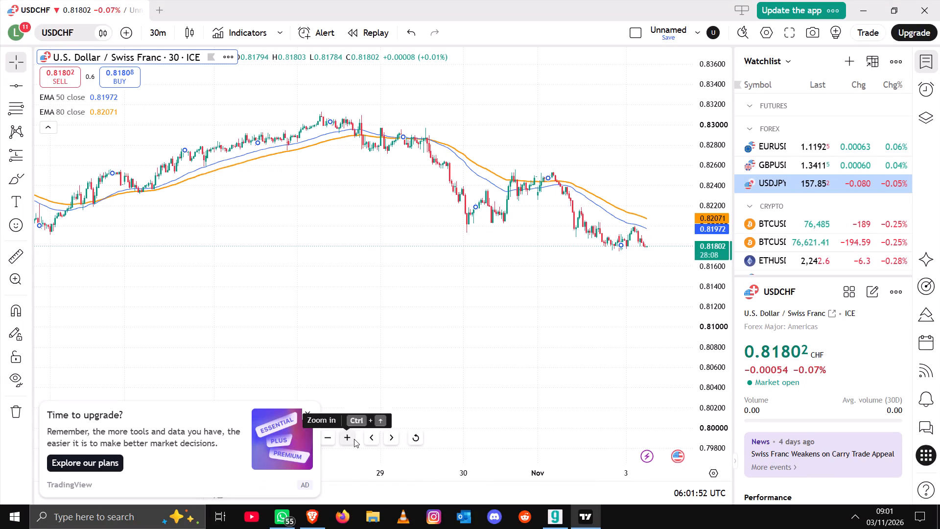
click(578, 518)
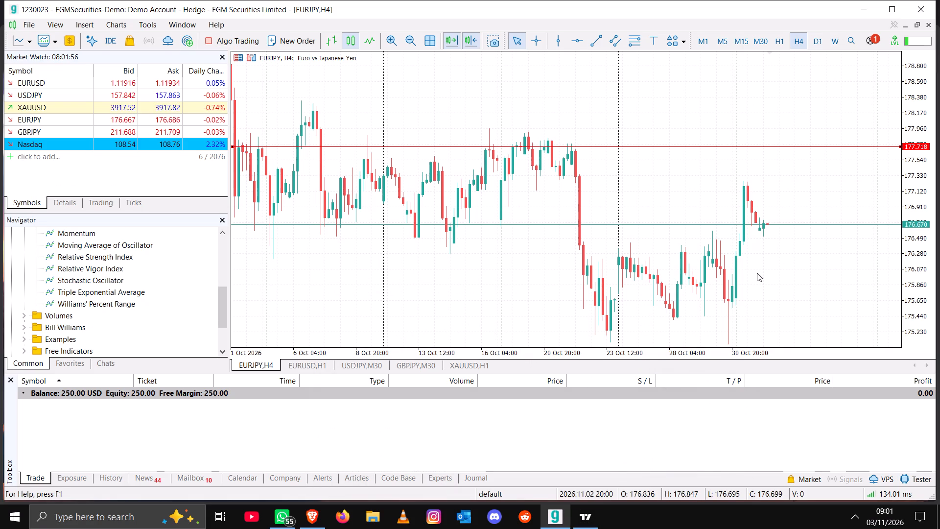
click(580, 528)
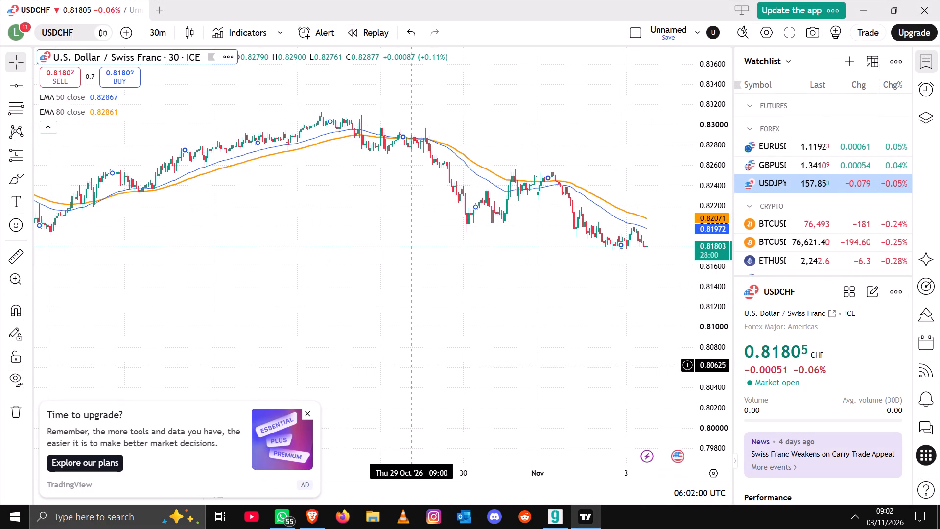
Dismiss the upgrade advertisement covering the lower part of the USDCHF chart.
click(303, 413)
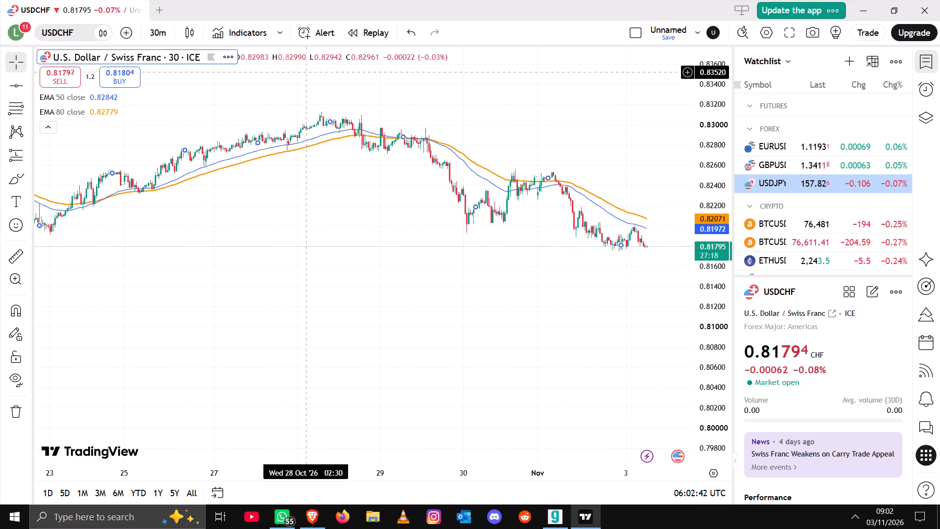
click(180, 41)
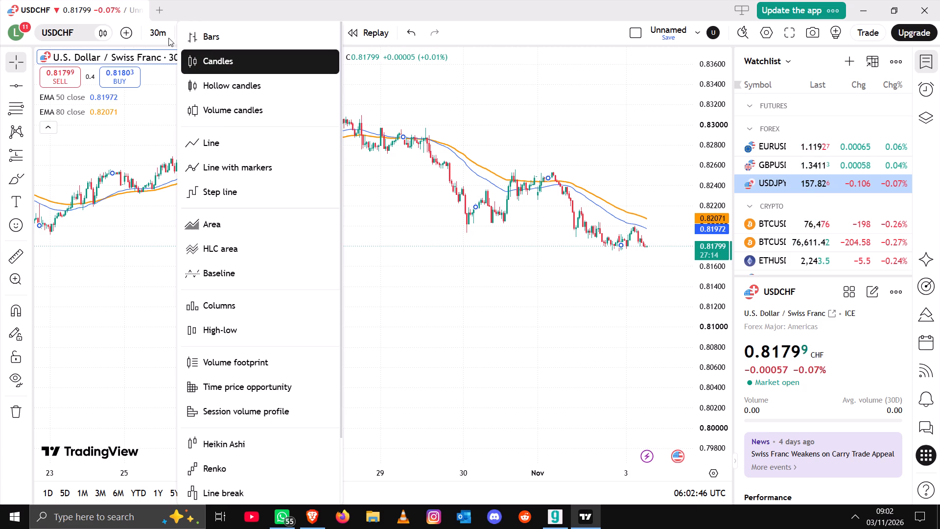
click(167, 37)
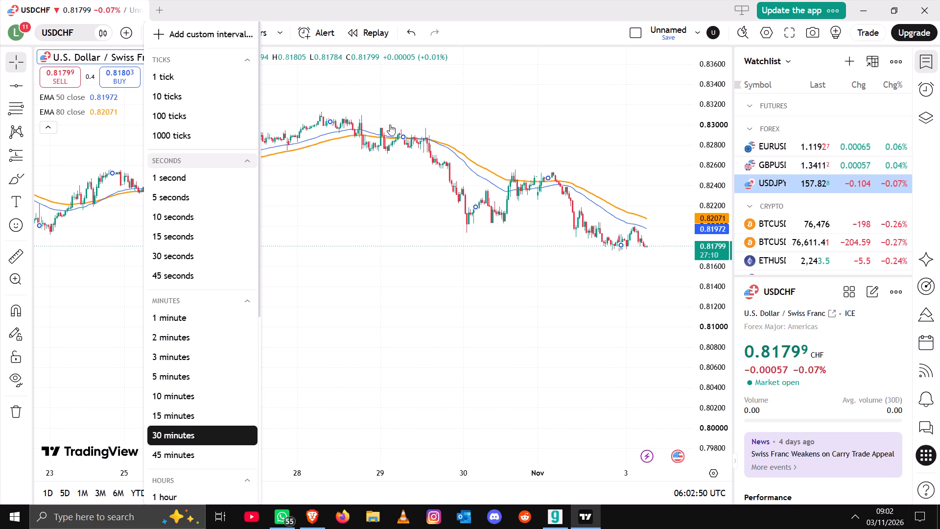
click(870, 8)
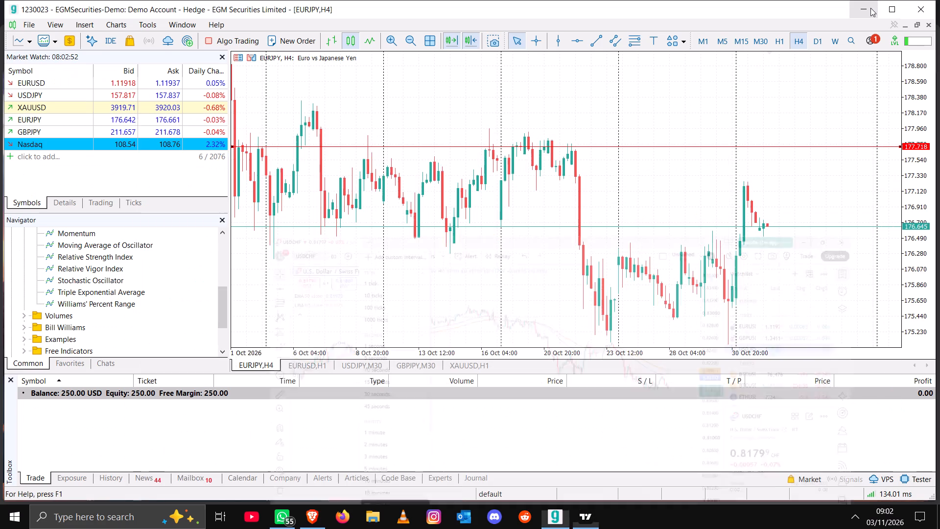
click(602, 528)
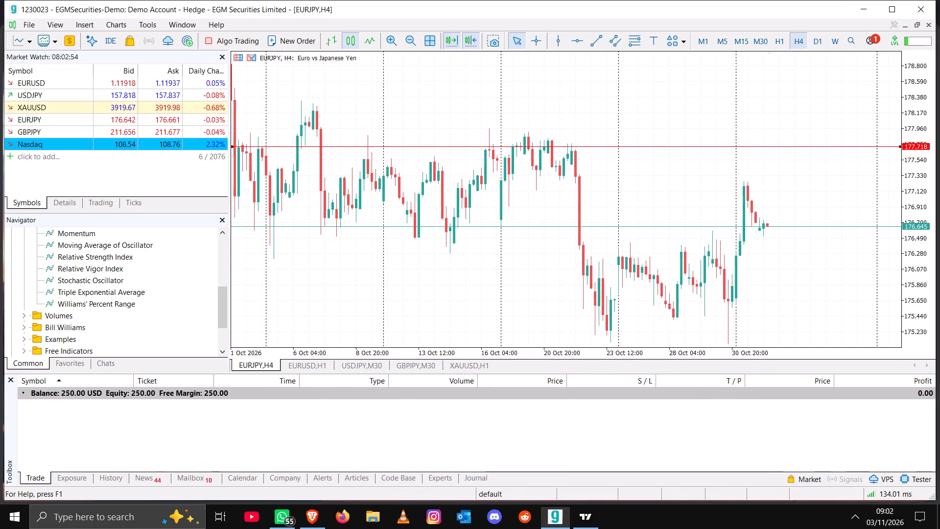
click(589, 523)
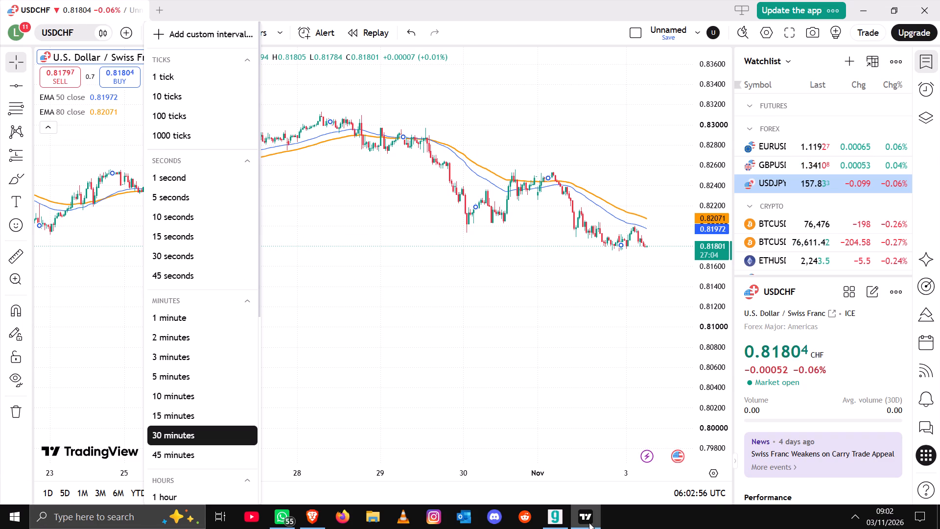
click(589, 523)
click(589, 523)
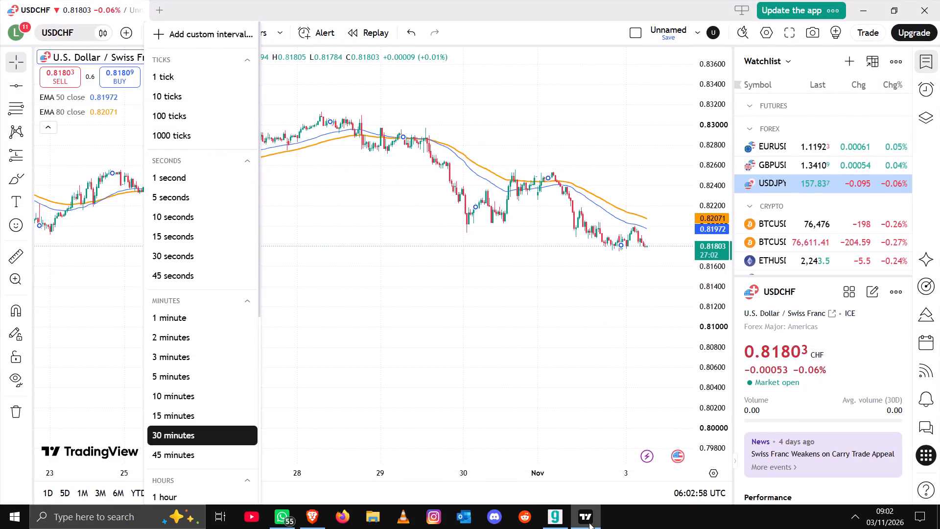
Switch to MetaTrader 5 and view the GBPJPY M30 and XAUUSD H1 charts.
click(589, 523)
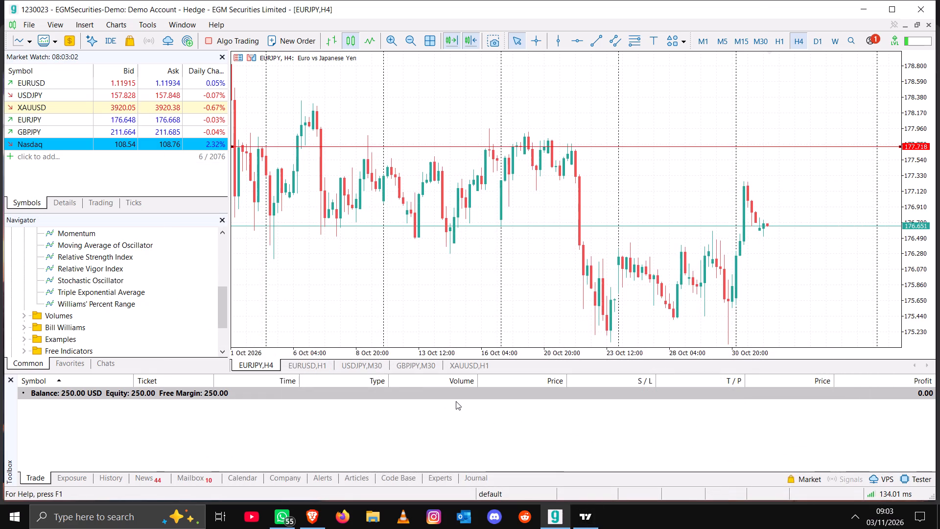
click(468, 370)
click(448, 368)
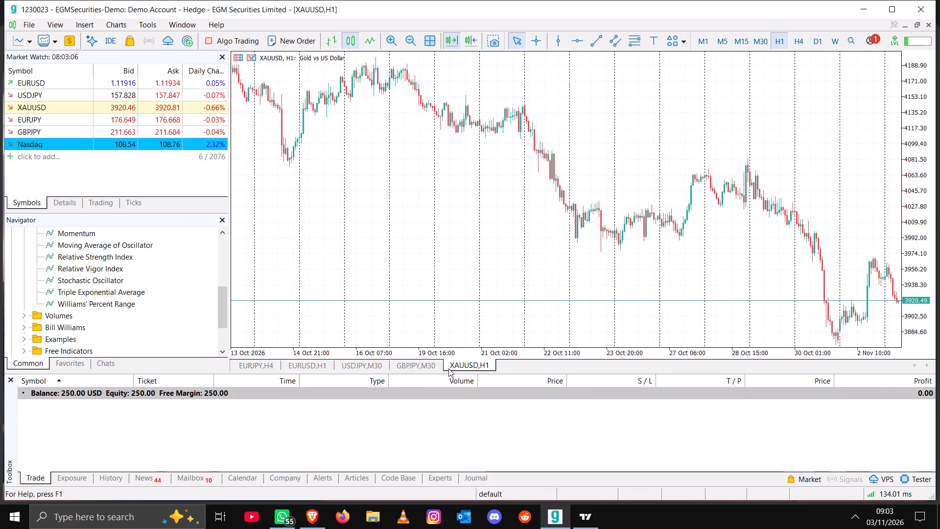
click(433, 365)
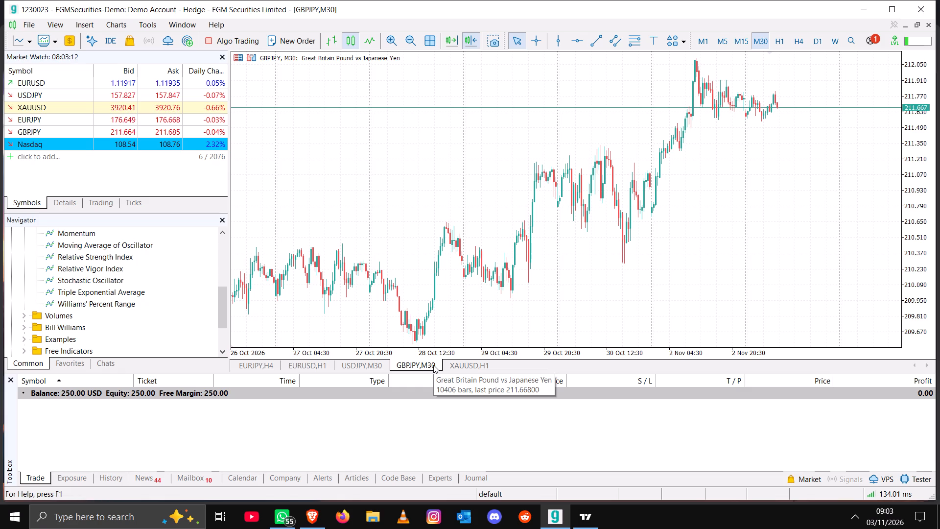
click(466, 369)
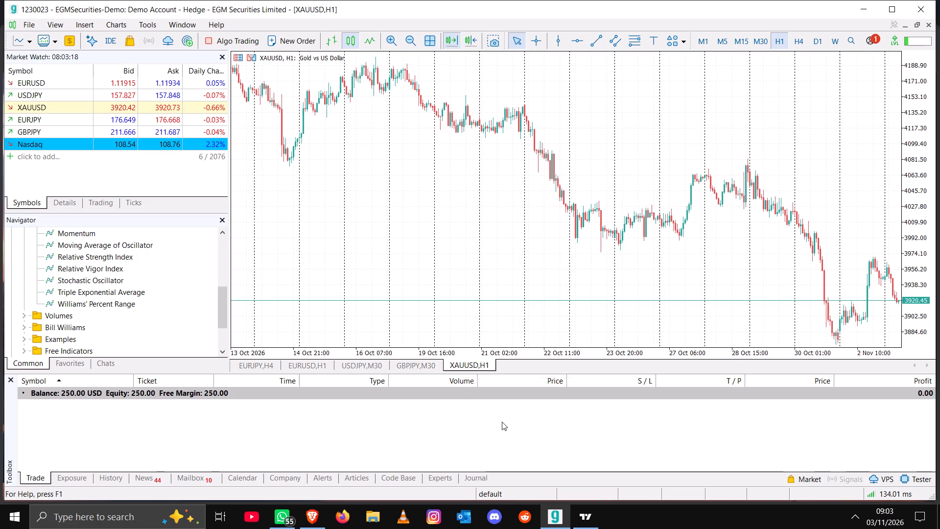
Return to TradingView and look through the options for the EMA 80 on the 30-minute USDCHF chart.
click(584, 524)
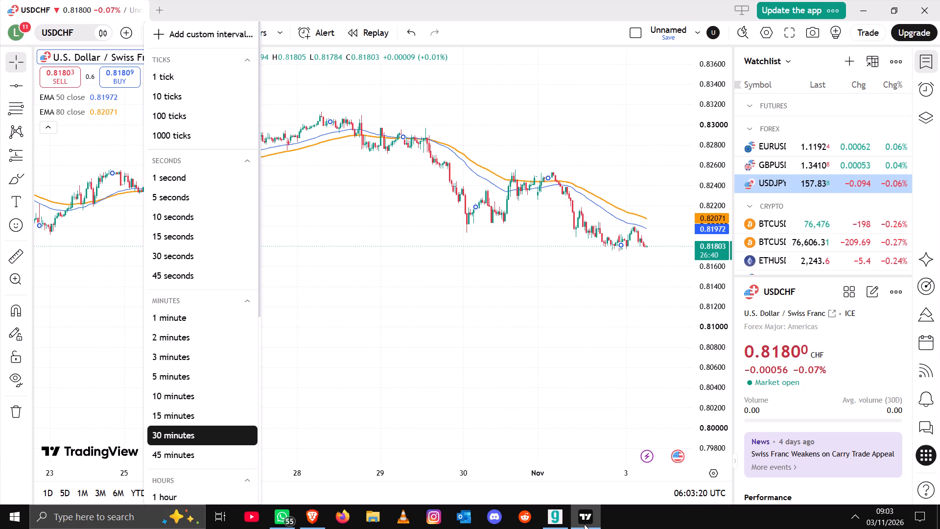
click(483, 385)
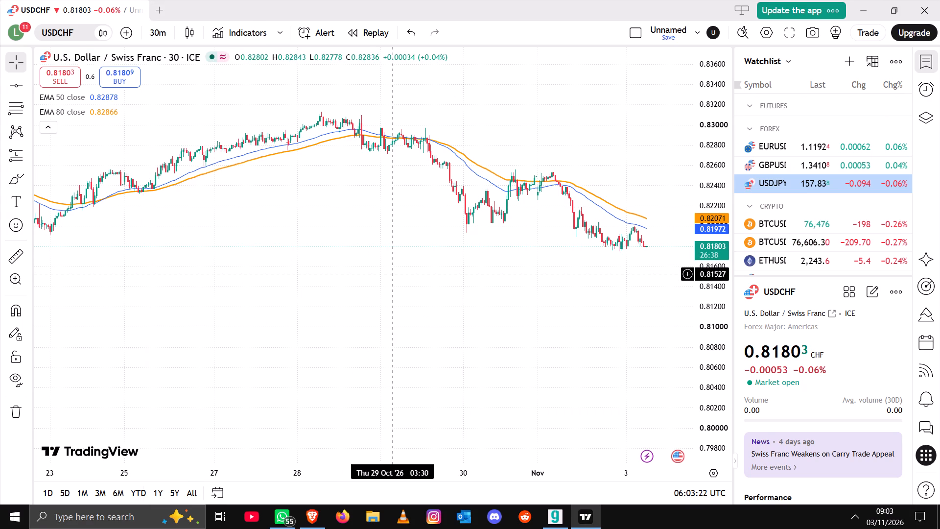
drag(393, 273, 257, 274)
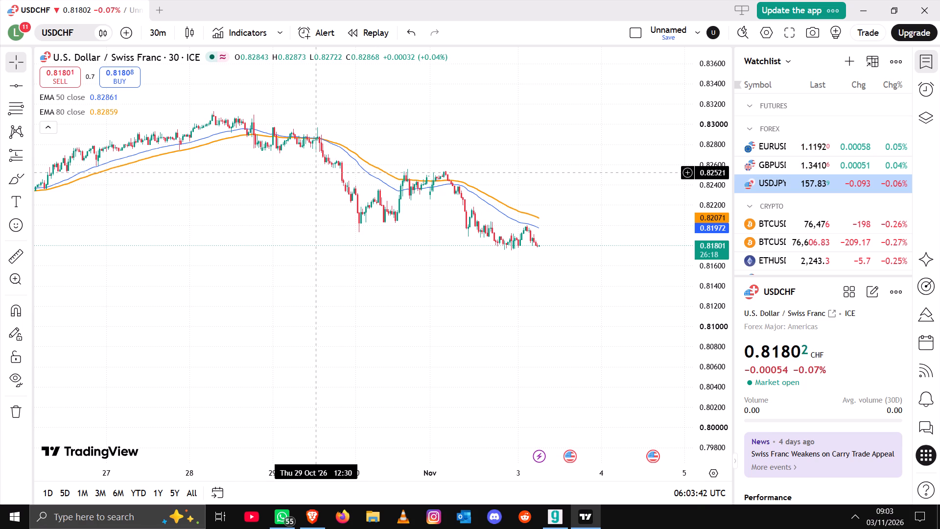
click(215, 142)
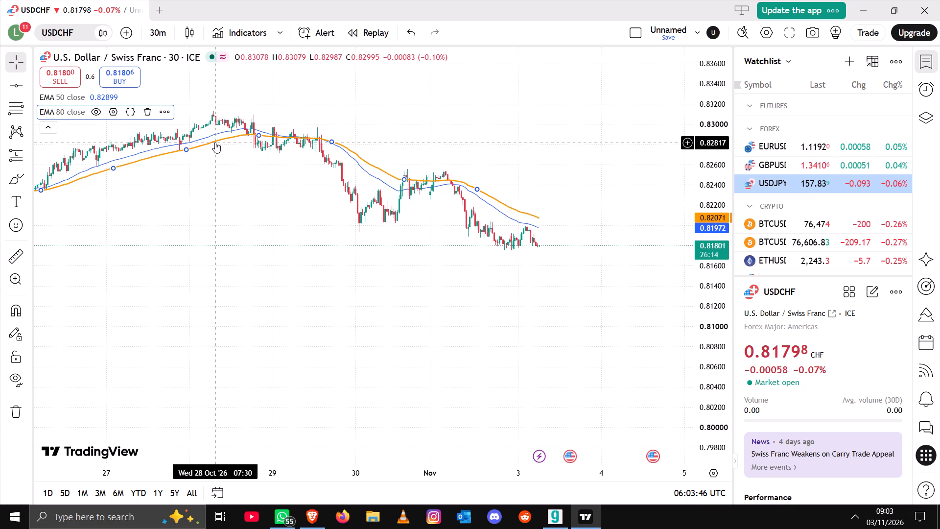
right_click(215, 142)
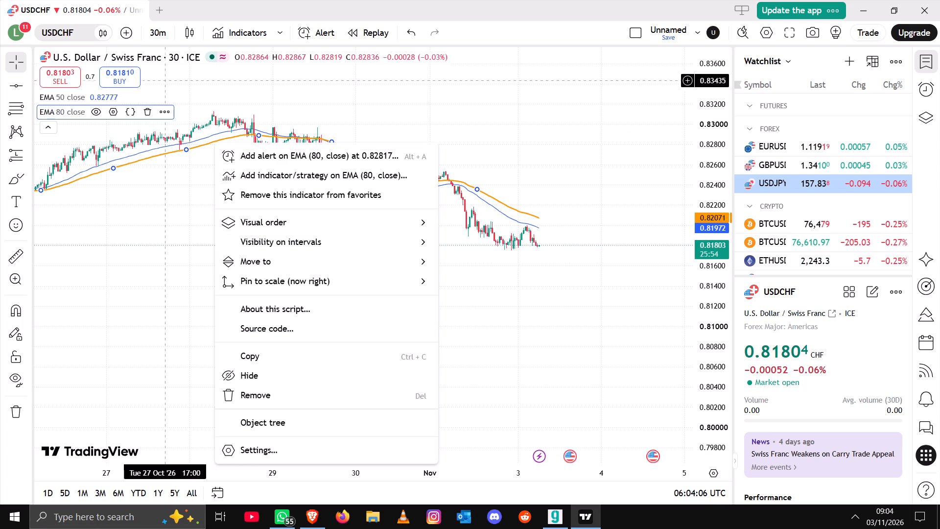
Switch the USDCHF chart to the 4-hour timeframe.
click(160, 34)
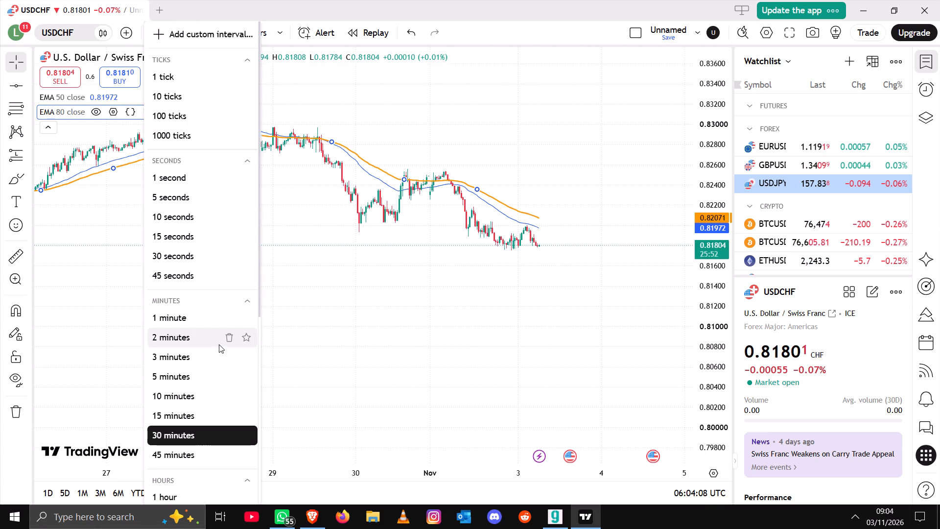
scroll(198, 408, down, 2)
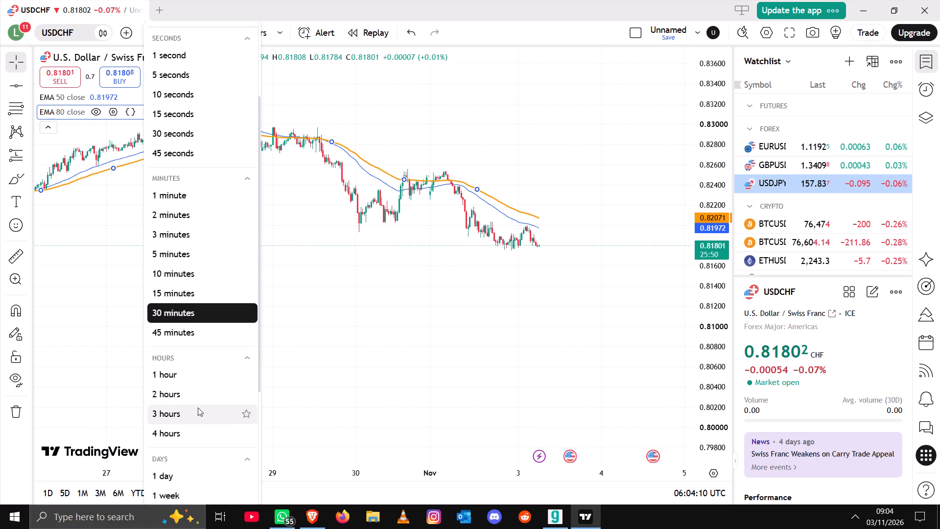
scroll(198, 408, down, 1)
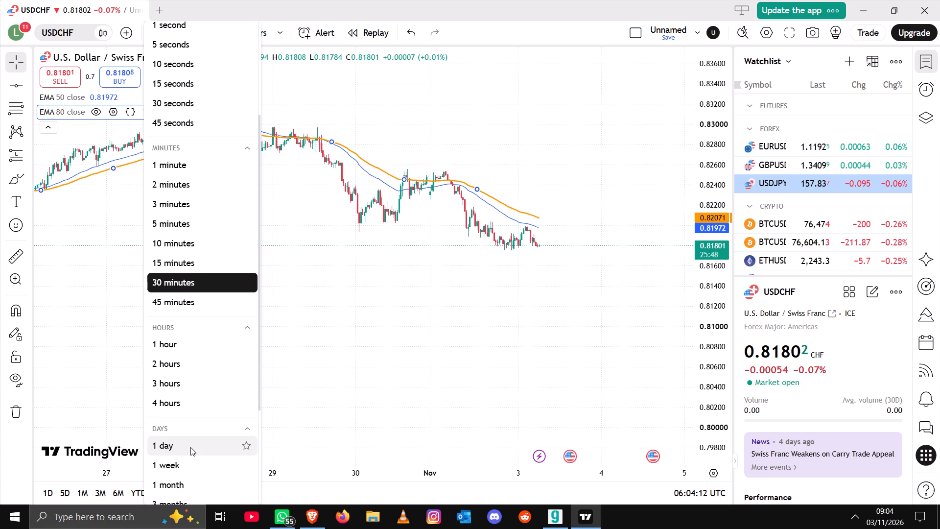
click(179, 403)
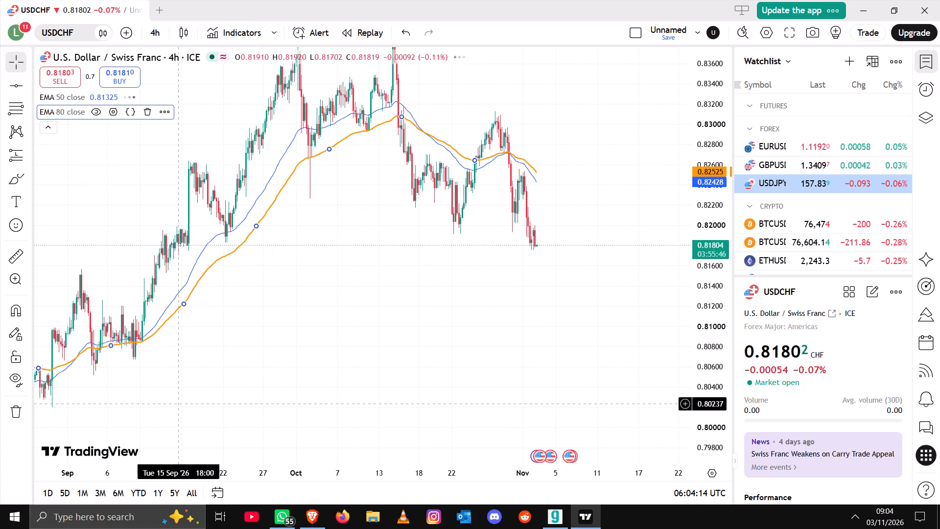
Limit the EMA 80's visibility to the current 4-hour interval and above.
click(187, 299)
right_click(187, 299)
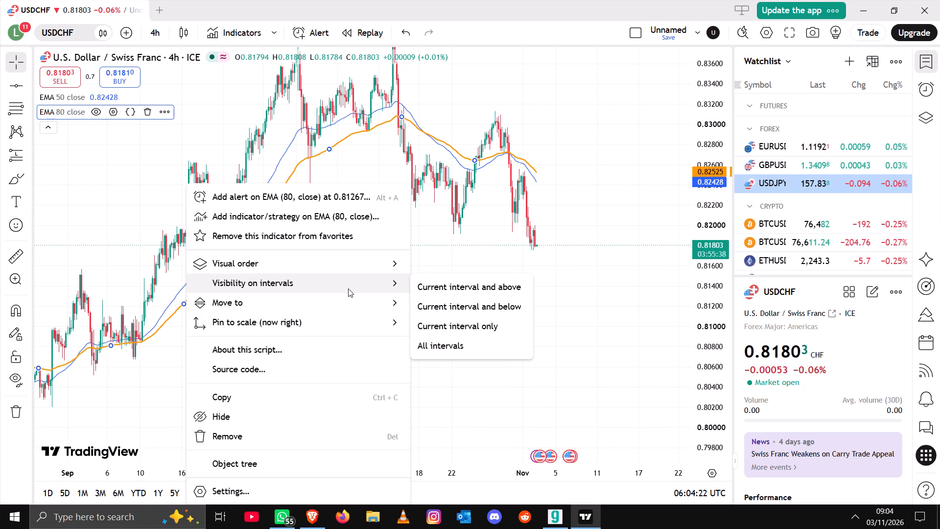
click(440, 287)
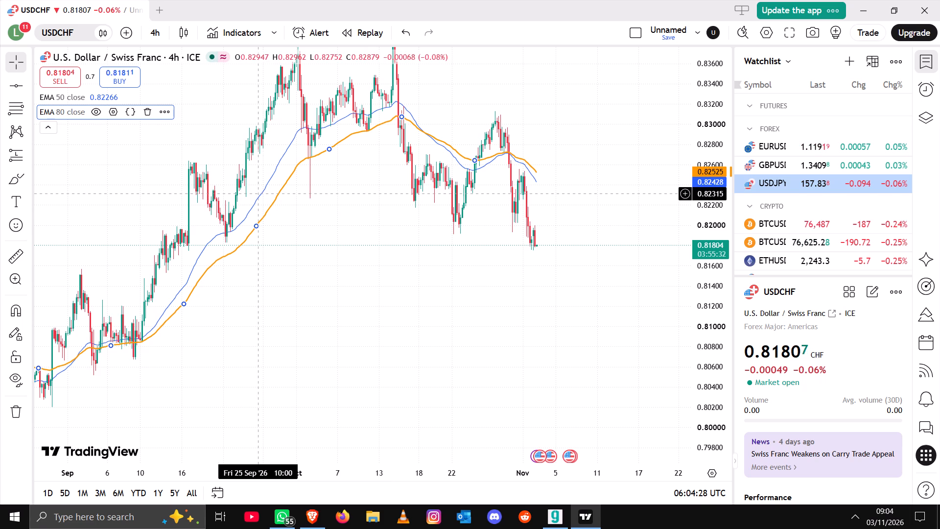
Limit the EMA 50's visibility to the current 4-hour interval and above.
right_click(259, 194)
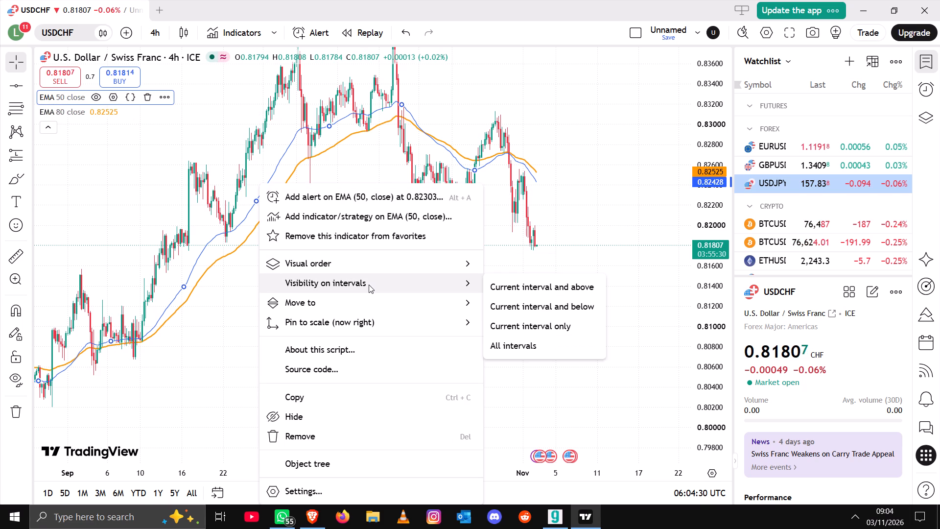
click(522, 289)
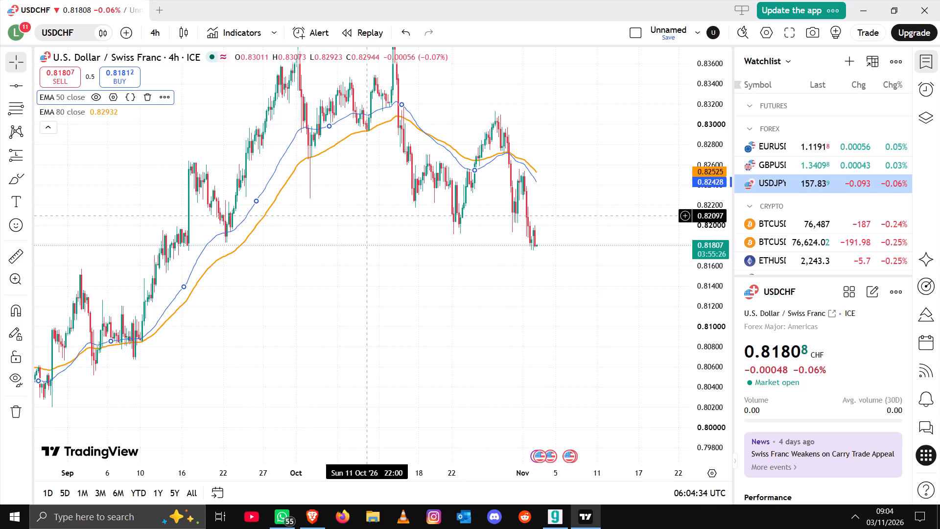
Check the EMA visibility on the USDCHF chart at the 30-minute and 1-day timeframes.
click(158, 39)
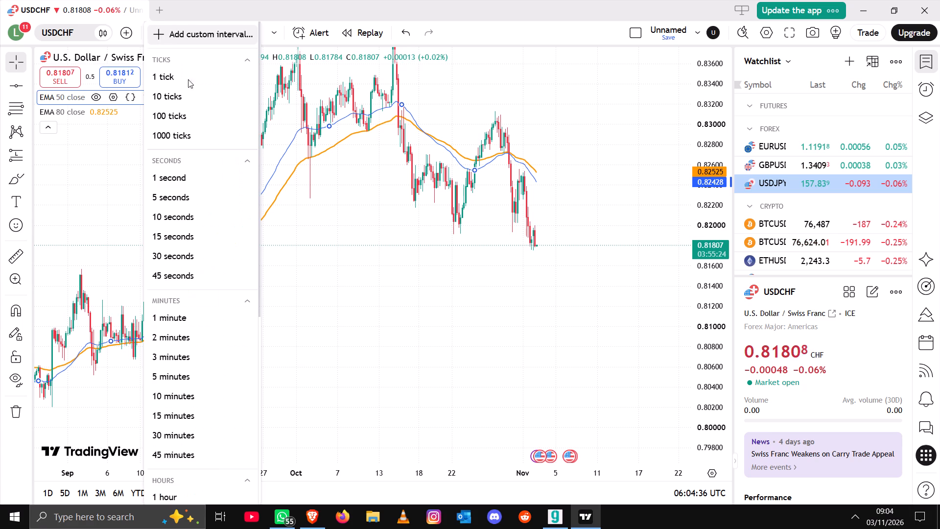
click(190, 441)
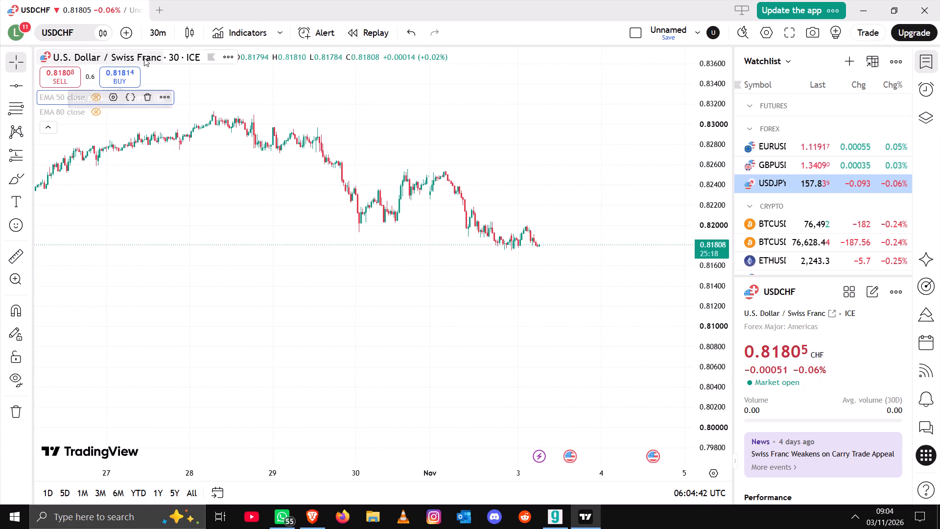
click(155, 38)
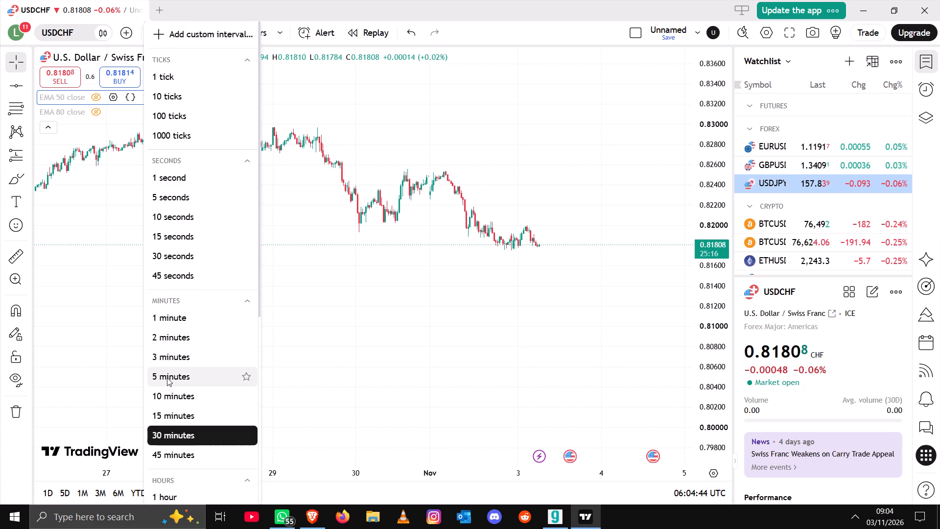
scroll(167, 378, down, 1)
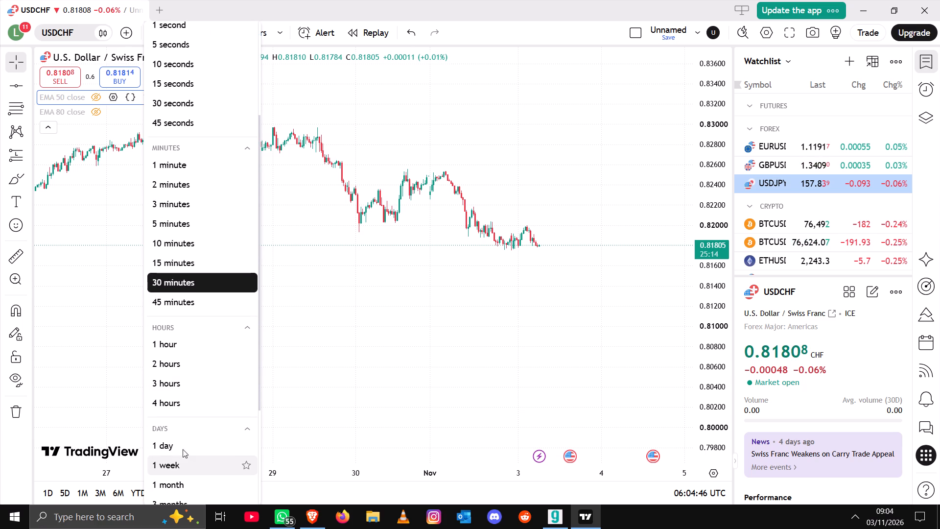
click(182, 447)
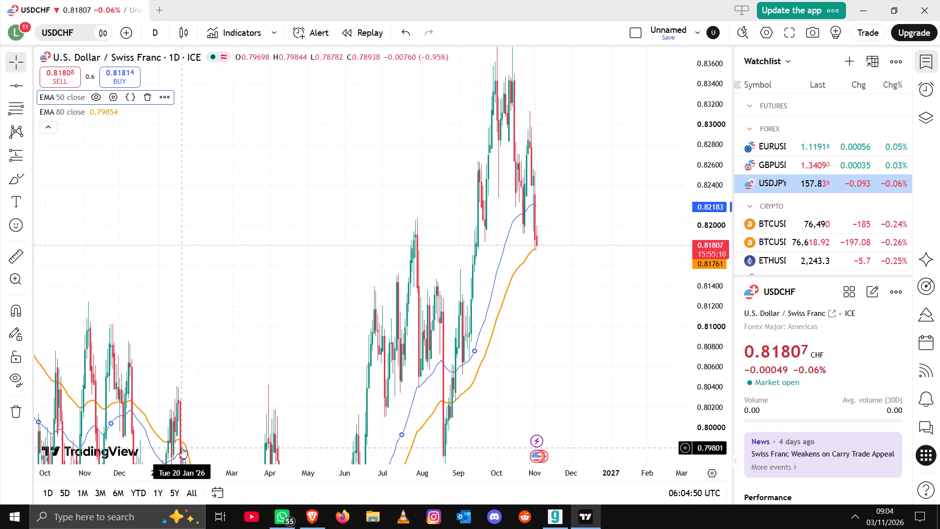
Switch the USDCHF chart to the 1-hour timeframe and enlarge the recent candles in price and time.
click(155, 27)
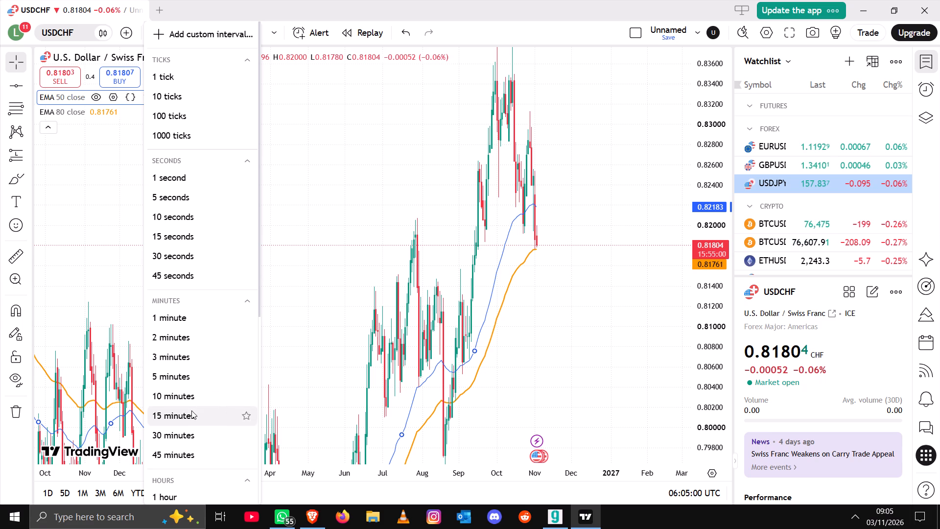
click(179, 490)
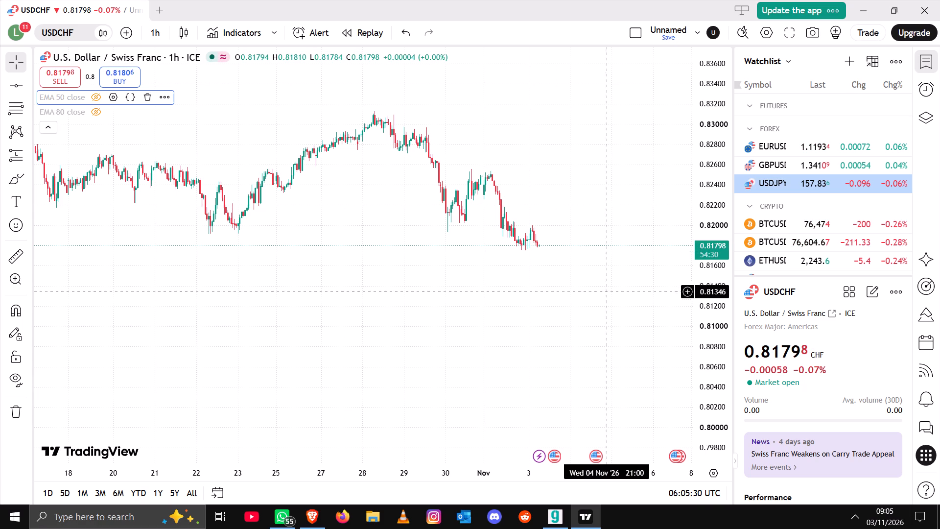
drag(710, 260, 697, 176)
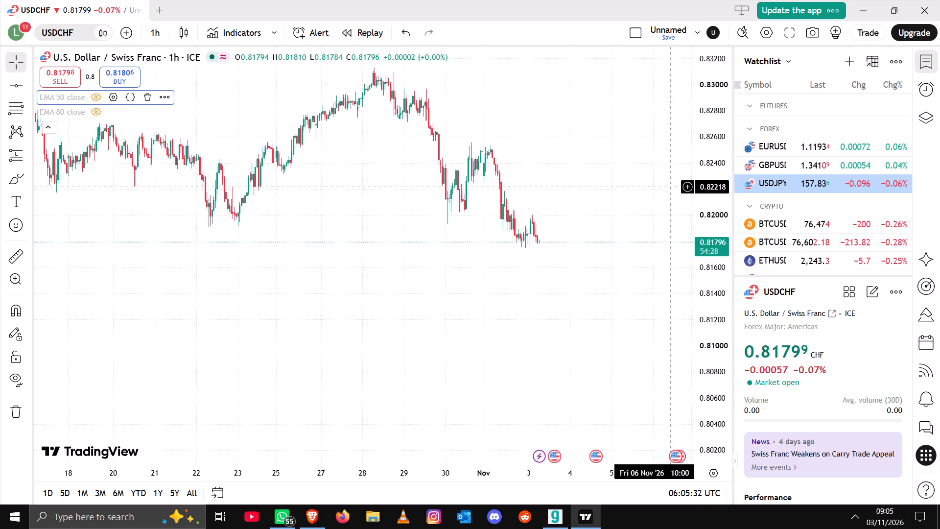
ctrl+scroll(381, 296, up, 1)
ctrl+scroll(305, 253, up, 1)
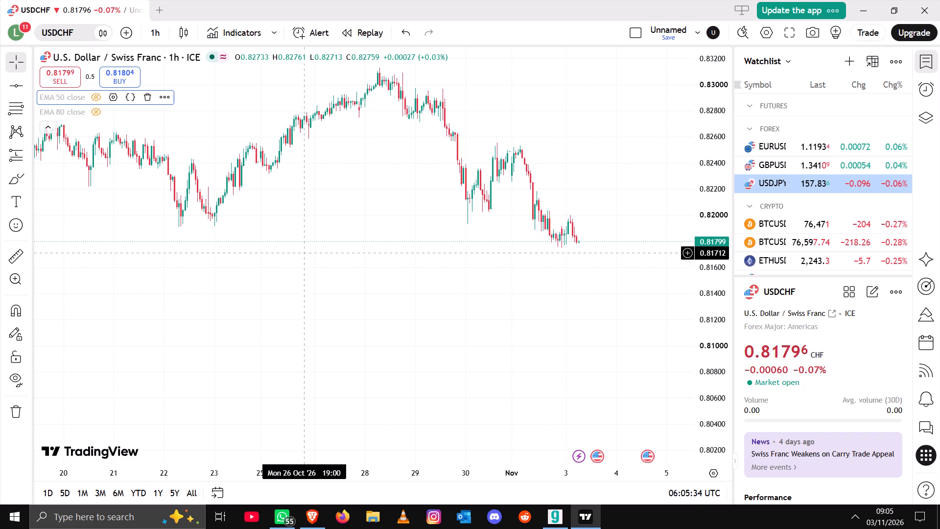
Draw a horizontal line at about 0.81979 near the 22–23 October lows on the 1-hour USDCHF chart.
ctrl+scroll(305, 253, up, 1)
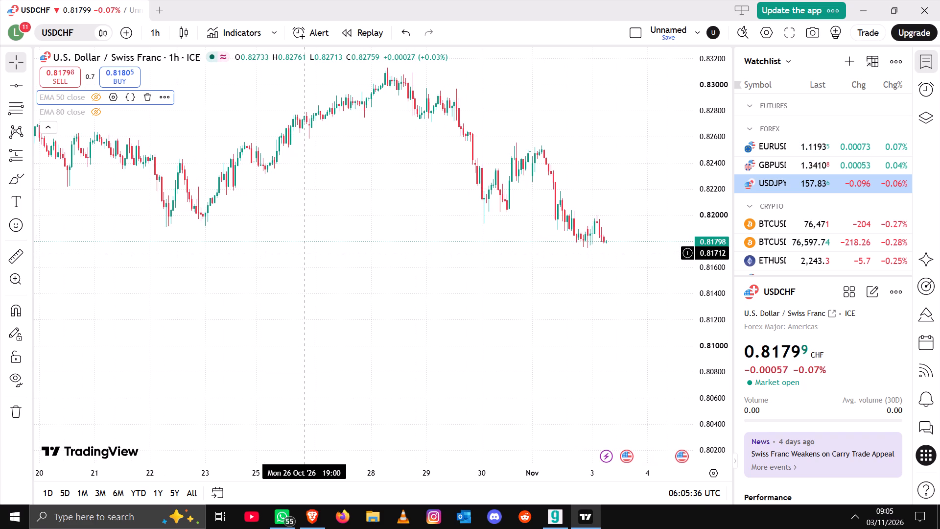
ctrl+scroll(305, 253, up, 1)
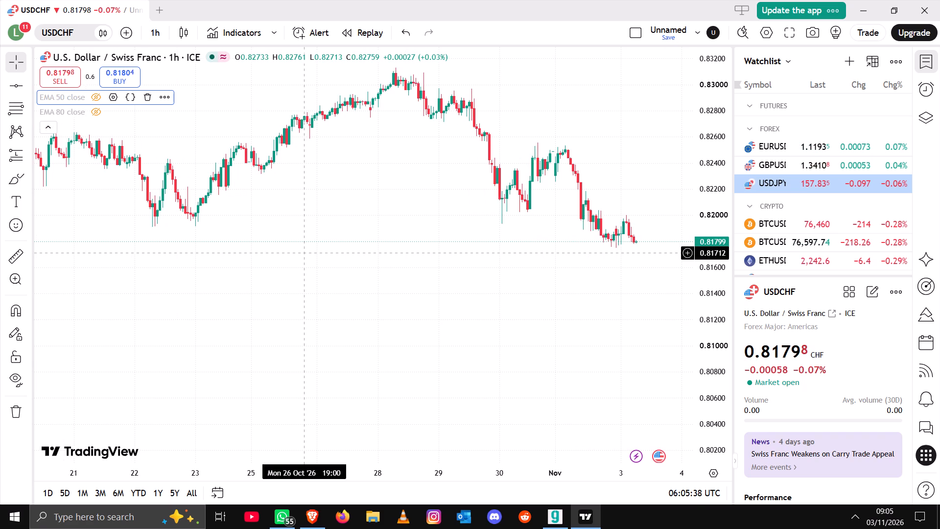
ctrl+scroll(305, 253, up, 1)
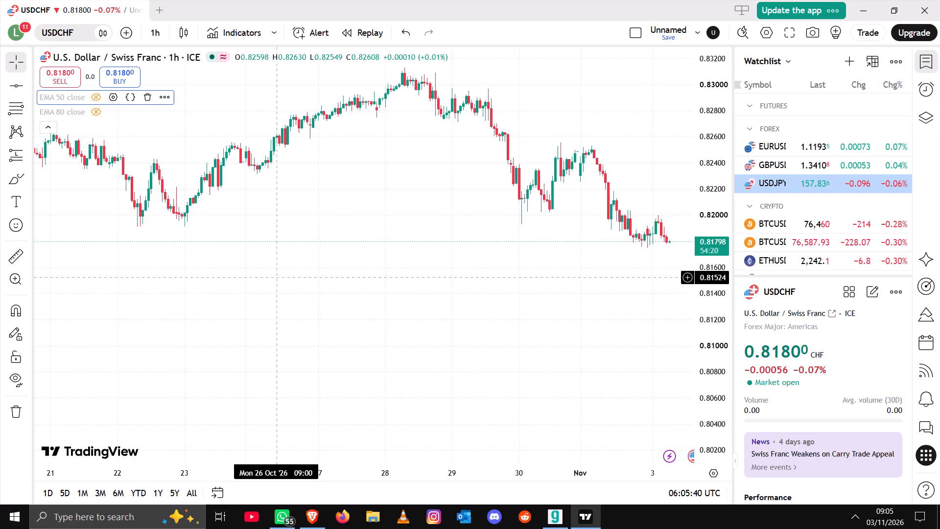
drag(276, 277, 180, 307)
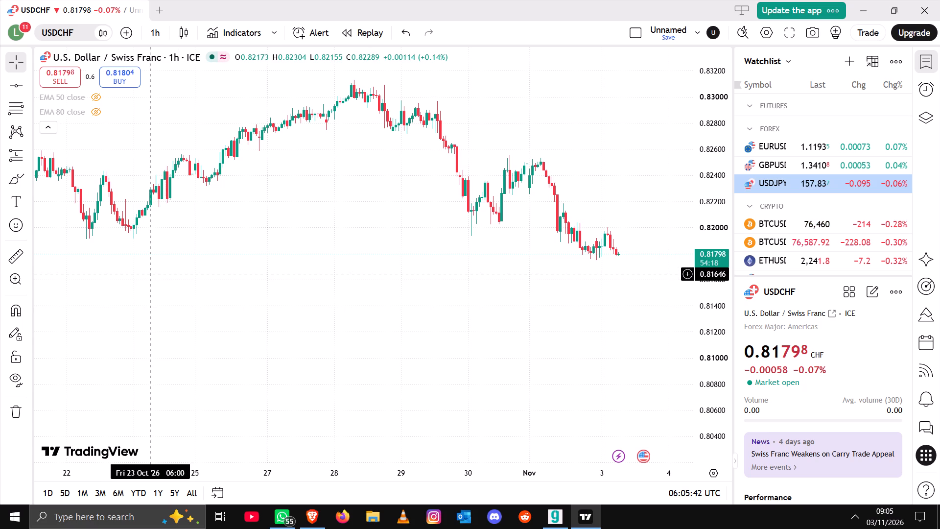
double_click(127, 229)
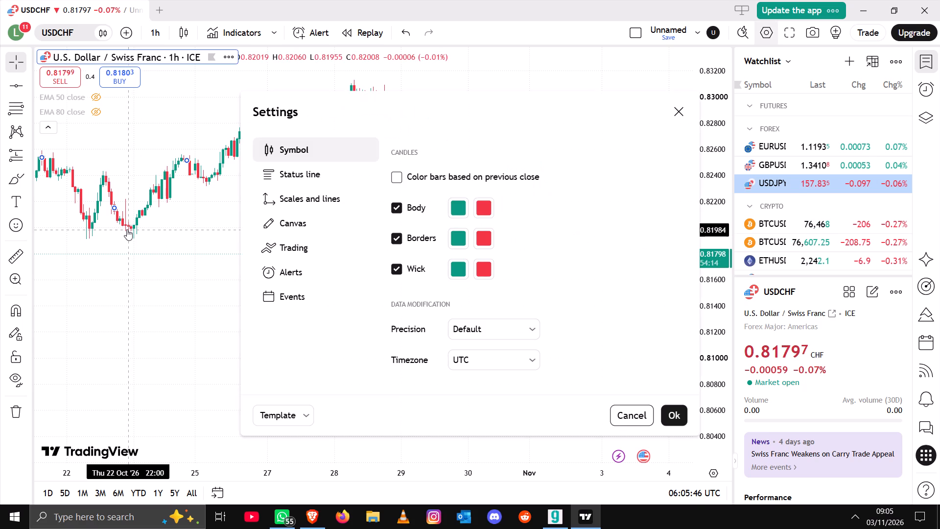
click(671, 113)
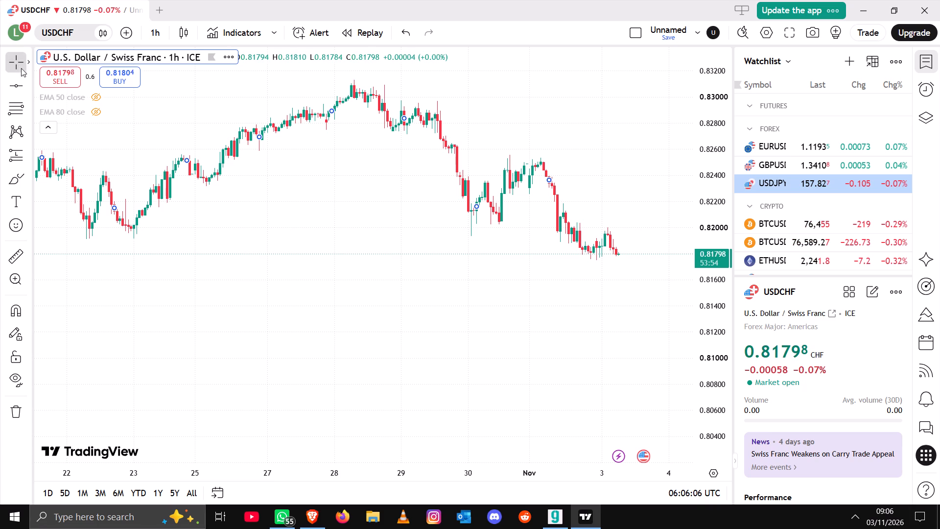
click(21, 92)
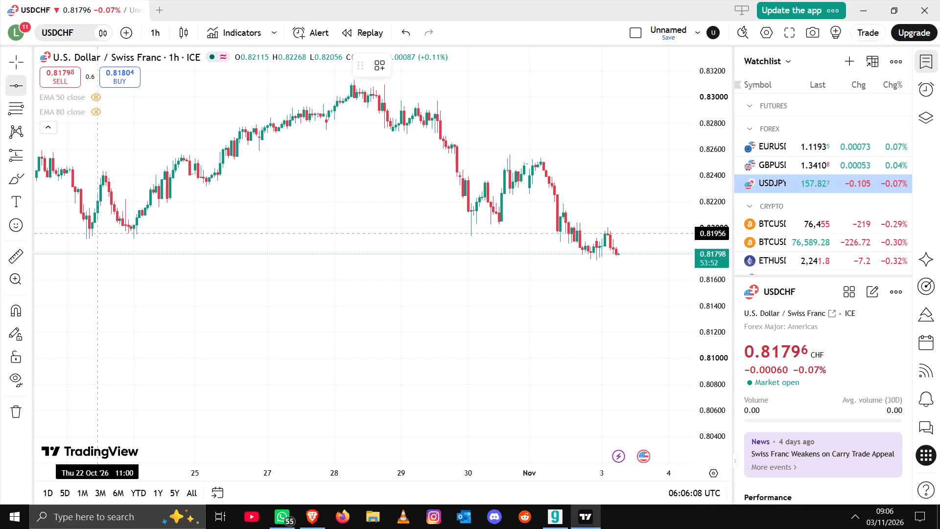
click(99, 230)
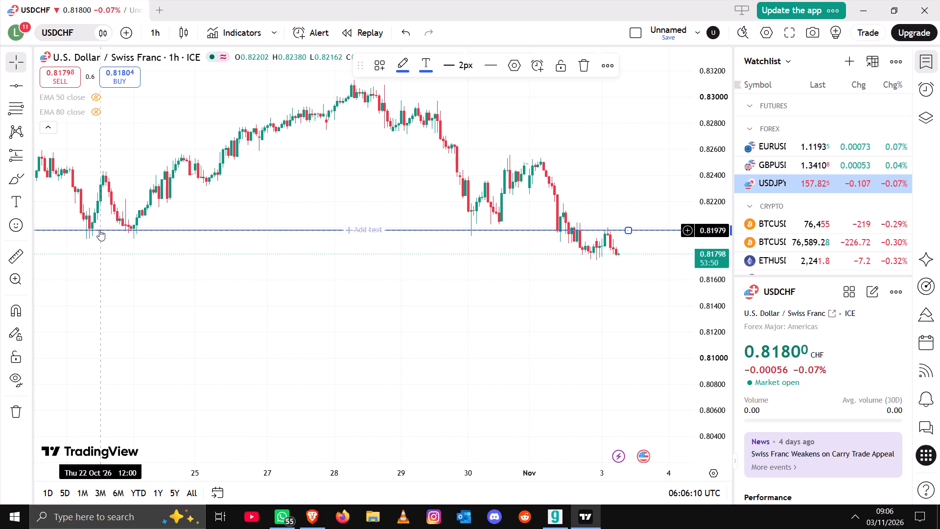
click(121, 291)
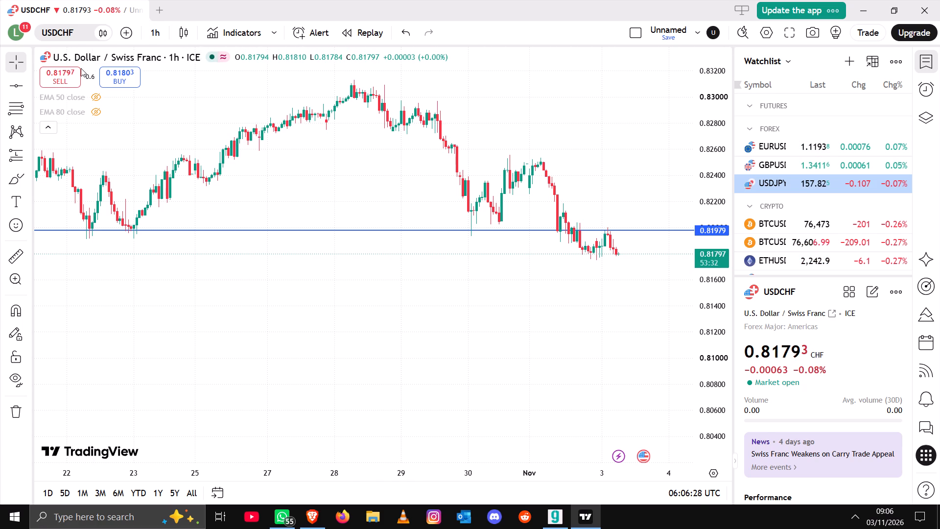
Draw a second horizontal line at about 0.82514 along the 2 November swing high.
click(21, 81)
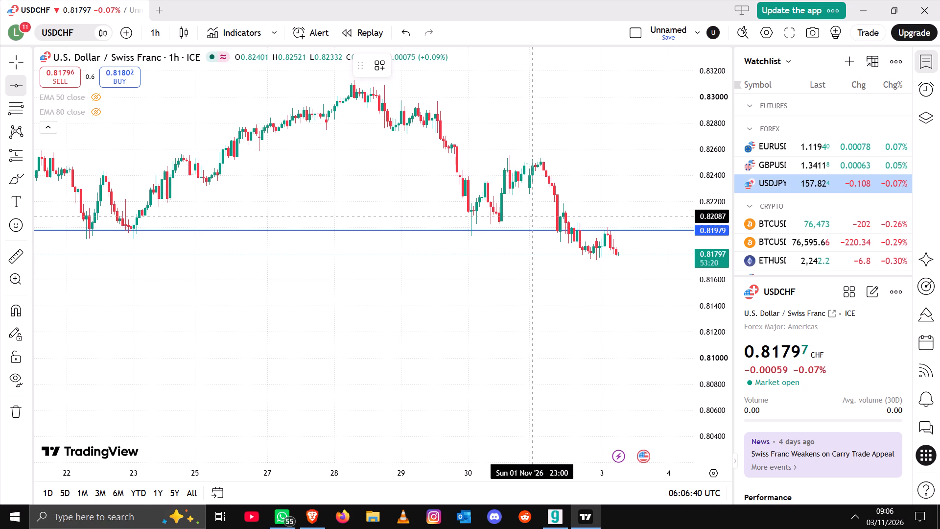
click(543, 160)
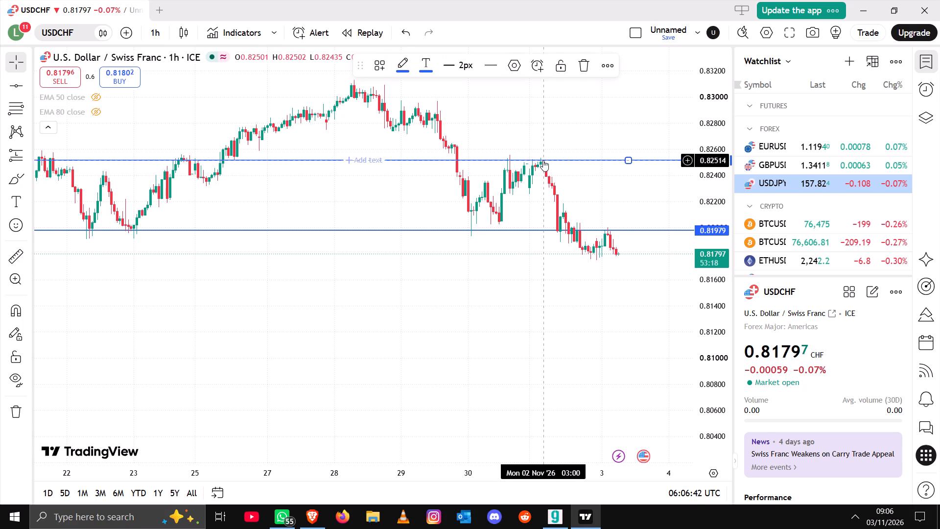
click(441, 192)
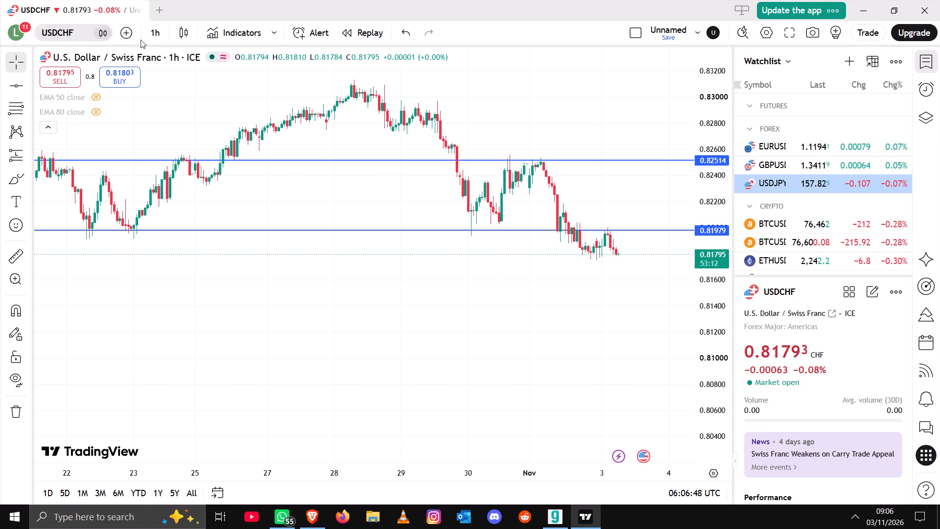
Switch the USDCHF chart to the 30-minute timeframe and review the candles around the two horizontal lines.
click(159, 36)
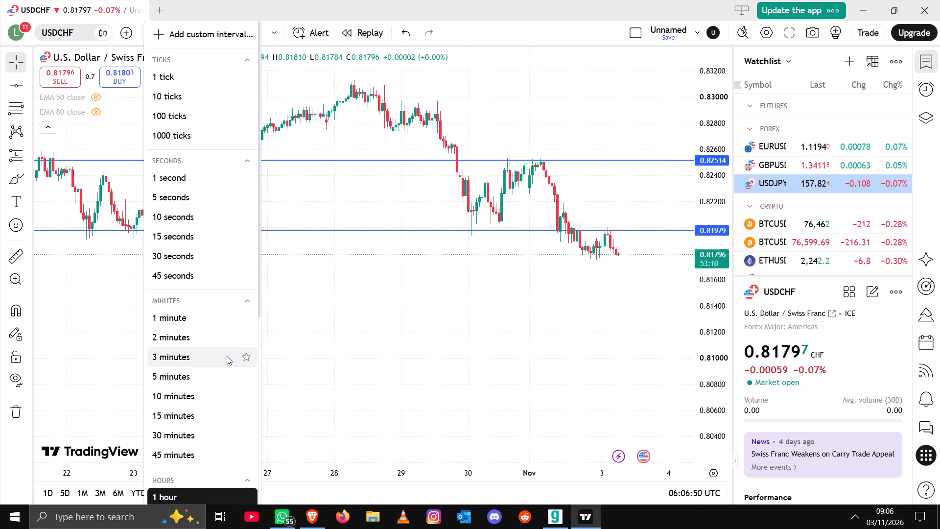
click(196, 426)
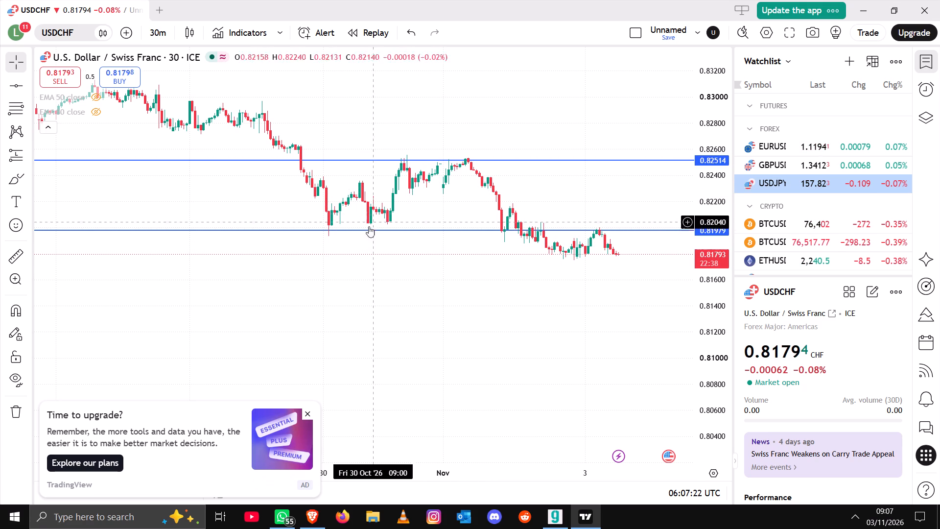
drag(339, 259, 591, 267)
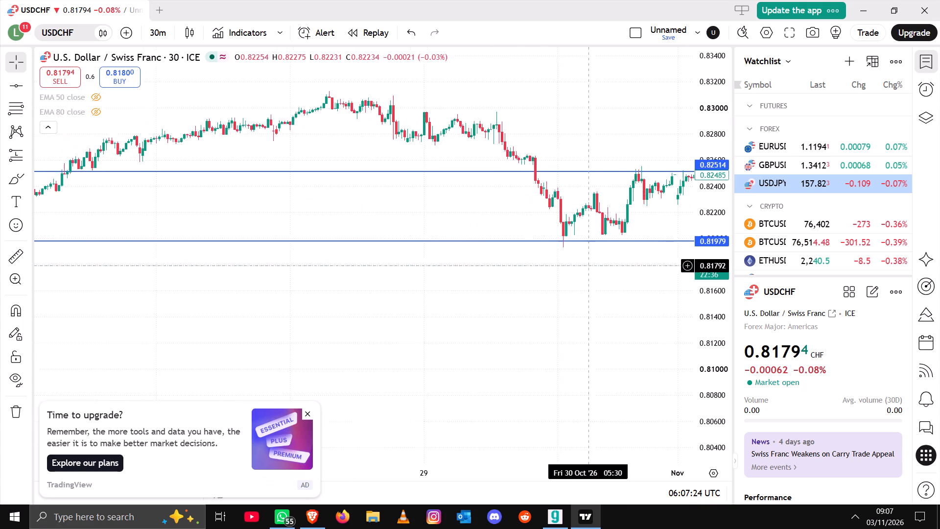
drag(591, 267, 373, 255)
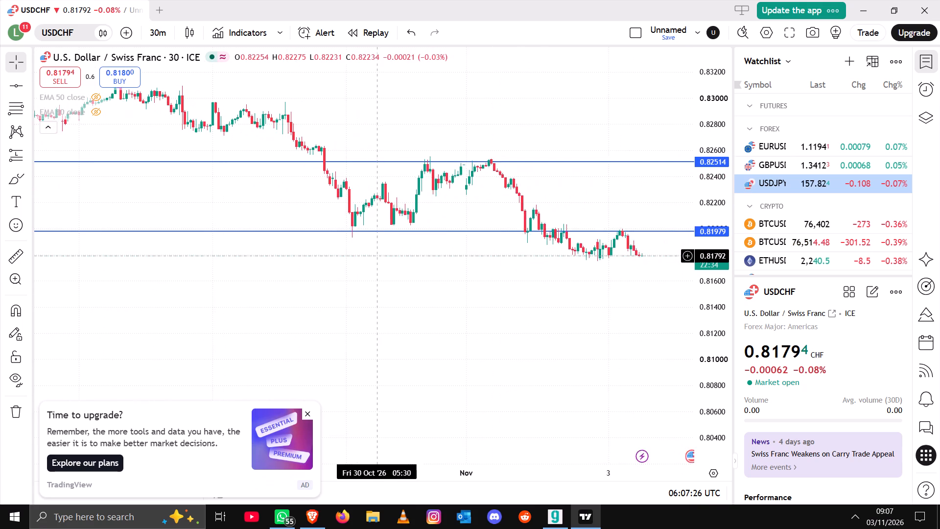
drag(373, 255, 357, 254)
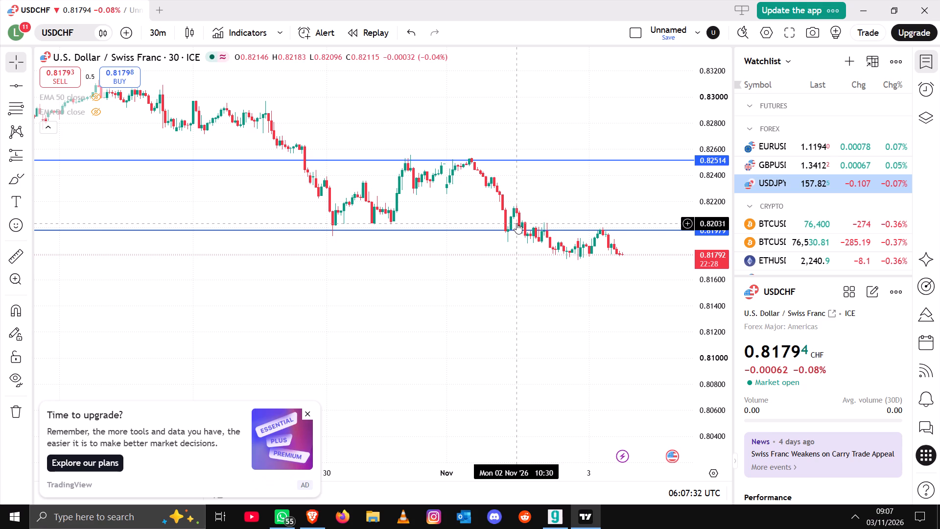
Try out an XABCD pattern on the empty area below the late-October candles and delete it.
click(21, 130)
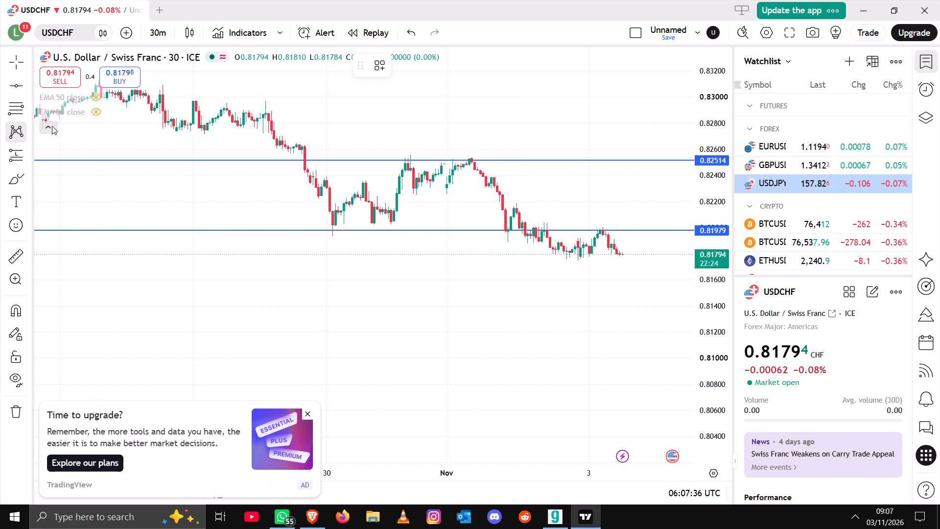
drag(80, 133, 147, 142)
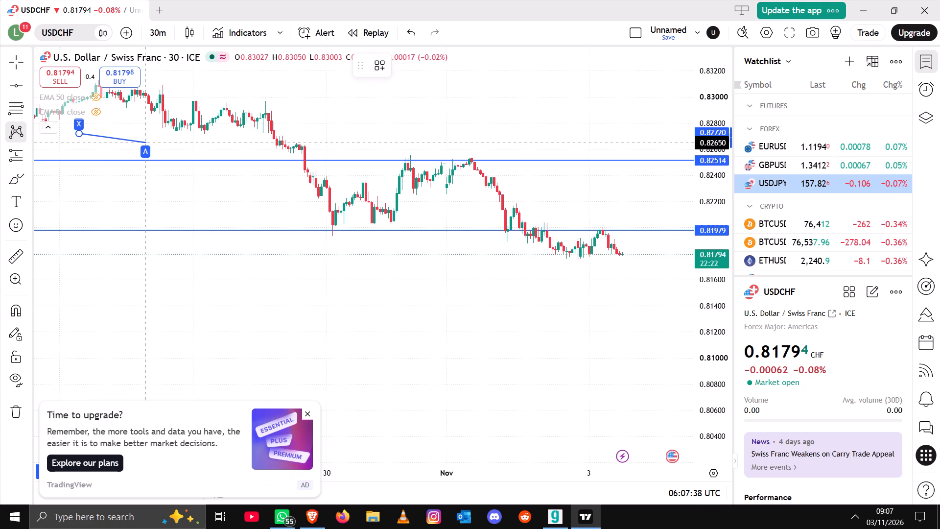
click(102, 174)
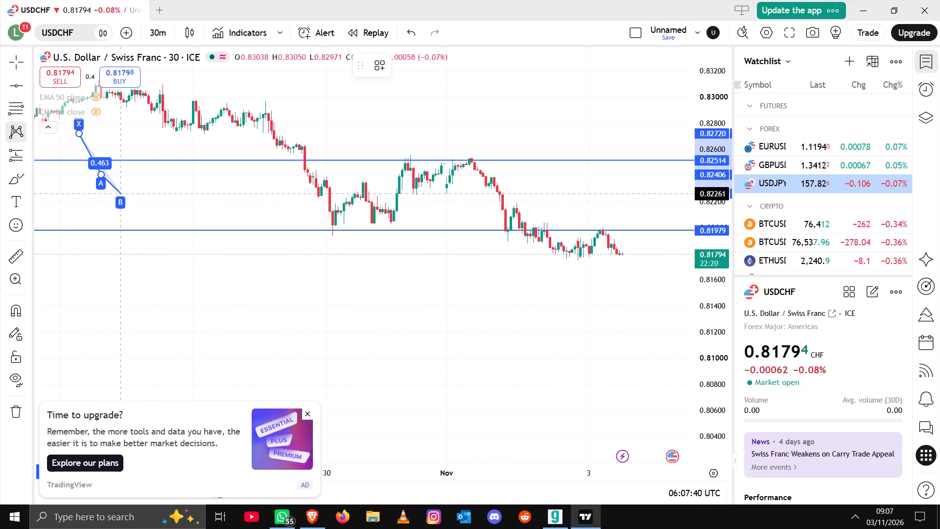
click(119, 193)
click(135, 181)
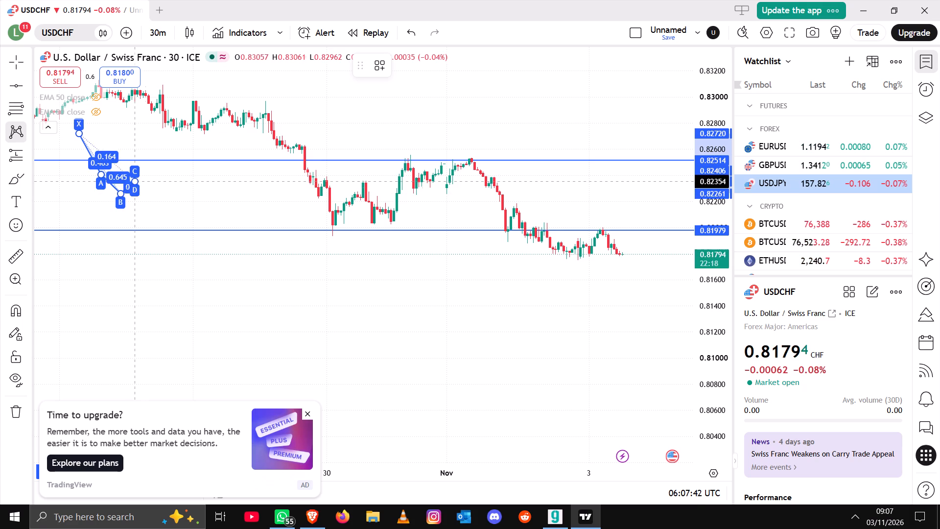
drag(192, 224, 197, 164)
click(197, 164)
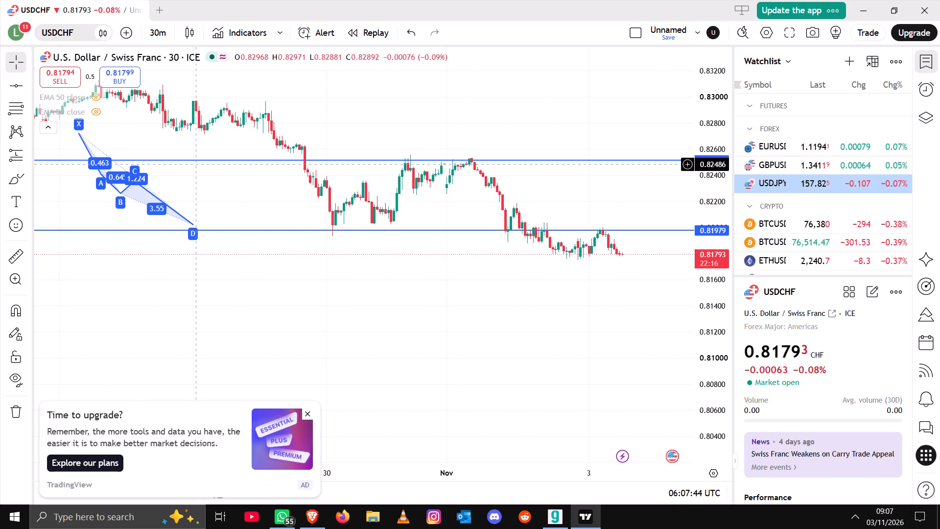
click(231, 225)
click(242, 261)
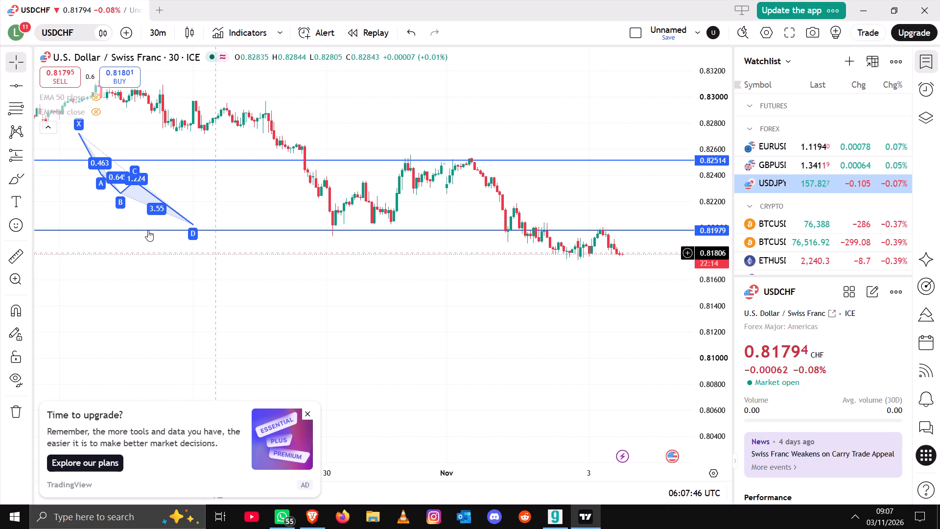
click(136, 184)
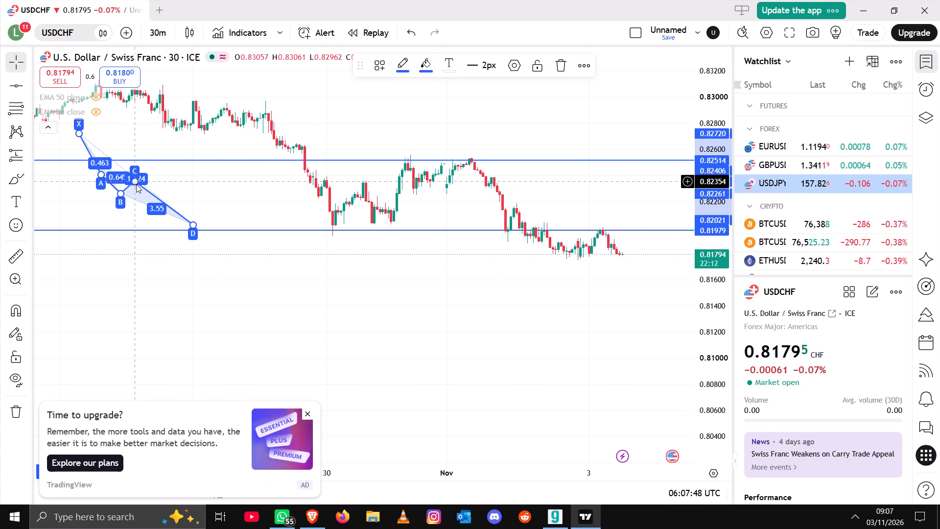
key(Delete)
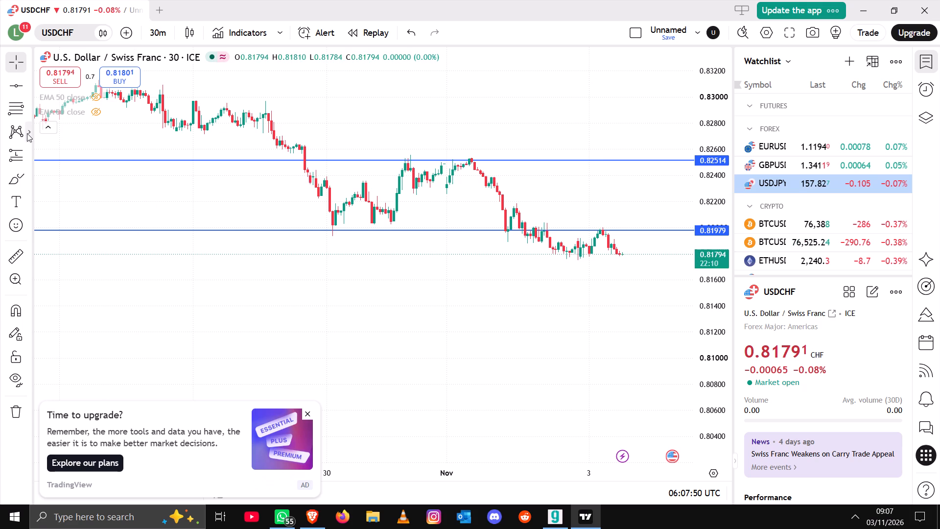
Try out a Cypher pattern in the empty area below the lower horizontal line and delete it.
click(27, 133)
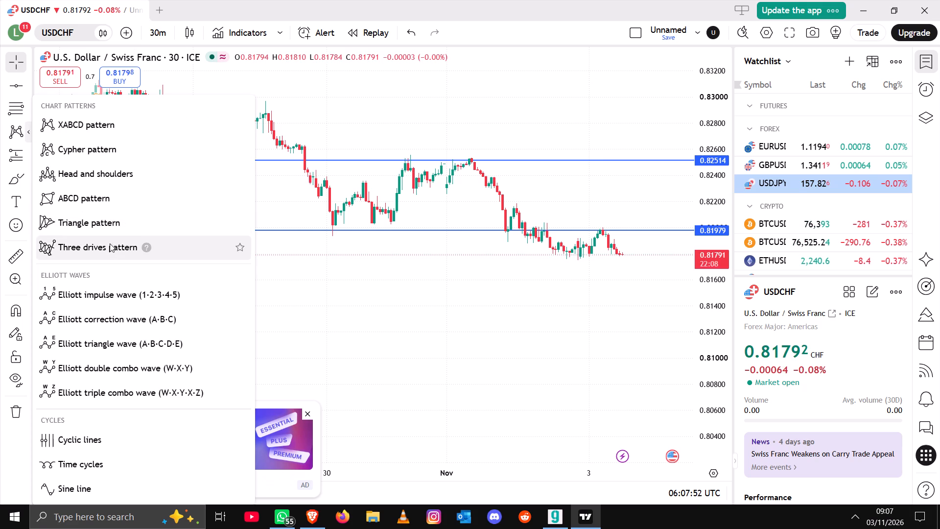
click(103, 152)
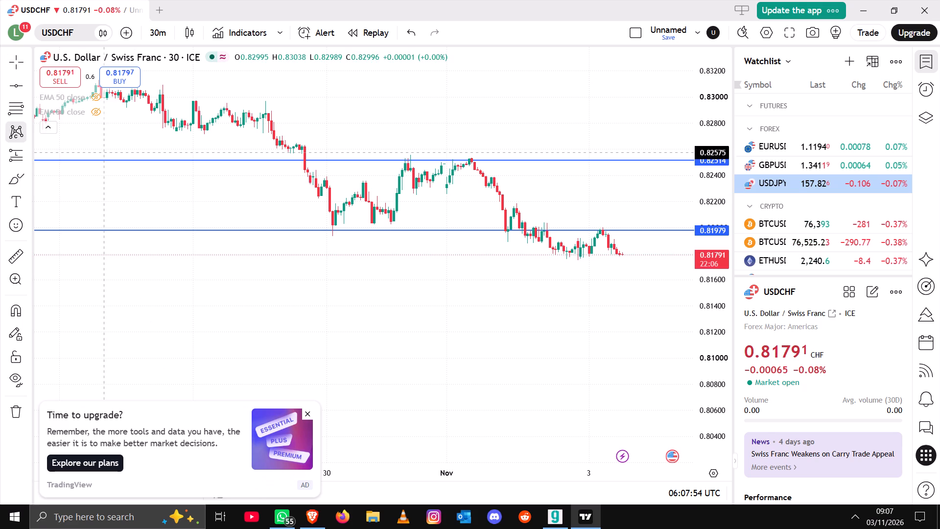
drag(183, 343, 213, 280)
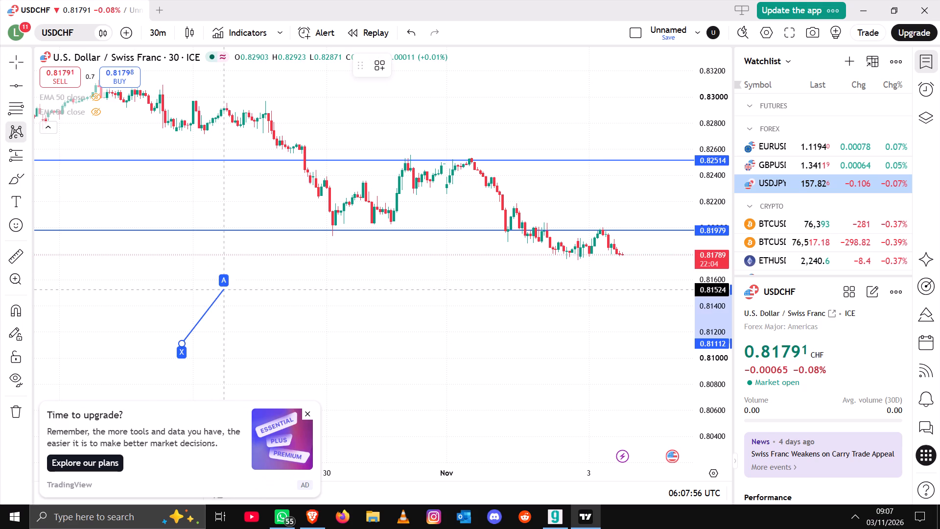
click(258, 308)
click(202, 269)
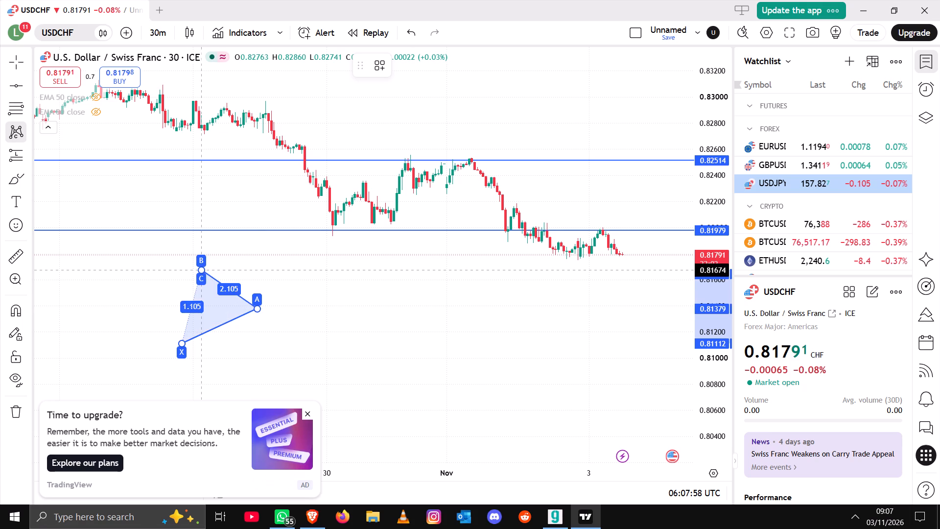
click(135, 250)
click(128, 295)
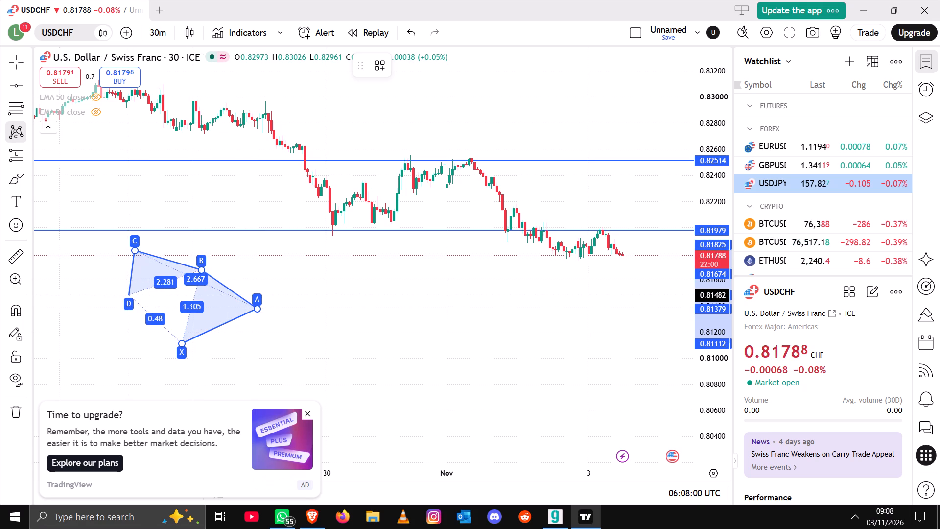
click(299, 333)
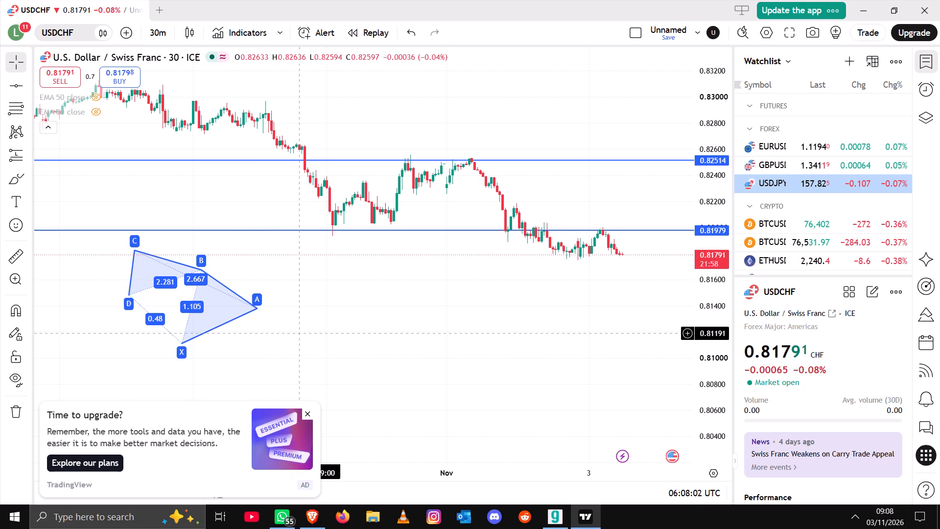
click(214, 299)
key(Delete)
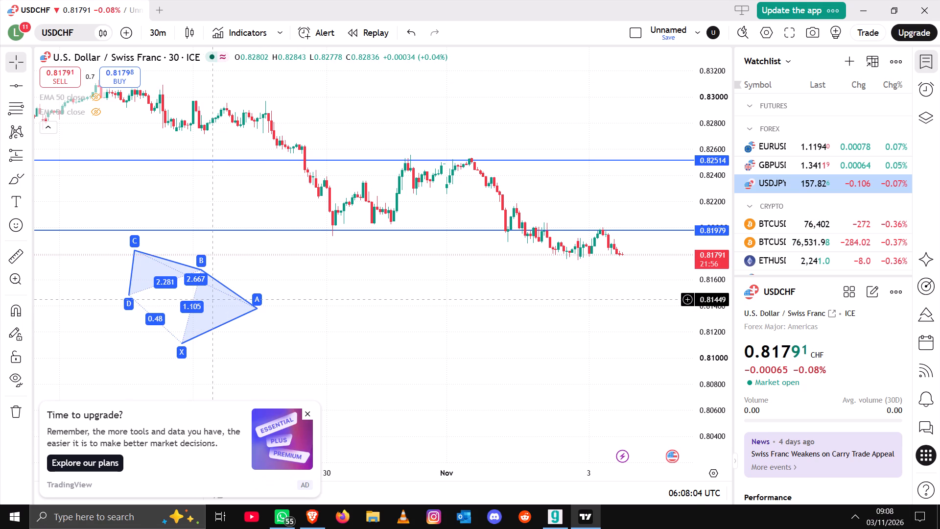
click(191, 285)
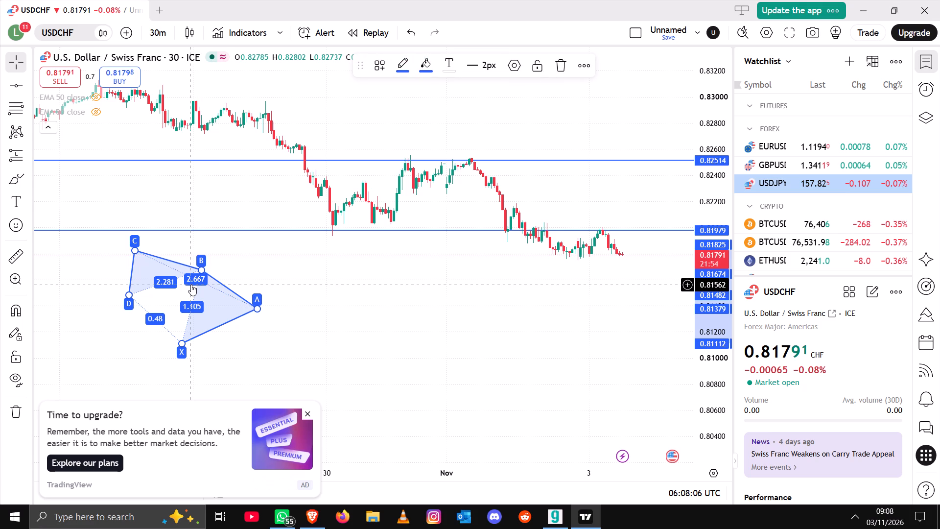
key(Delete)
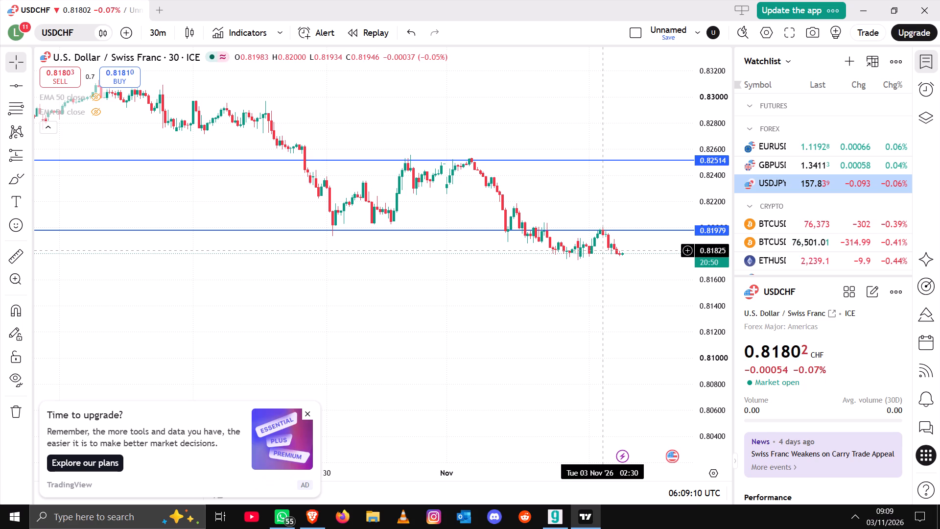
Dismiss the upgrade offer covering the chart.
click(309, 414)
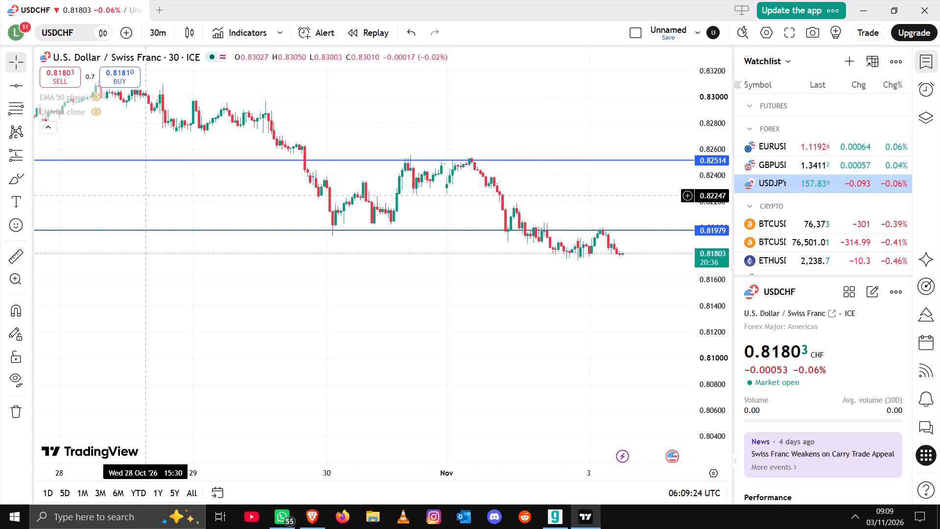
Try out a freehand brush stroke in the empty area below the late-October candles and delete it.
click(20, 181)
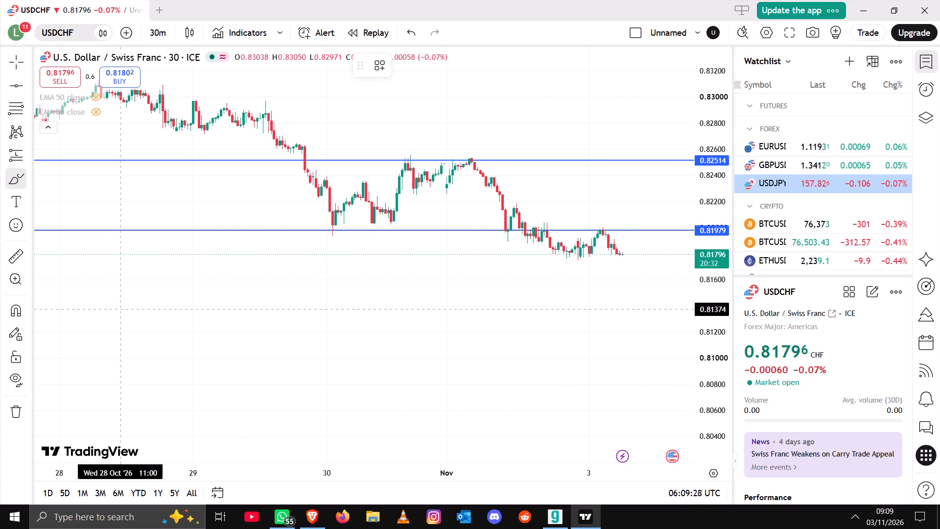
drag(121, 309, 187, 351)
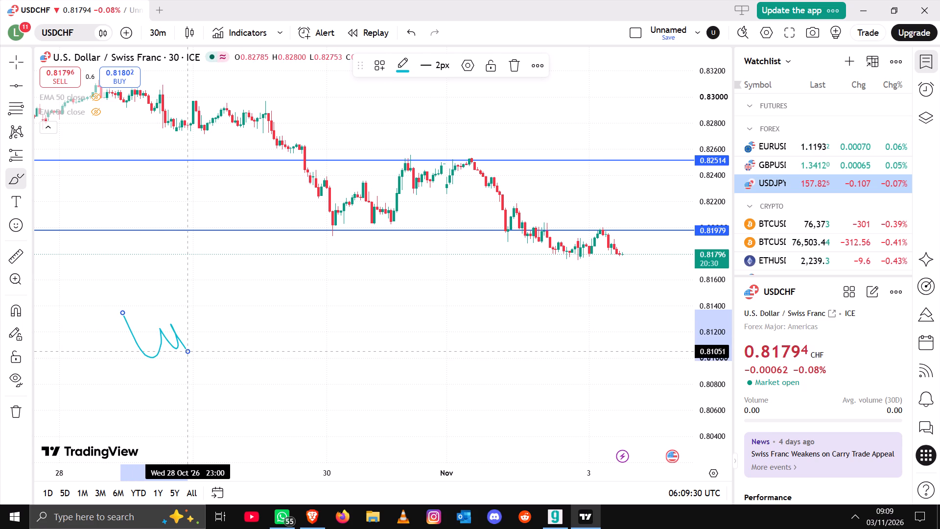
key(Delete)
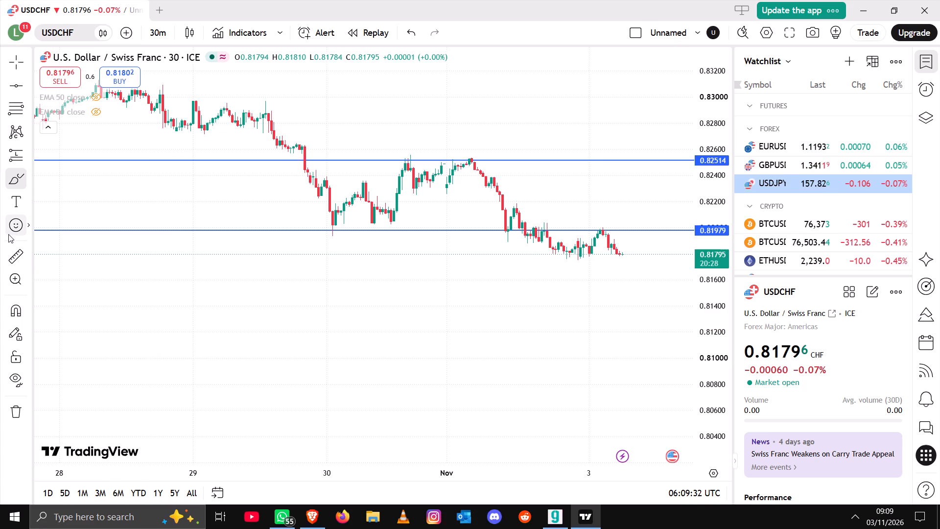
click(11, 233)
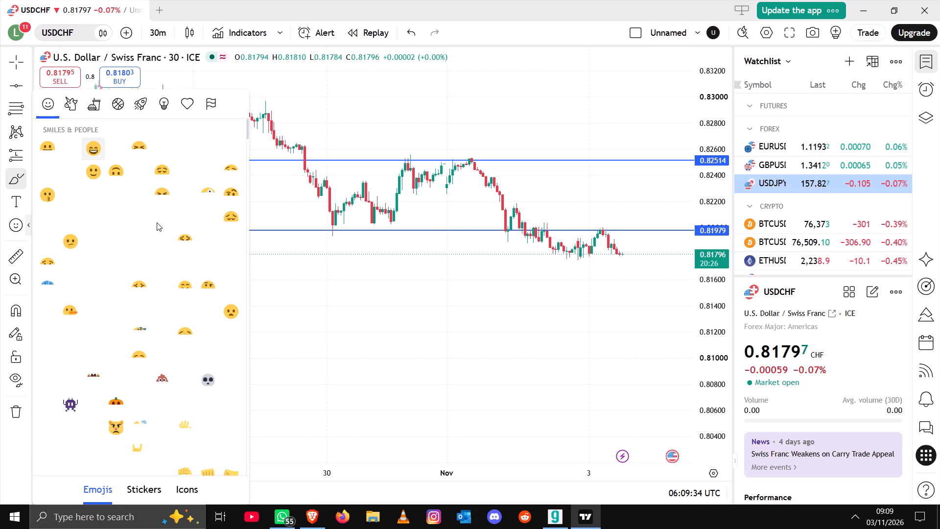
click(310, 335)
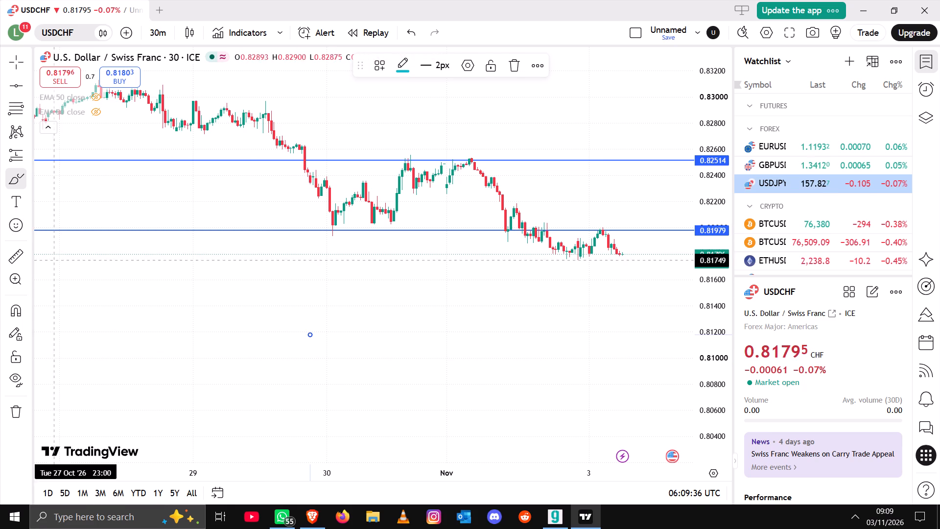
Try out the Measure tool on the empty area below the late-October candles and clear the measurement.
click(19, 254)
drag(106, 267, 204, 293)
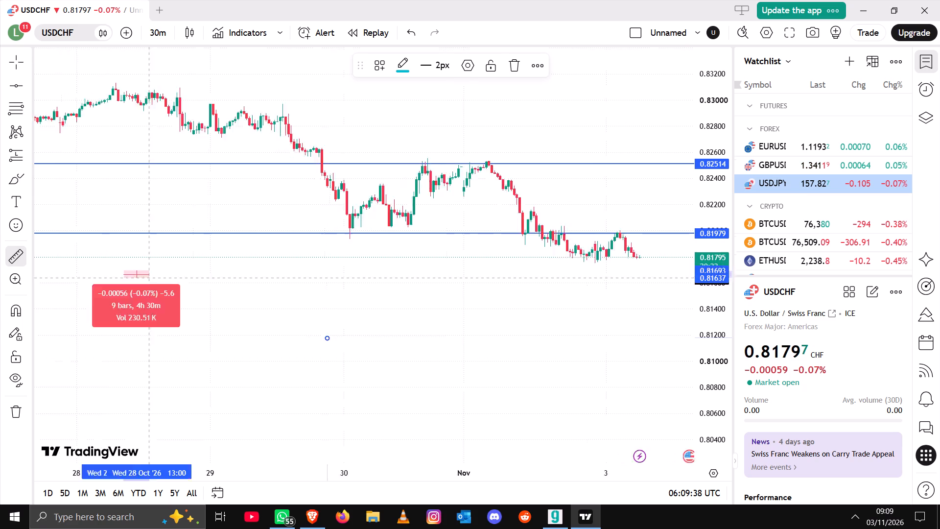
drag(204, 293, 208, 293)
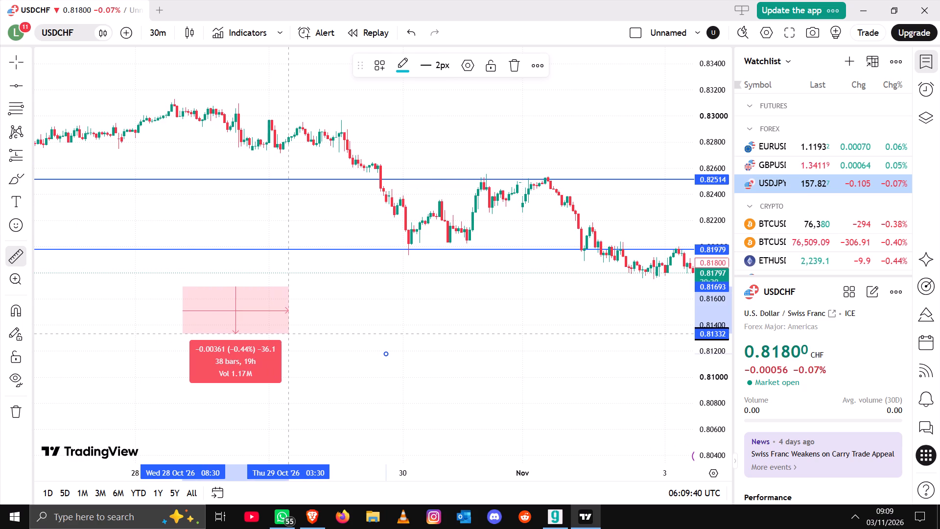
click(290, 334)
click(404, 381)
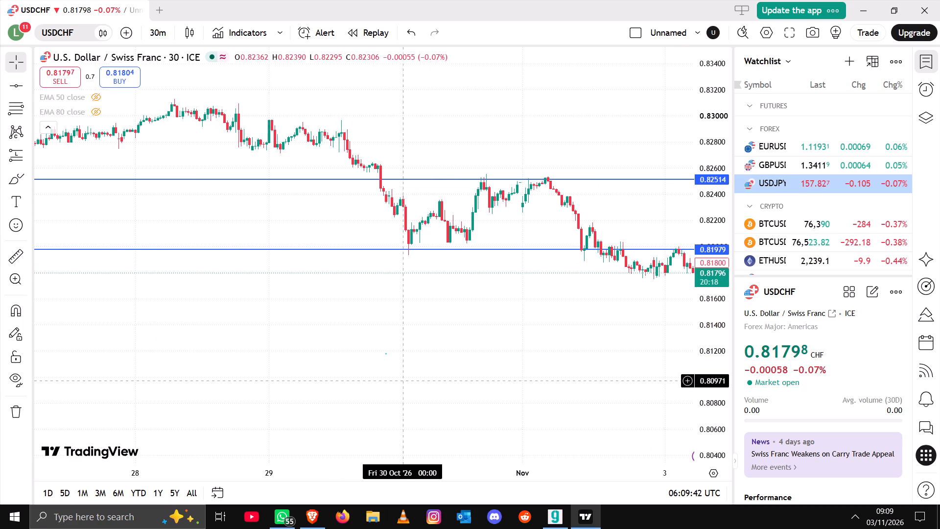
drag(212, 332, 287, 339)
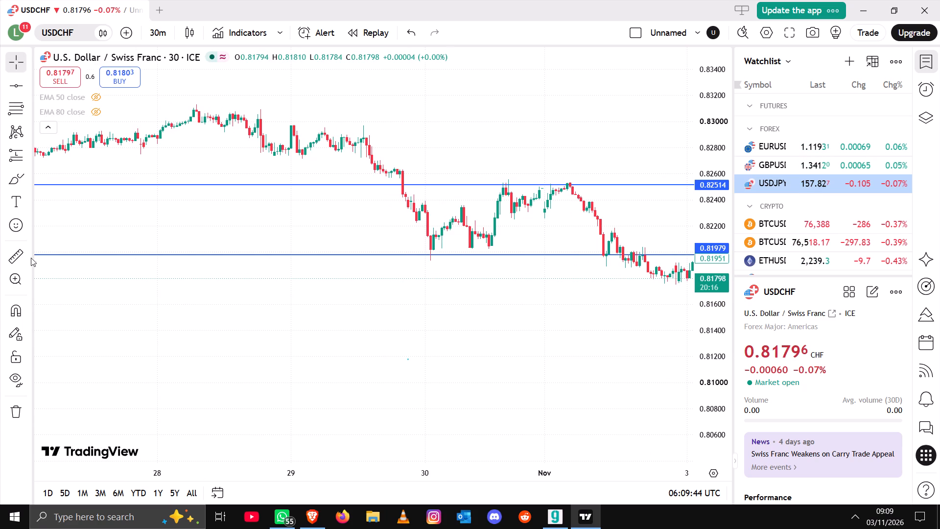
Measure the price distance from the lower horizontal line up to the upper one near the latest candles, and clear the measurement.
click(19, 257)
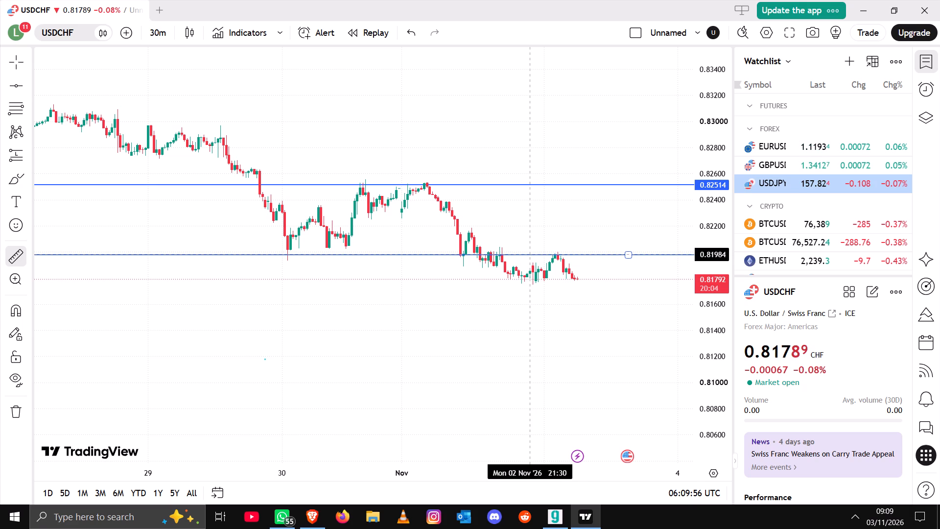
drag(530, 254, 528, 243)
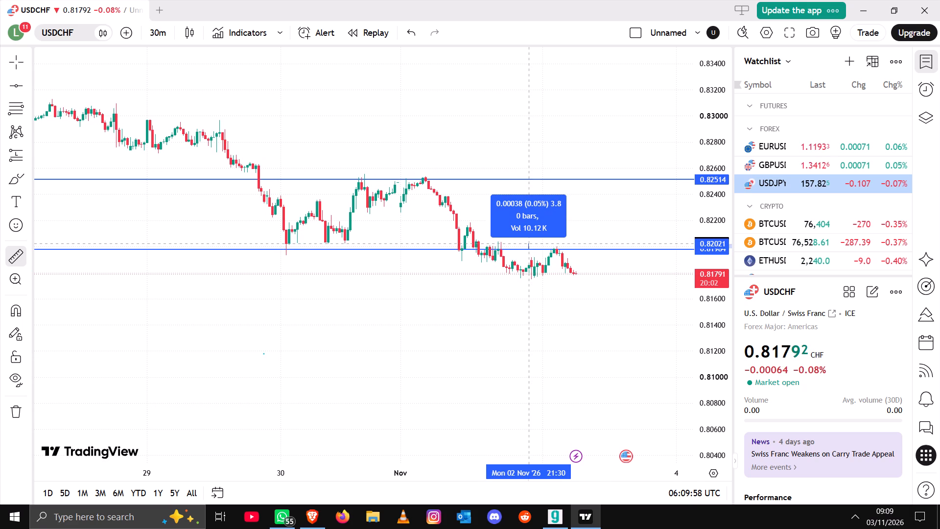
drag(528, 243, 530, 248)
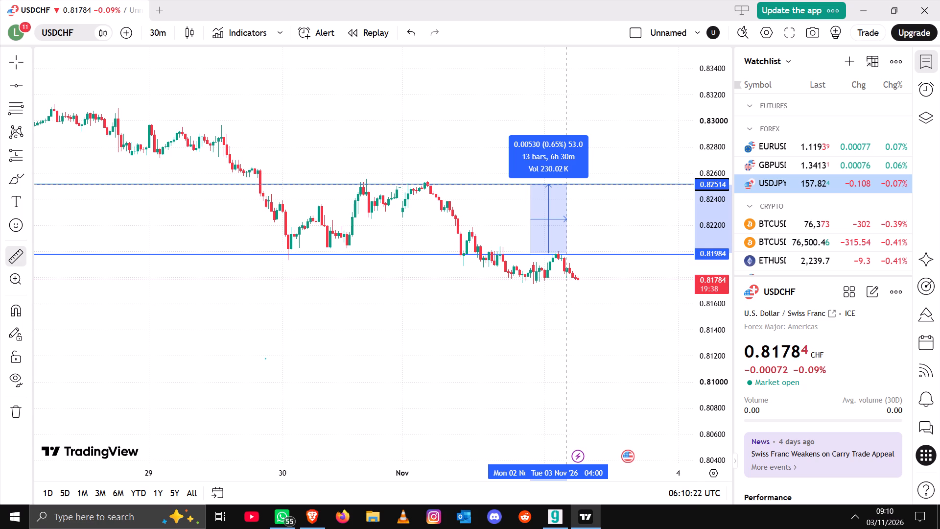
click(557, 185)
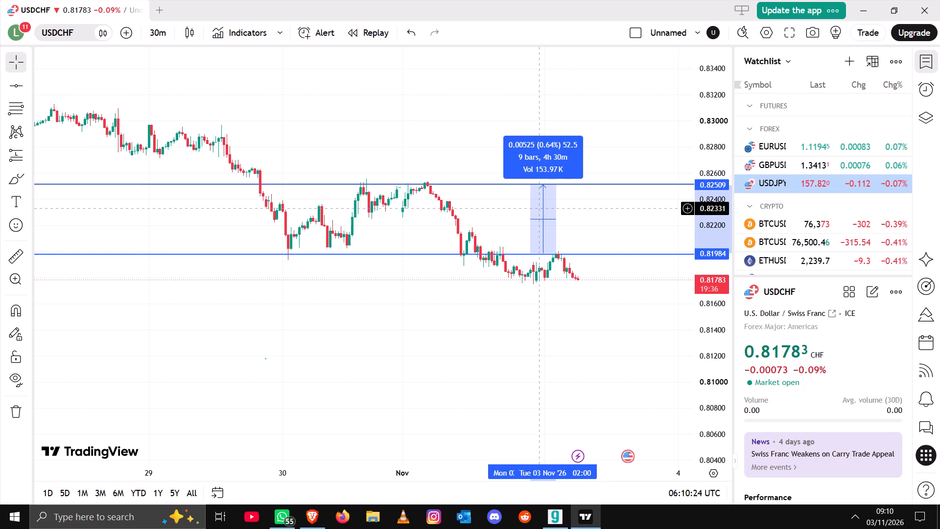
click(540, 208)
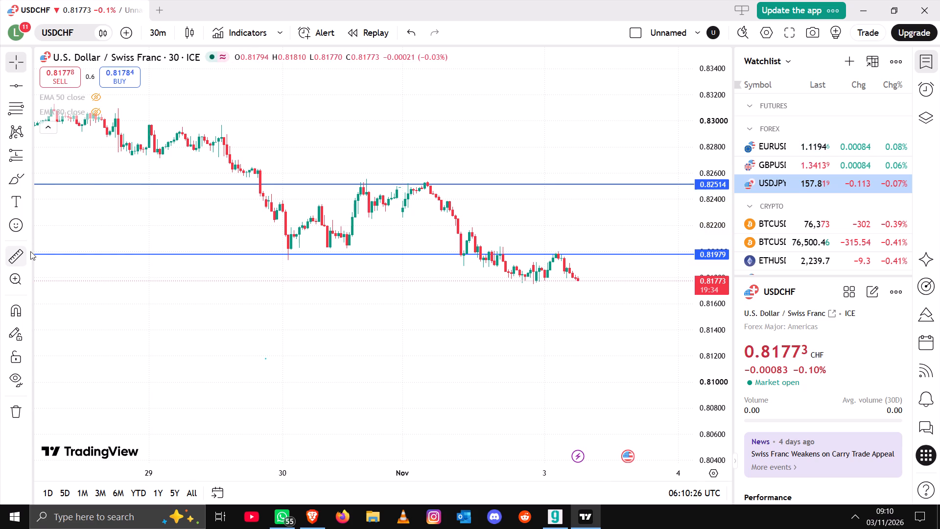
Measure a short span in the empty area below the 29 October candles and clear the measurement.
click(30, 251)
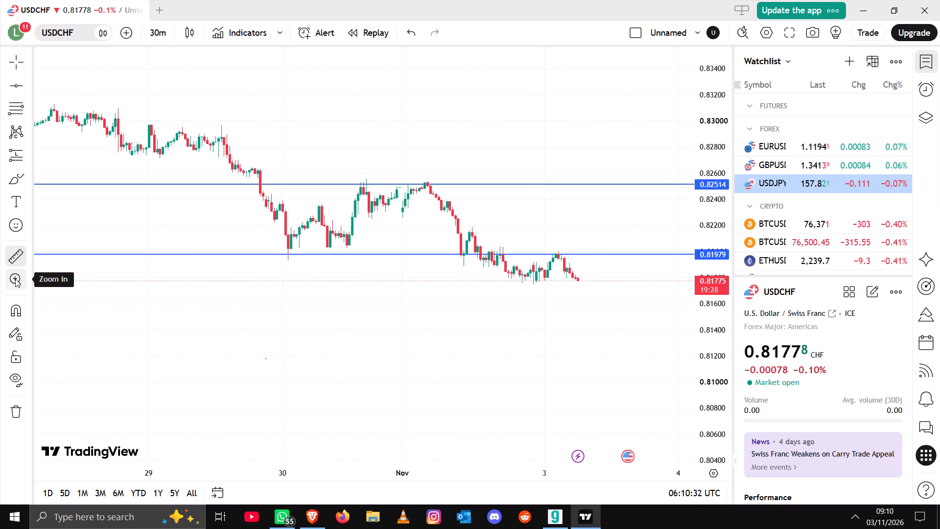
right_click(17, 251)
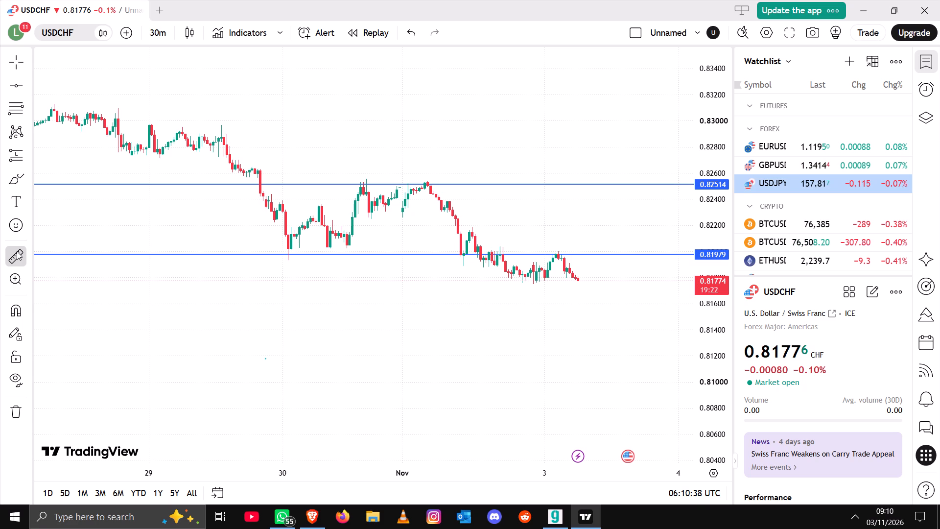
right_click(17, 251)
right_click(17, 251)
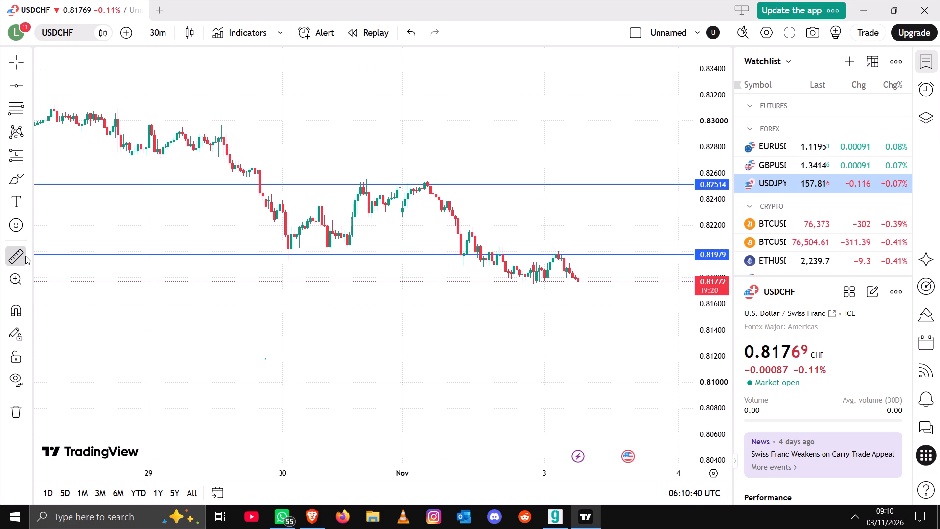
click(25, 256)
drag(164, 337, 194, 394)
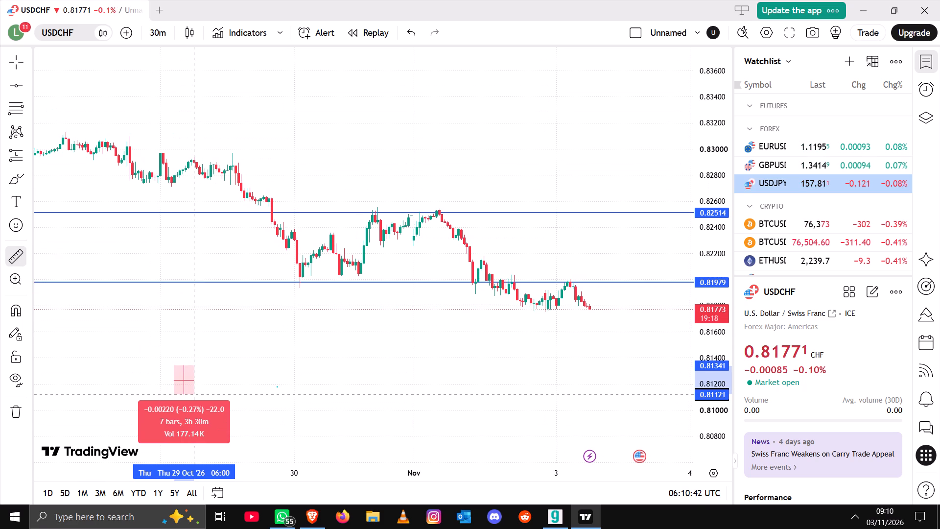
drag(194, 394, 185, 298)
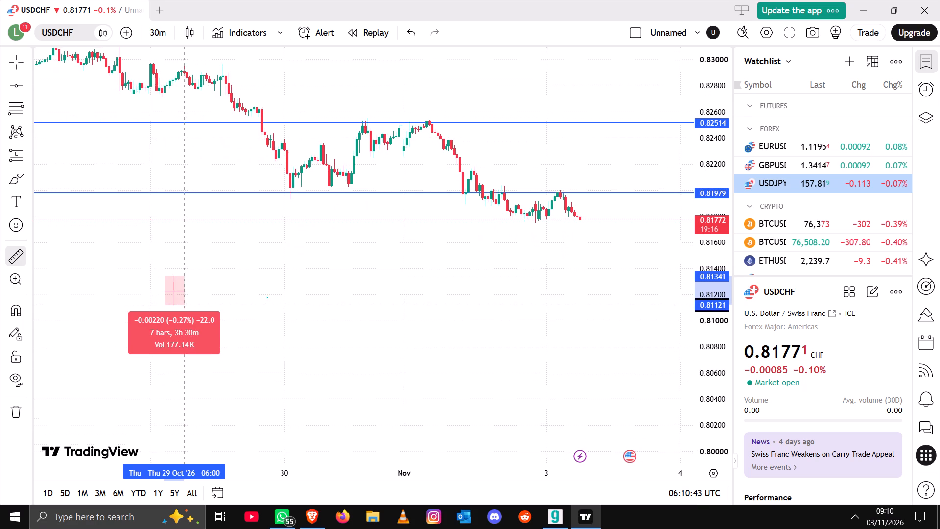
drag(185, 298, 185, 296)
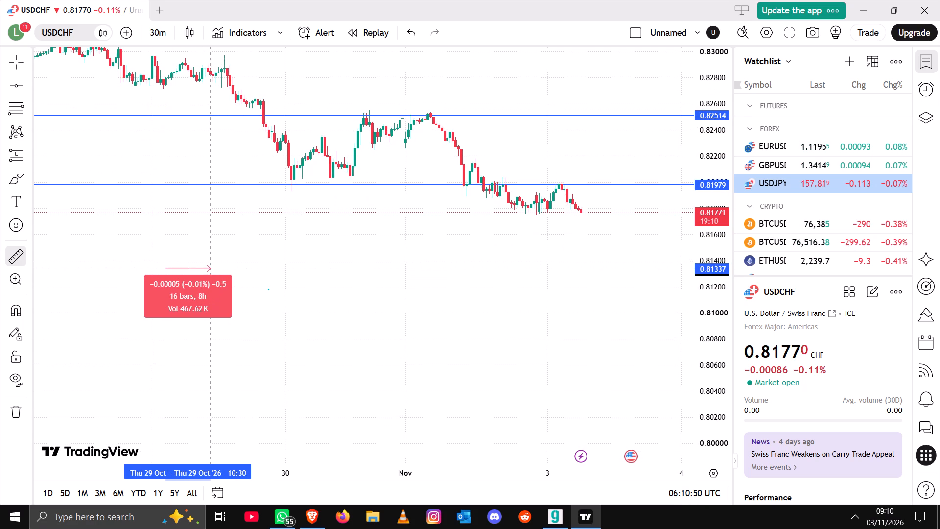
drag(211, 268, 246, 268)
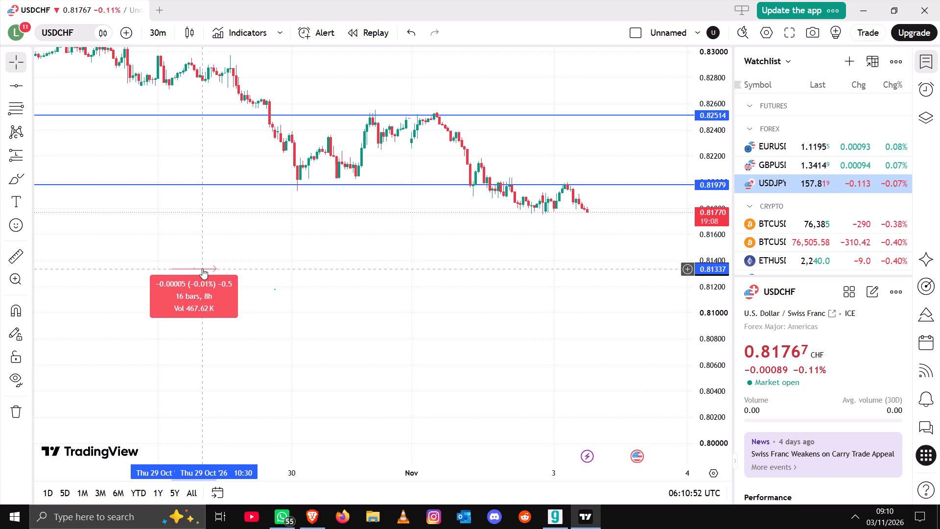
click(202, 268)
key(Delete)
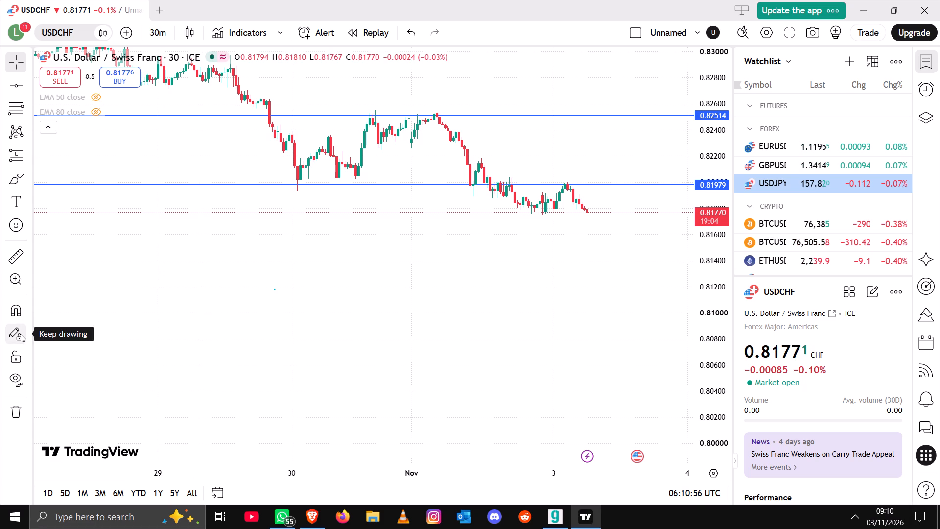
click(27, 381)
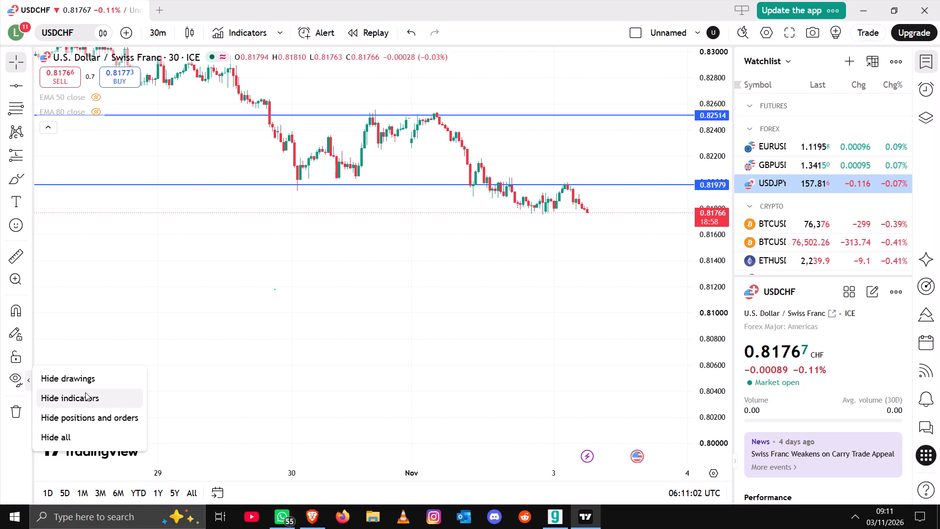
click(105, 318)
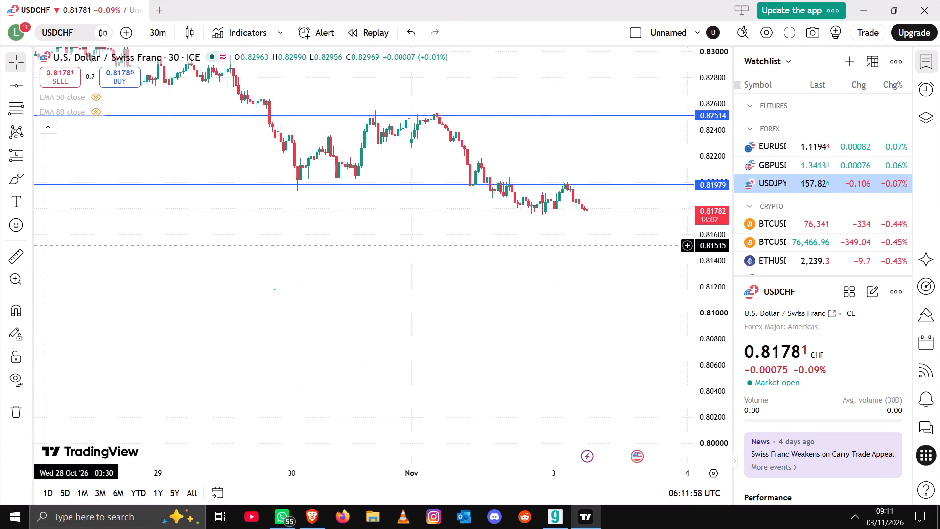
Add the text note "On Bearish Look for selling opportunities" in the empty area below the 30 October candles.
click(14, 202)
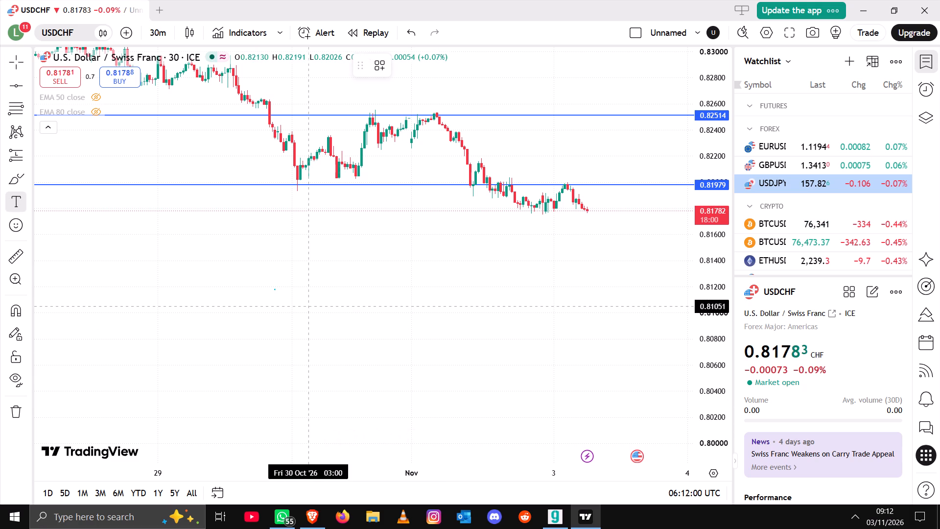
drag(307, 305, 416, 244)
drag(353, 322, 428, 306)
click(350, 322)
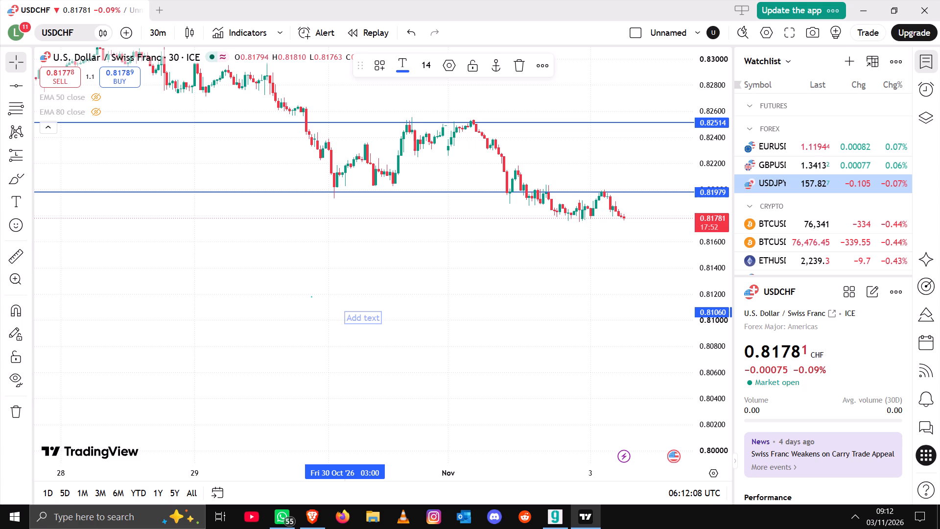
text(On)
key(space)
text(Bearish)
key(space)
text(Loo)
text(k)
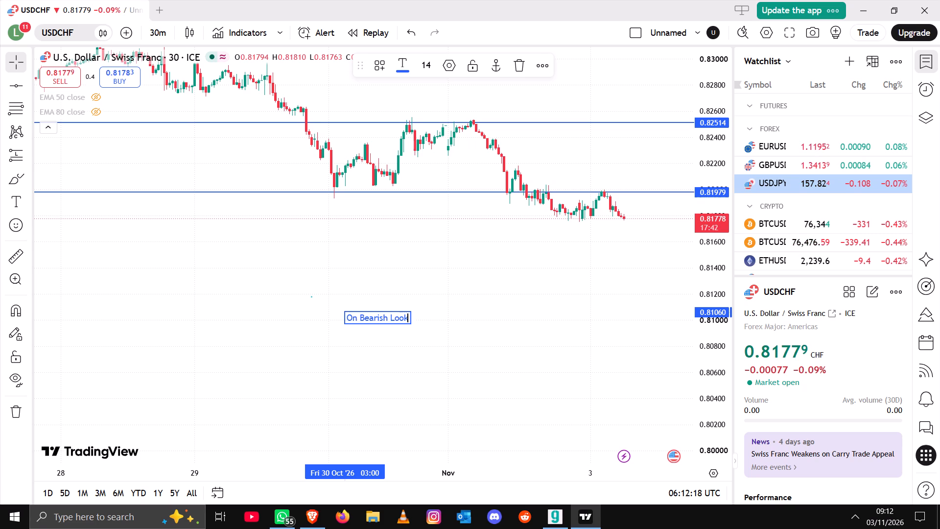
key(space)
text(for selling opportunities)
click(383, 382)
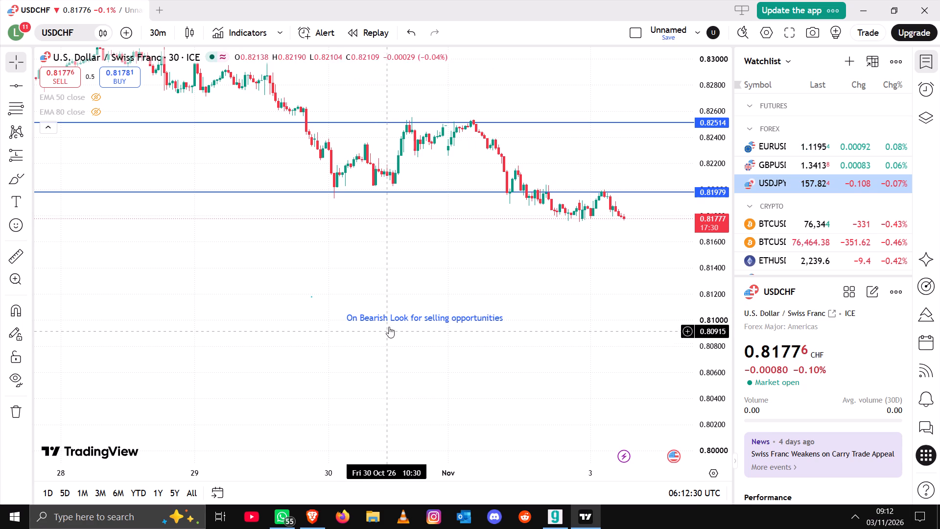
Move the text note up to just below the lower horizontal line, under the 30 October lows at about 0.817.
drag(392, 319, 466, 265)
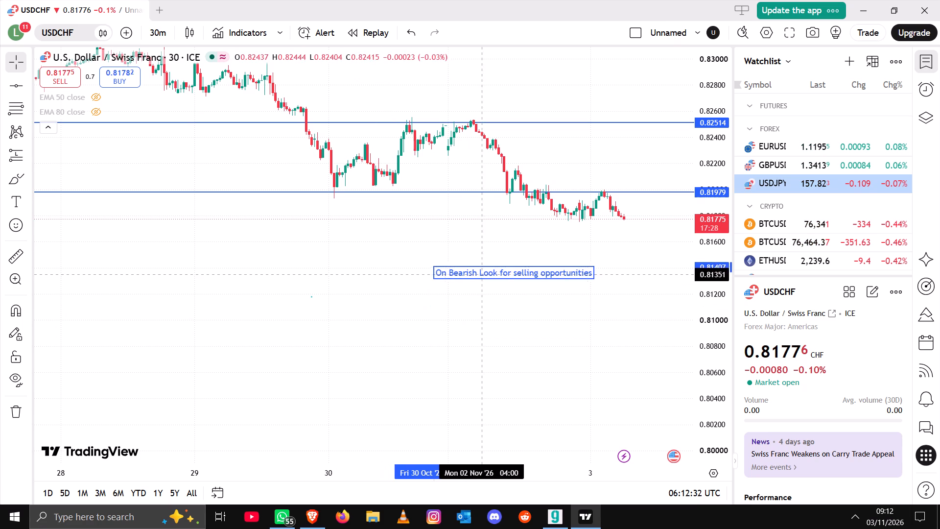
drag(466, 265, 443, 253)
click(443, 253)
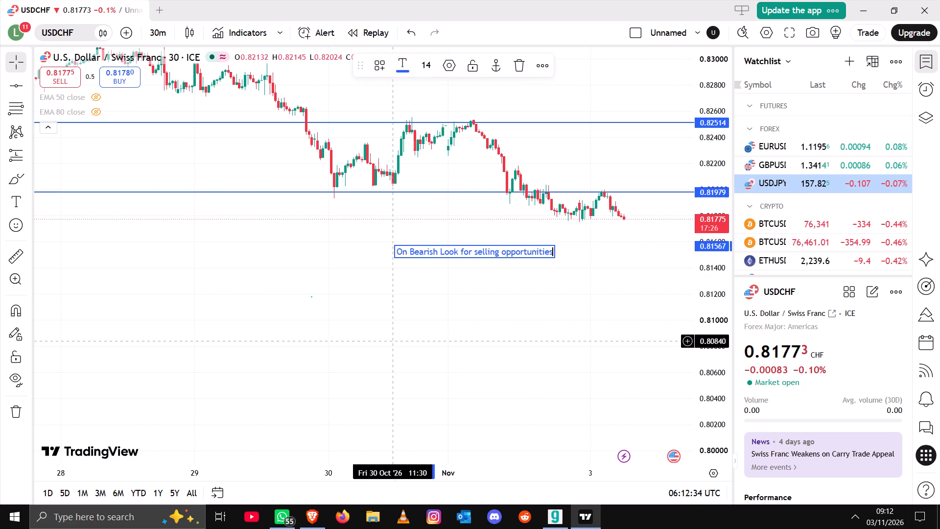
drag(431, 254, 390, 219)
click(479, 335)
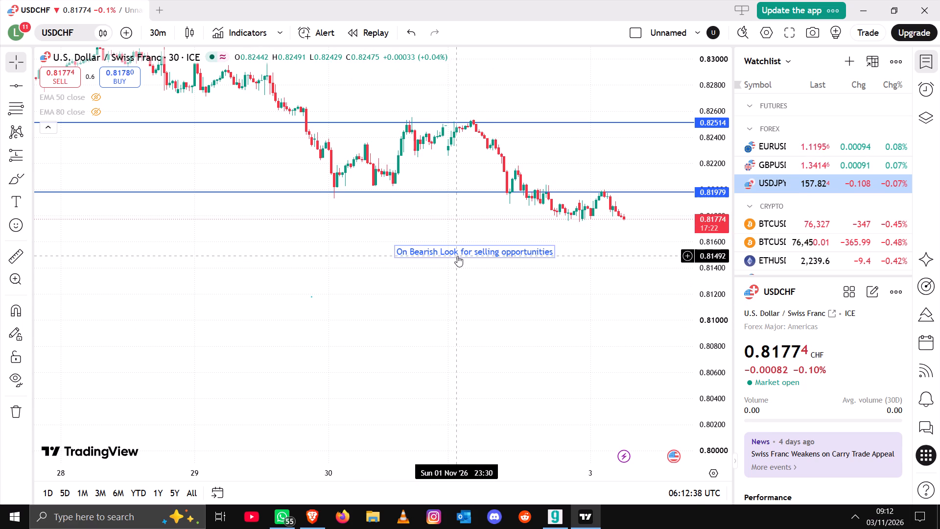
drag(457, 253, 393, 227)
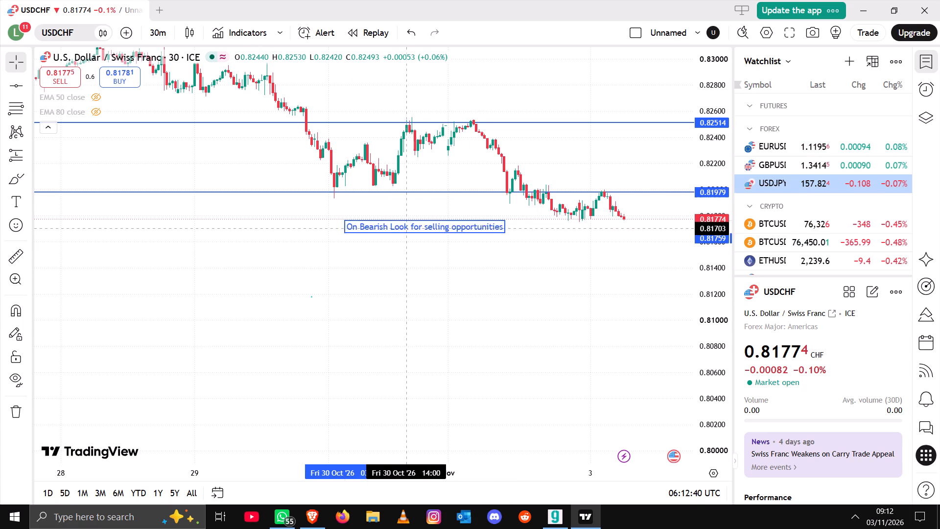
drag(393, 227, 352, 229)
drag(399, 319, 387, 321)
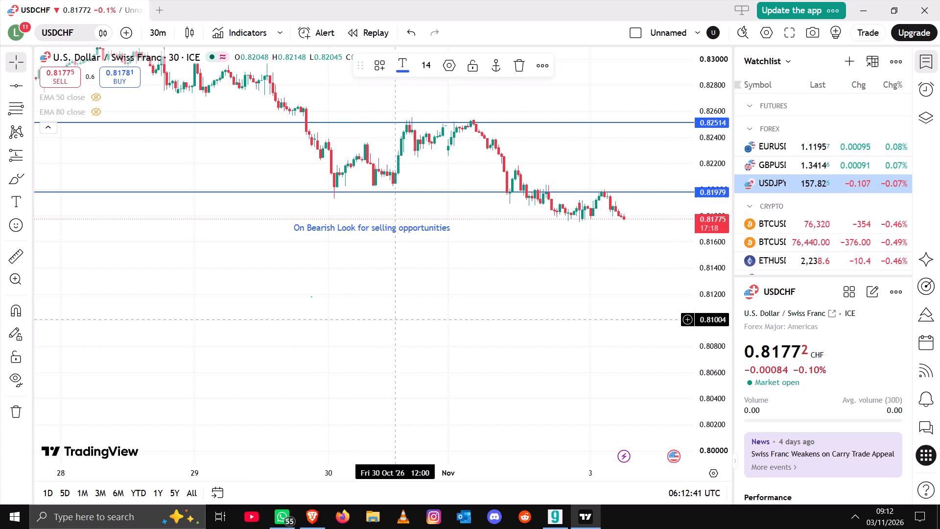
drag(387, 321, 291, 324)
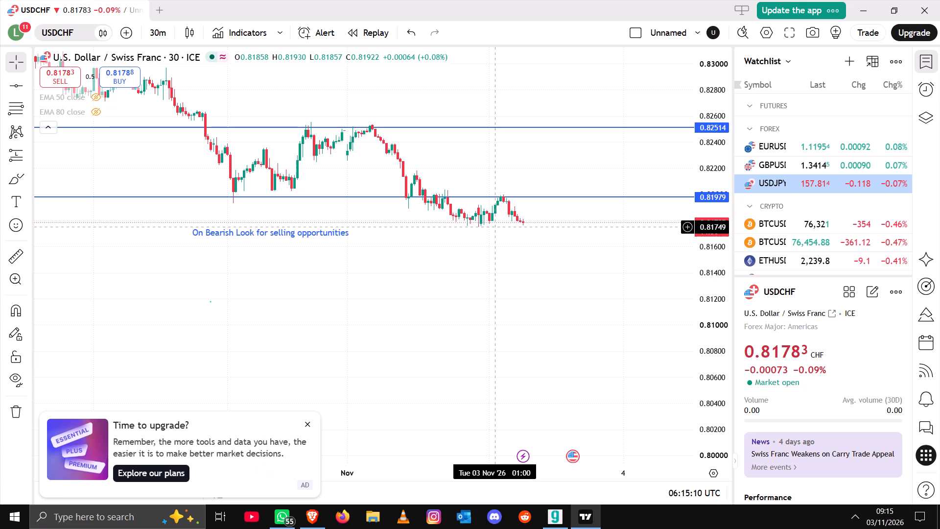
click(477, 248)
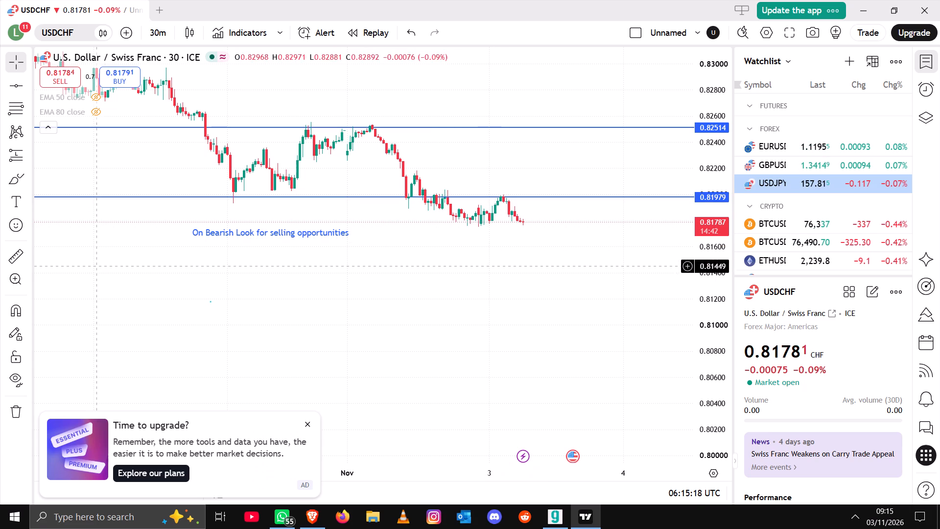
Dismiss the upgrade offer covering the chart.
click(307, 422)
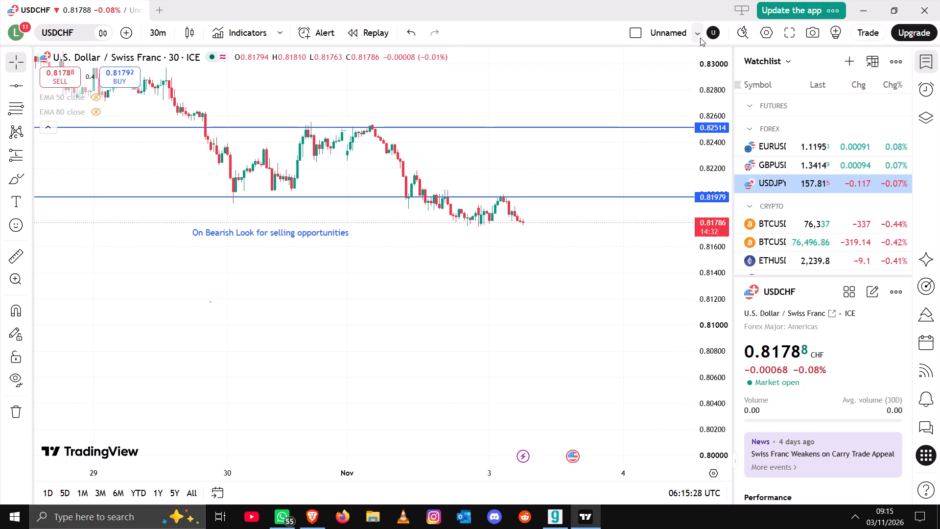
Set up a USDCHF price alert for crossing the value 0.81749, triggering once only.
click(326, 31)
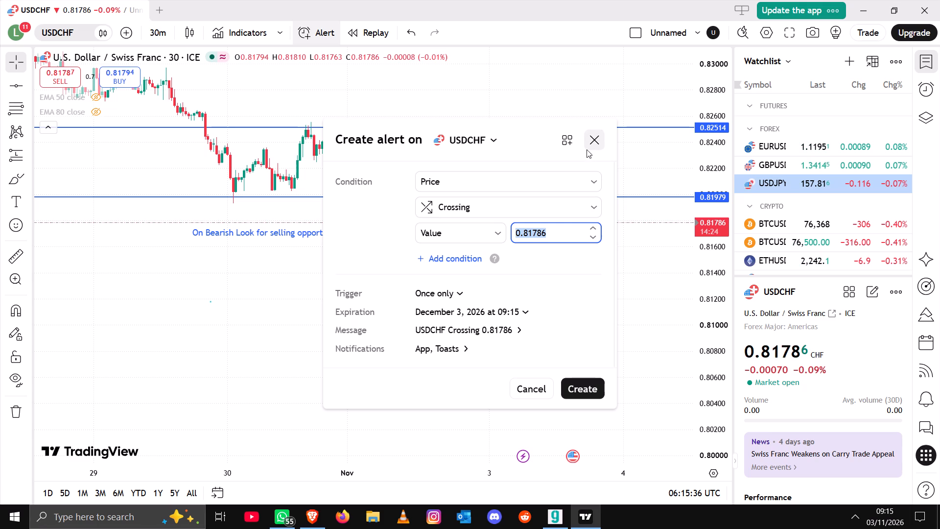
drag(521, 140, 293, 176)
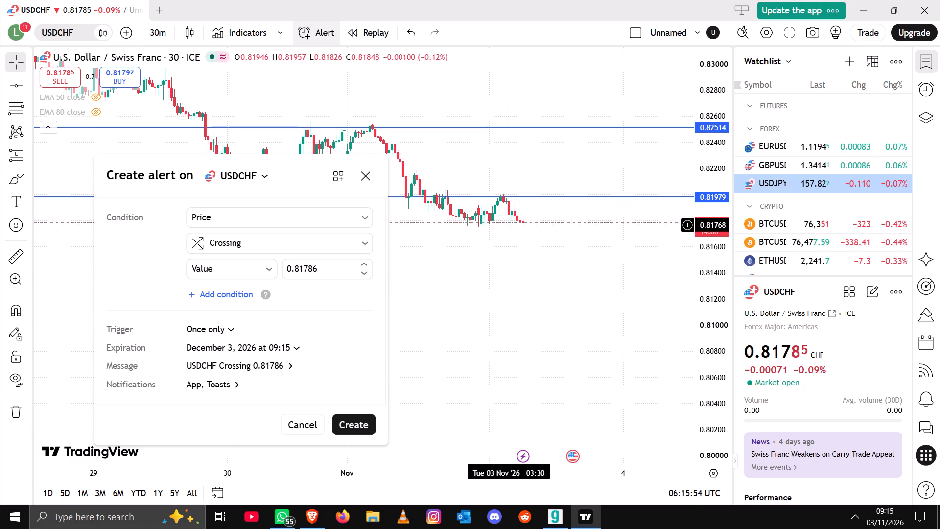
click(509, 226)
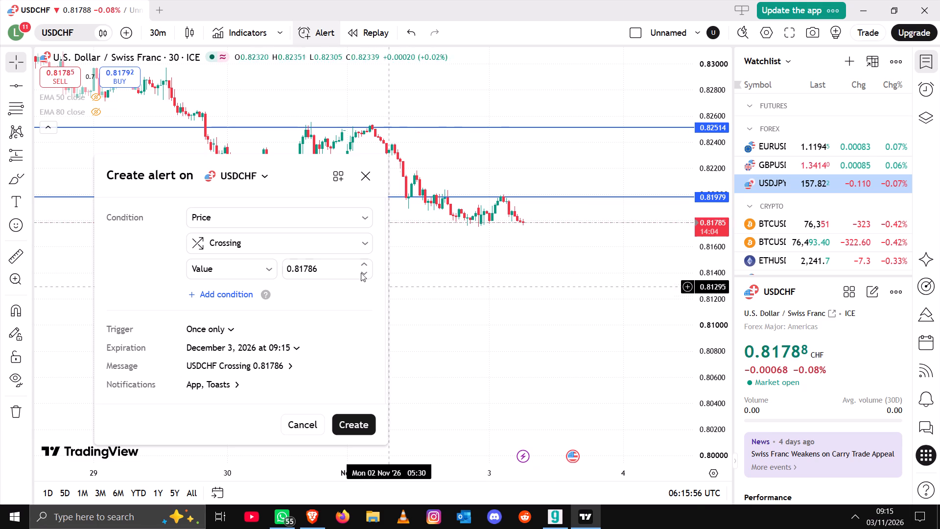
click(348, 266)
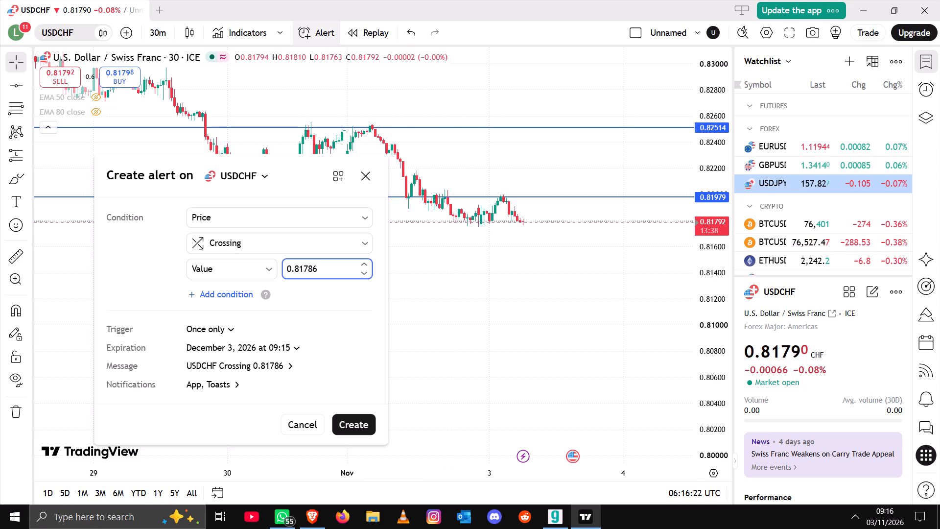
key(BackSpace)
key(BackSpace)
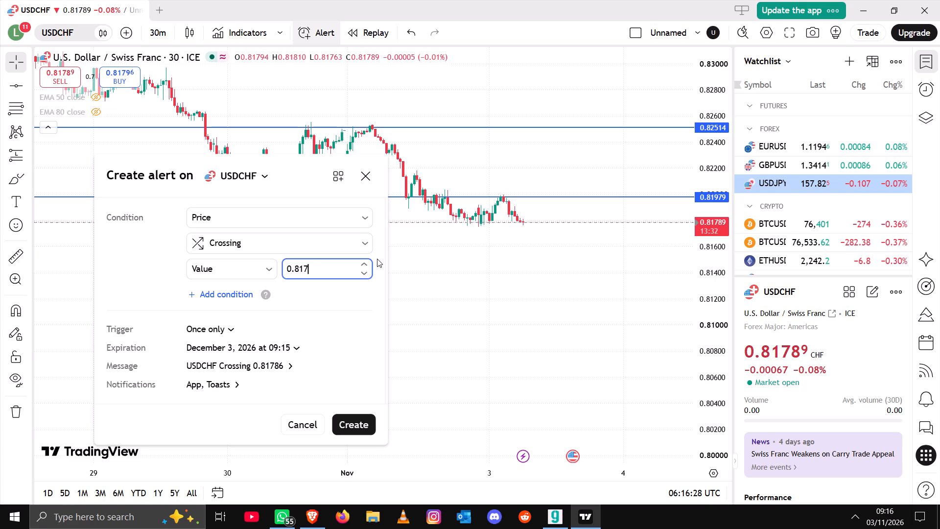
text(49)
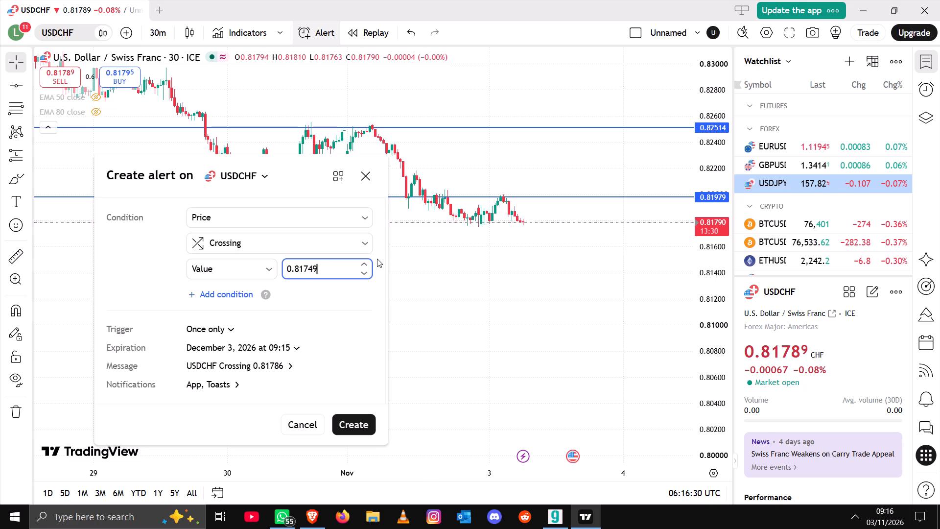
click(230, 333)
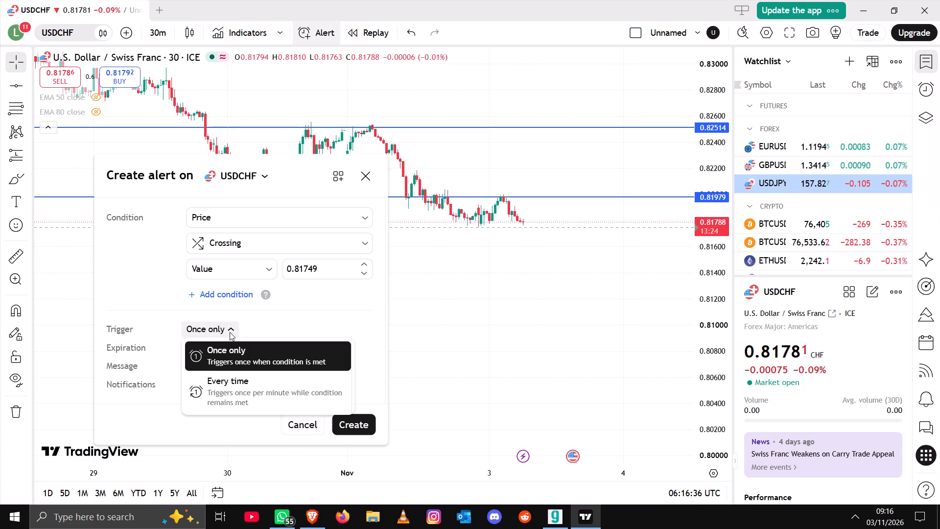
click(241, 355)
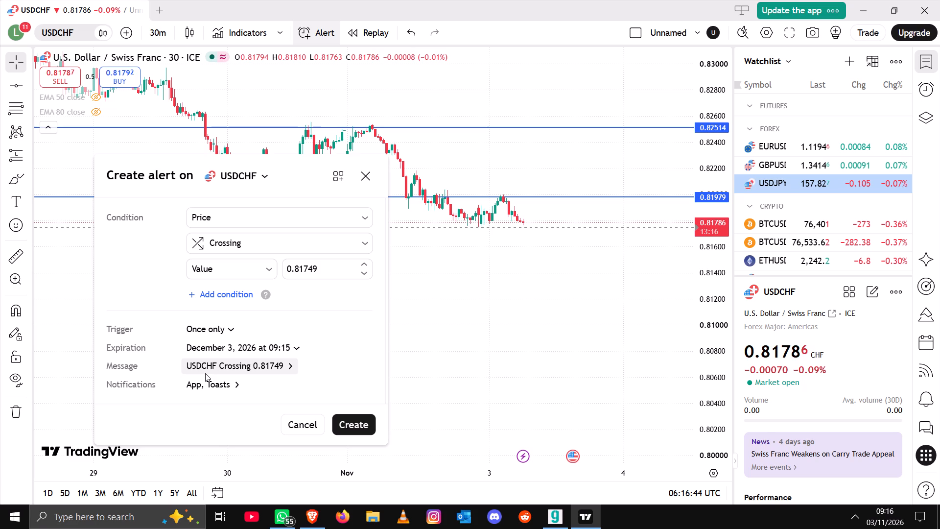
Add email and a Beep-beep sound played once to the alert's notifications, and create the alert.
click(226, 385)
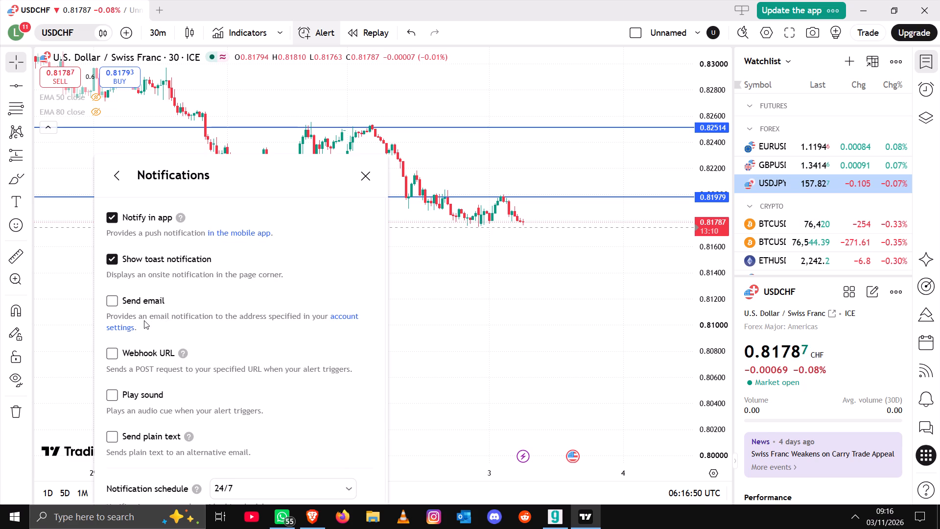
click(116, 304)
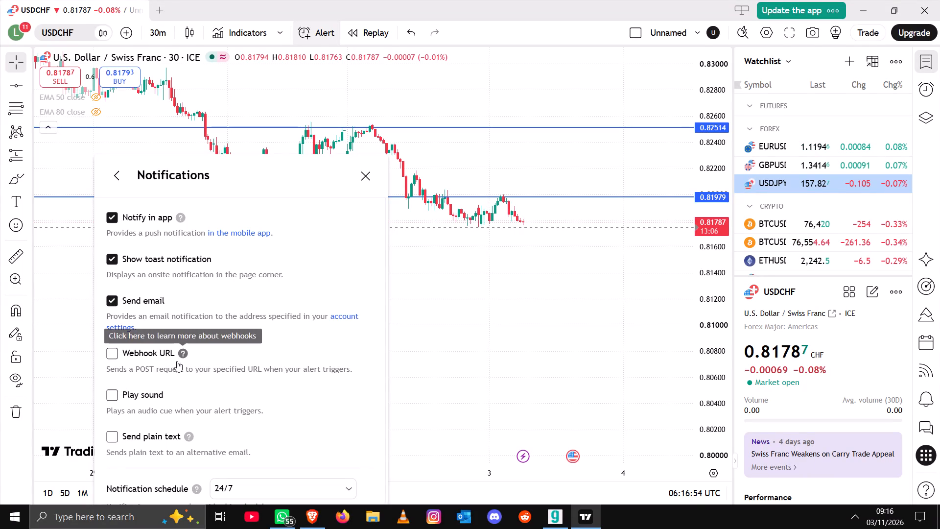
click(114, 401)
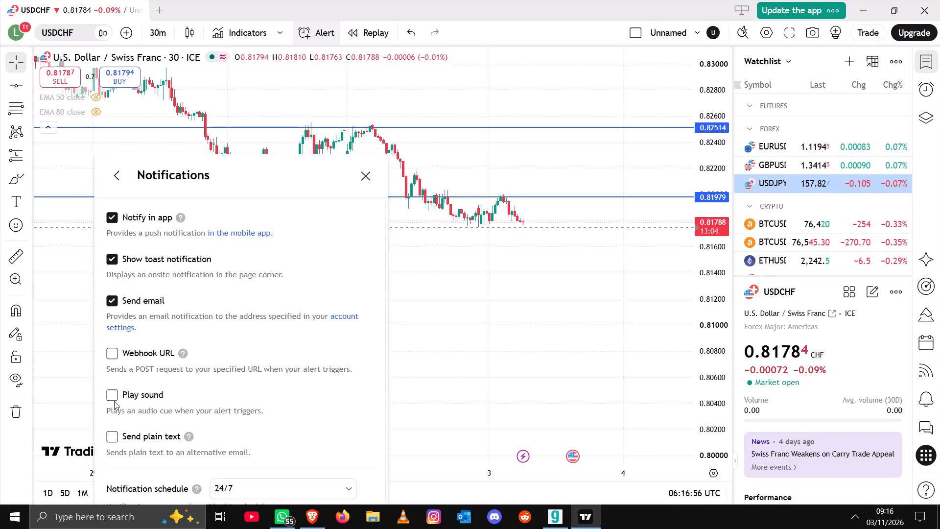
click(114, 401)
click(116, 395)
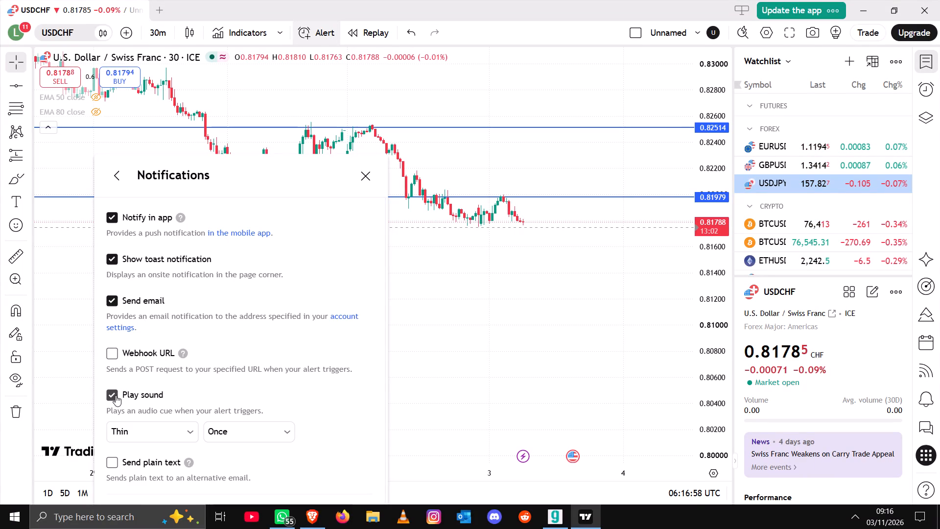
click(195, 433)
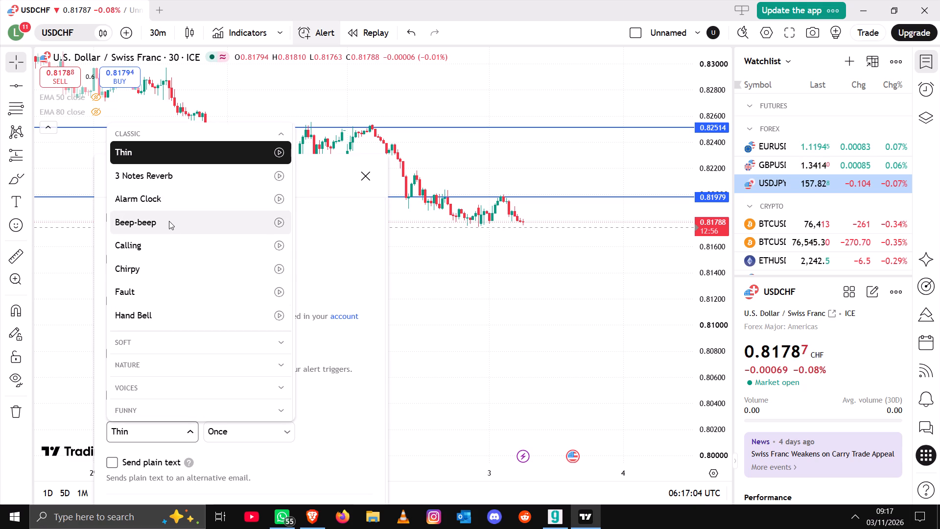
click(169, 221)
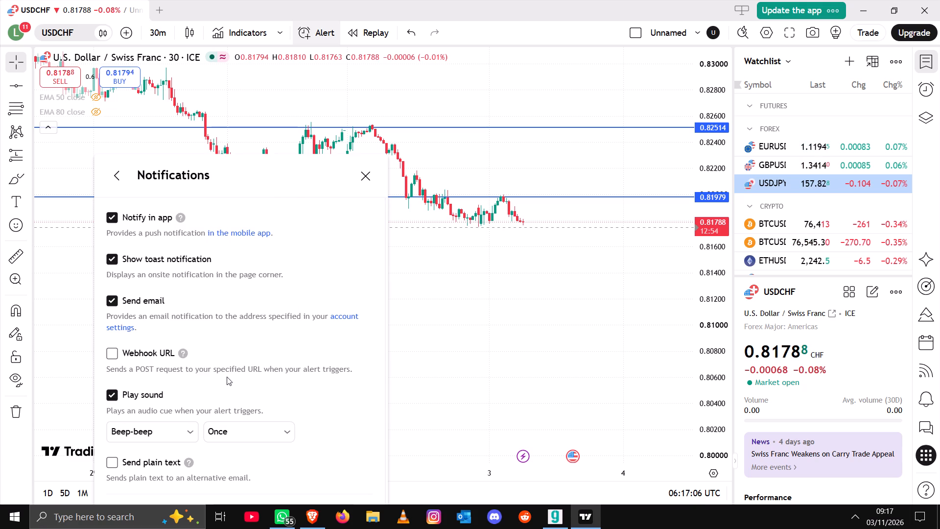
scroll(197, 444, down, 1)
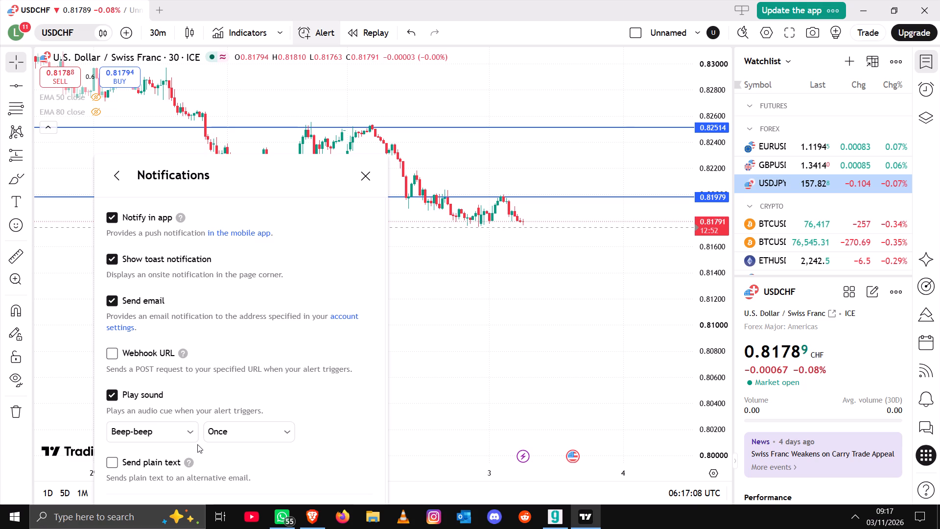
scroll(197, 444, down, 1)
scroll(280, 162, down, 1)
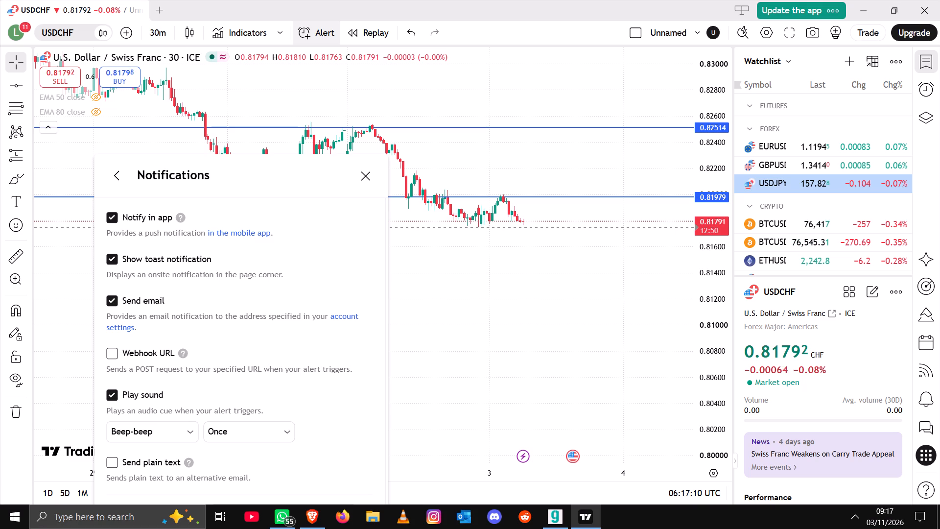
scroll(287, 259, down, 1)
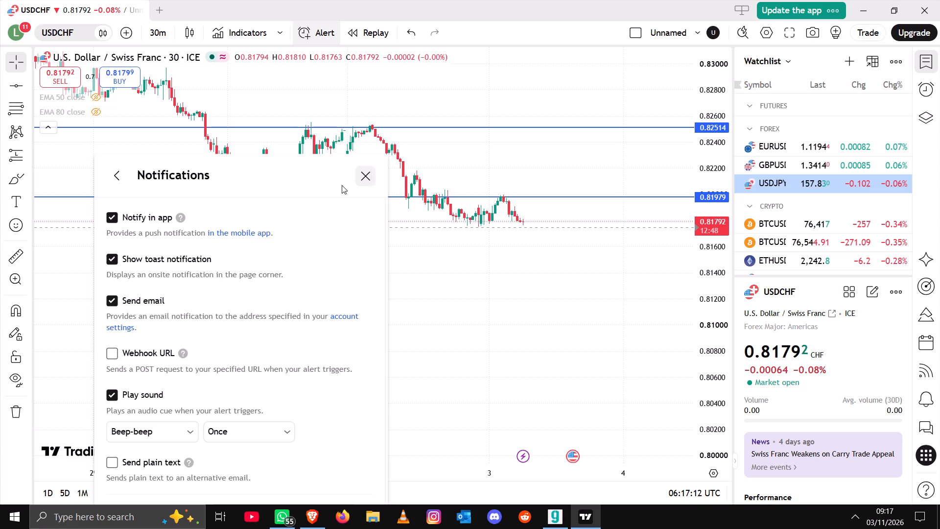
click(122, 177)
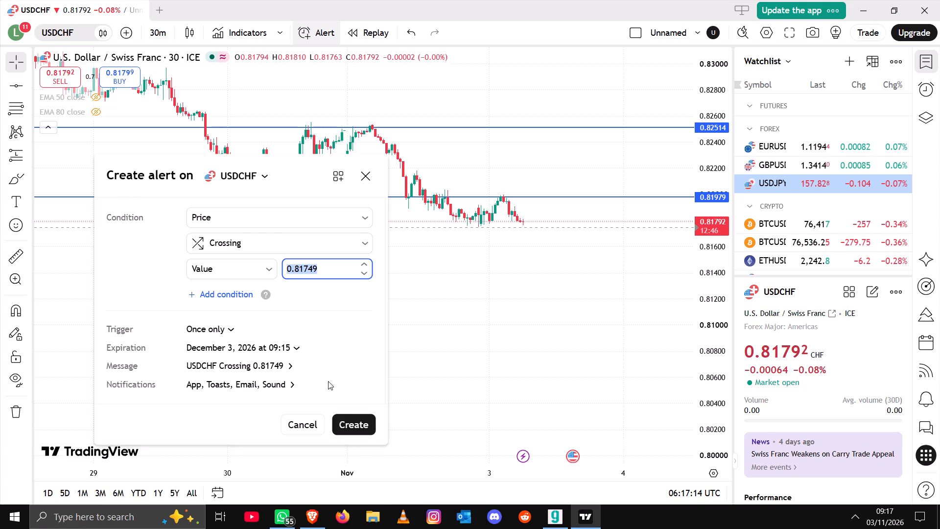
click(353, 423)
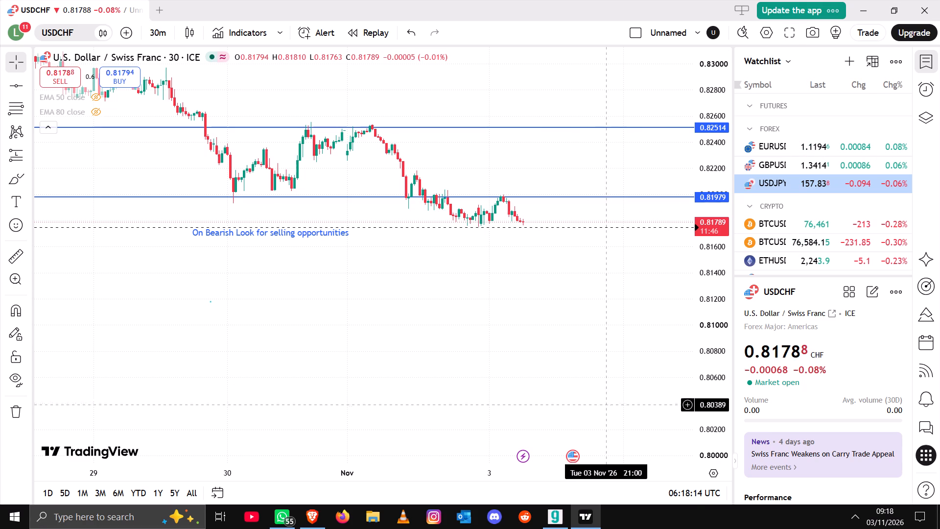
Switch to MetaTrader 5 and hide the Navigator to leave more room for the Market Watch.
click(546, 520)
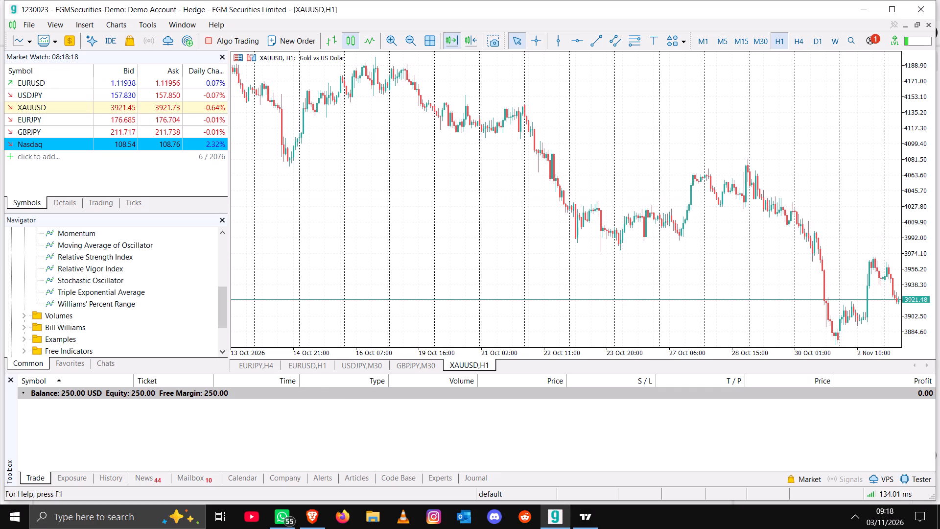
click(522, 367)
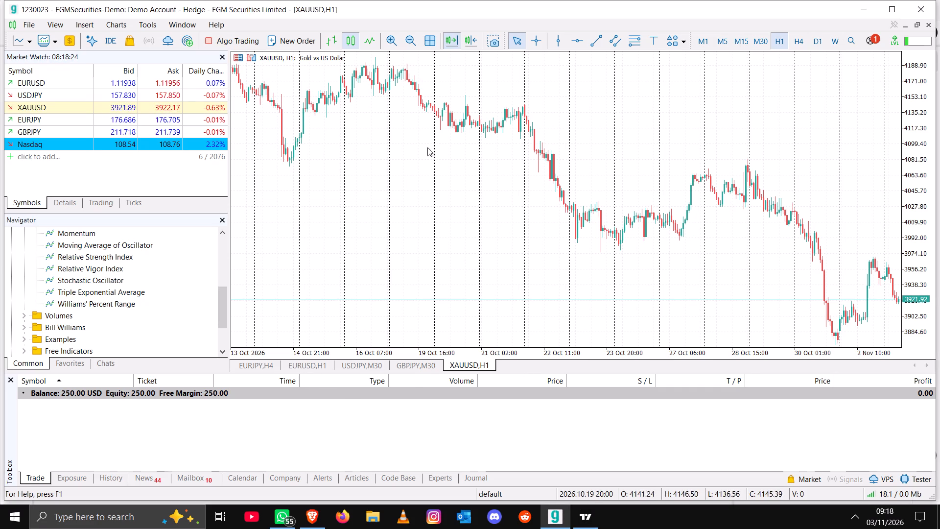
key(ctrl+n)
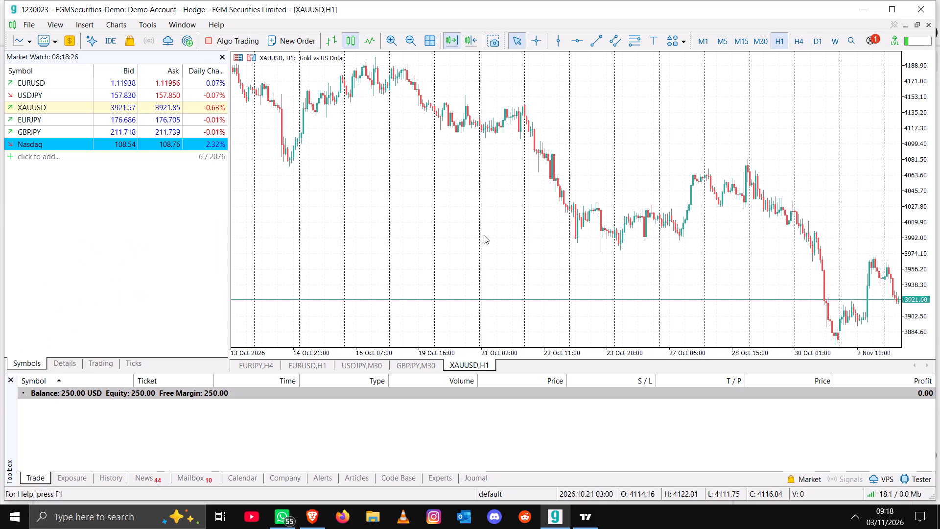
key(ctrl+n)
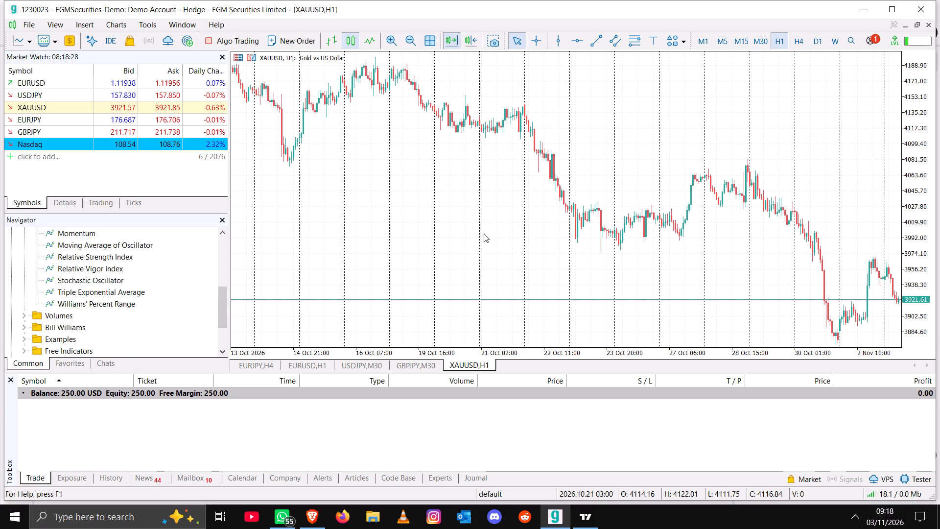
key(ctrl+n)
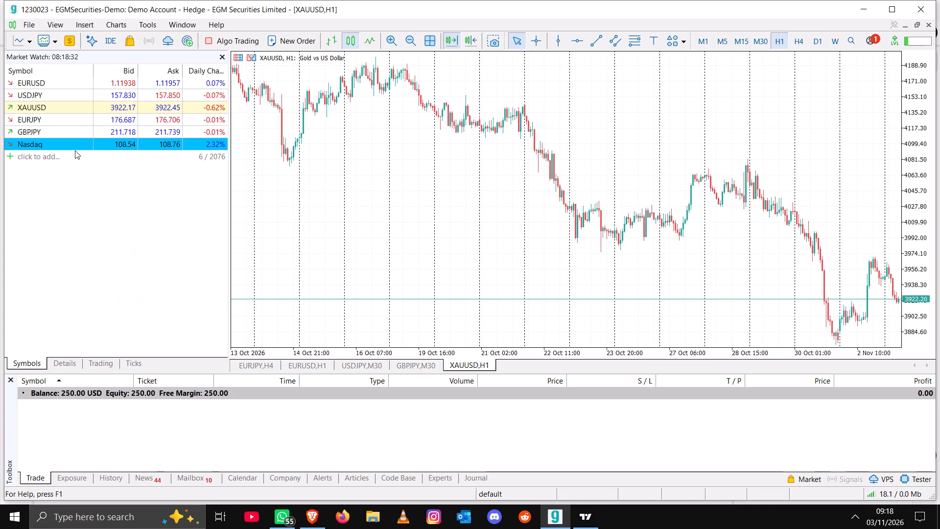
Add the USDCHF symbol to the Market Watch list.
click(62, 158)
text(usd)
text(chf)
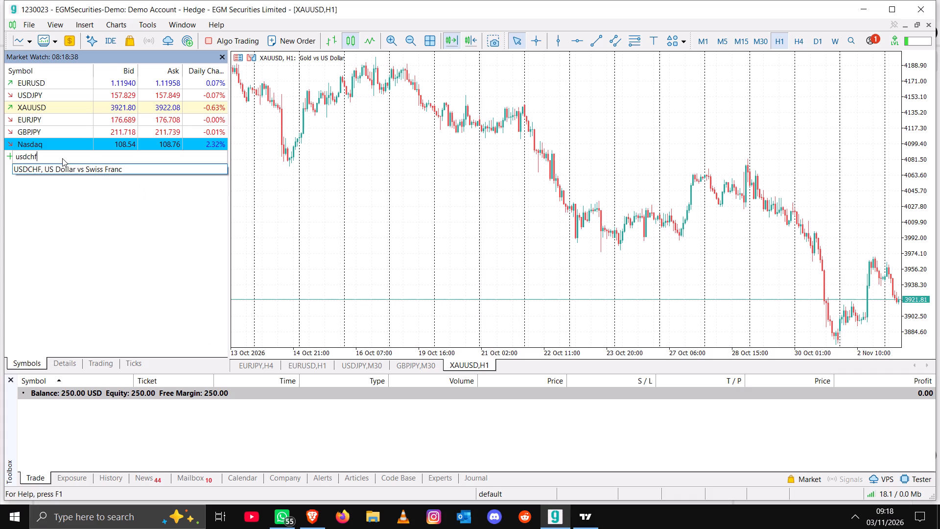
key(Return)
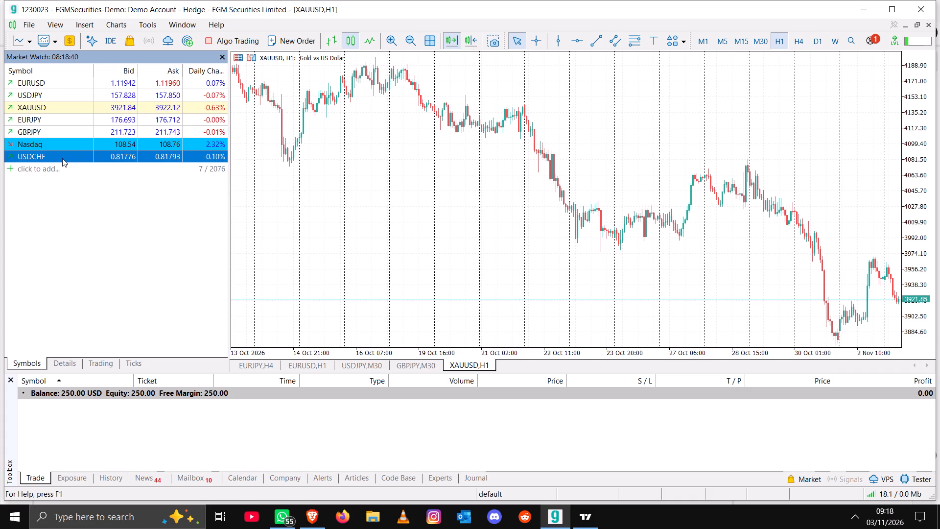
Open a new chart window for USDCHF from the Market Watch.
double_click(57, 158)
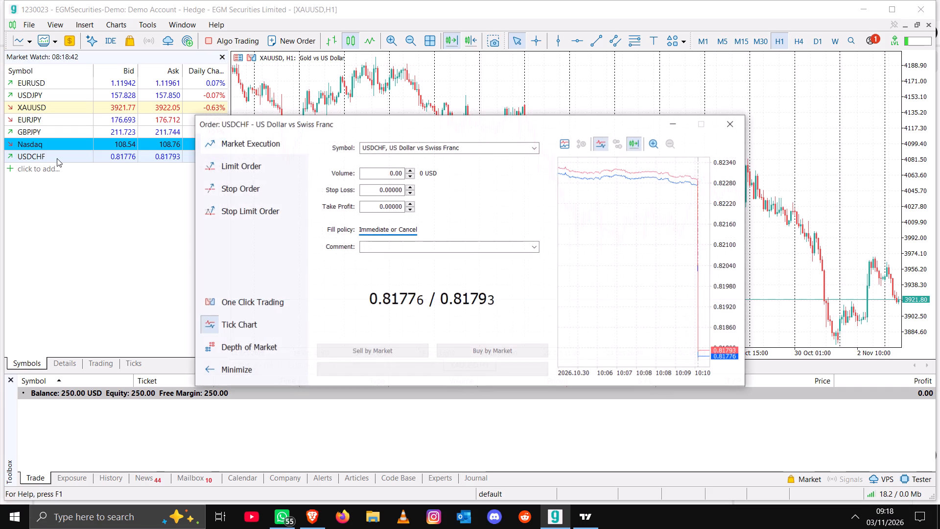
click(722, 121)
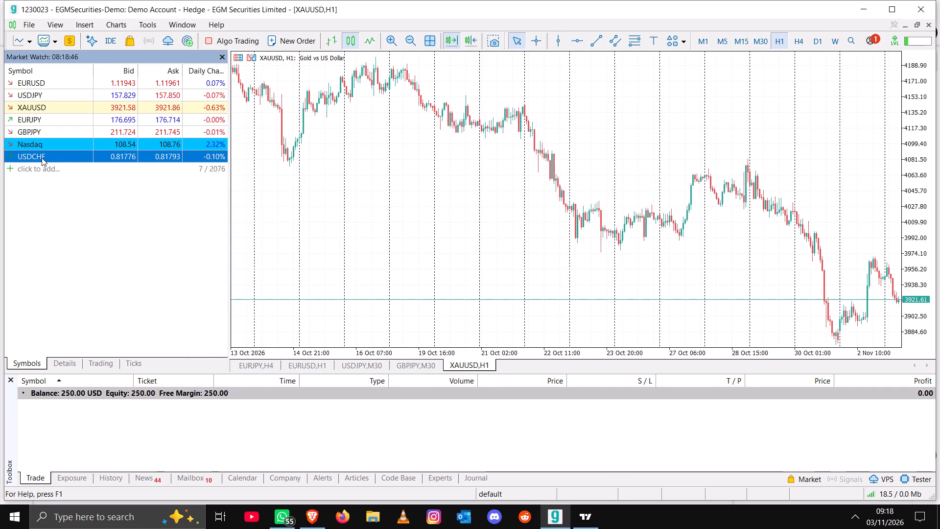
right_click(42, 158)
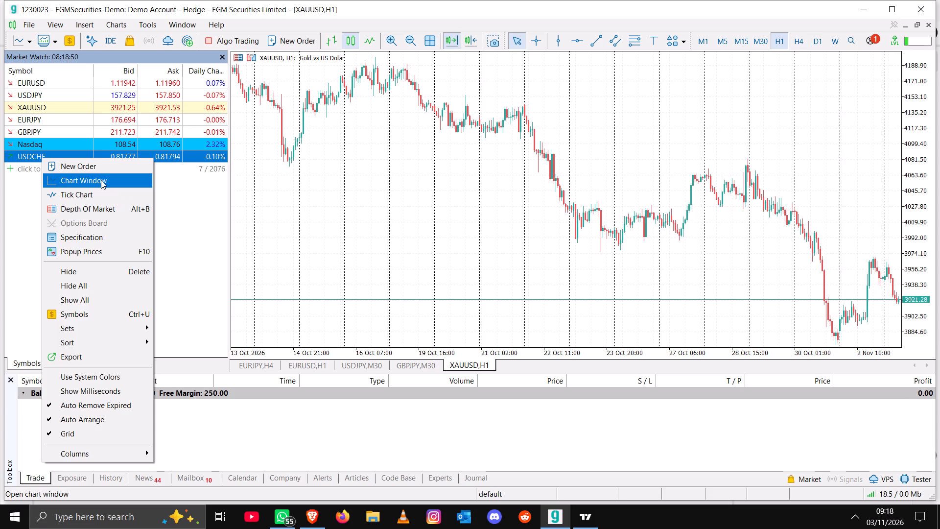
click(101, 180)
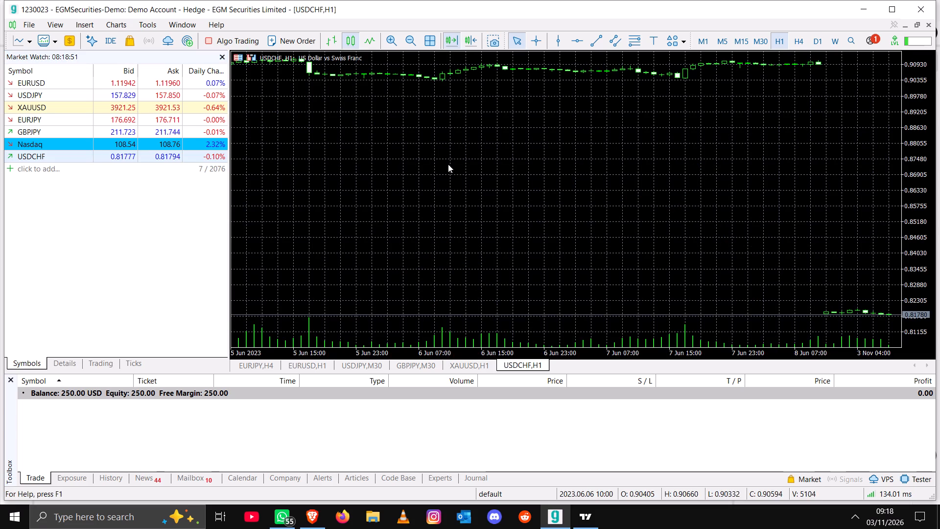
Load the template MT5 default.tpl onto the USDCHF chart.
right_click(448, 164)
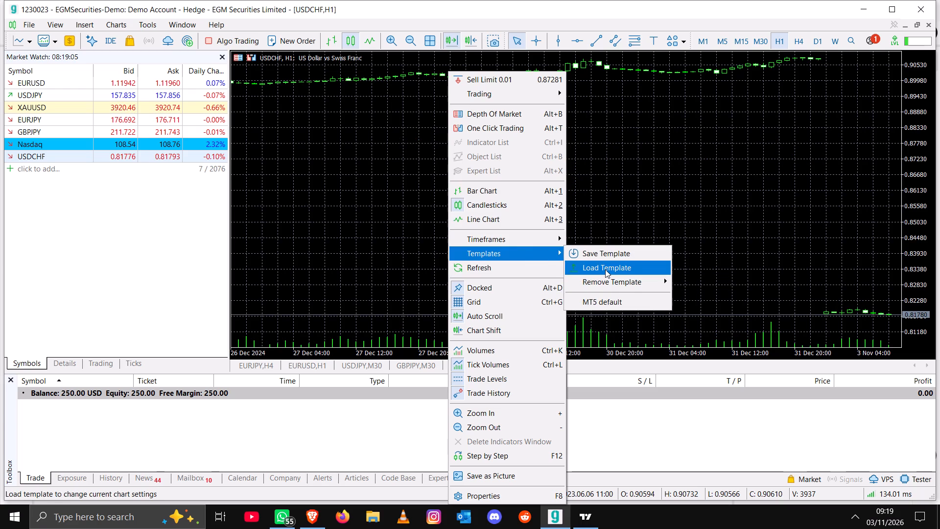
click(605, 269)
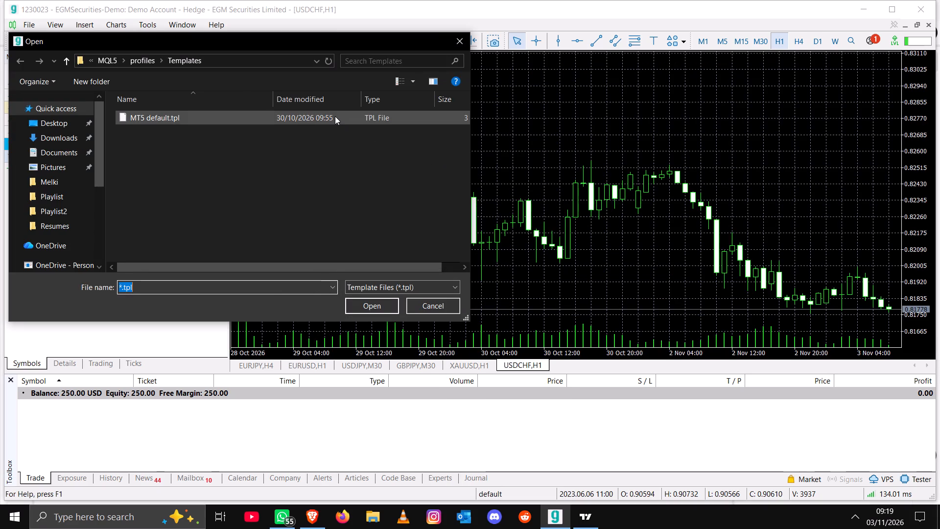
double_click(335, 116)
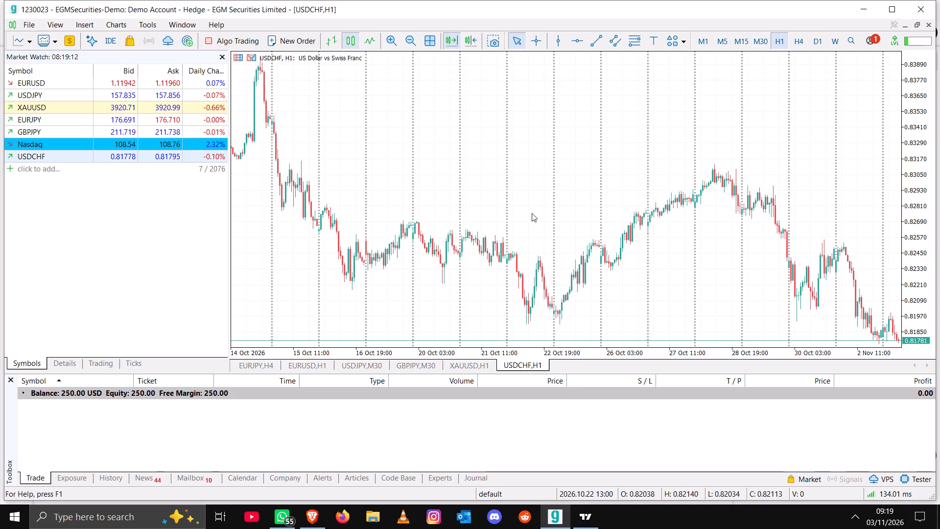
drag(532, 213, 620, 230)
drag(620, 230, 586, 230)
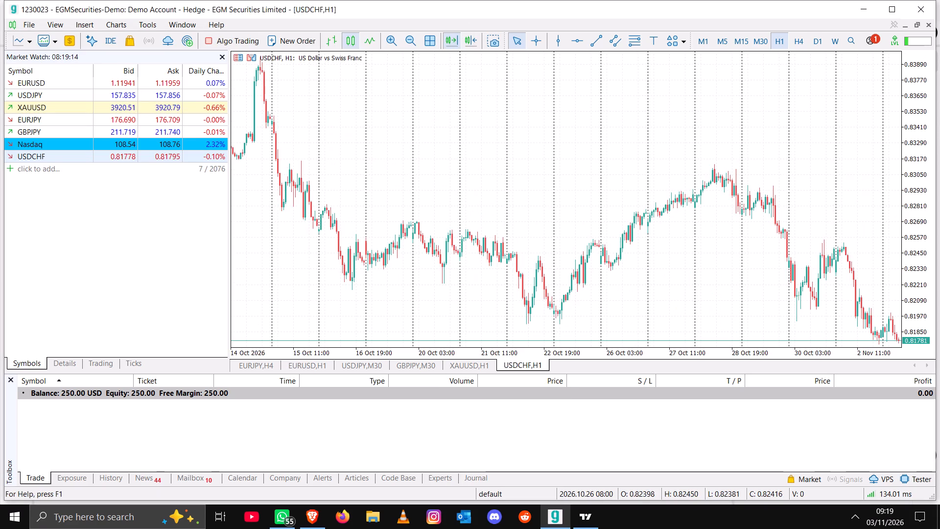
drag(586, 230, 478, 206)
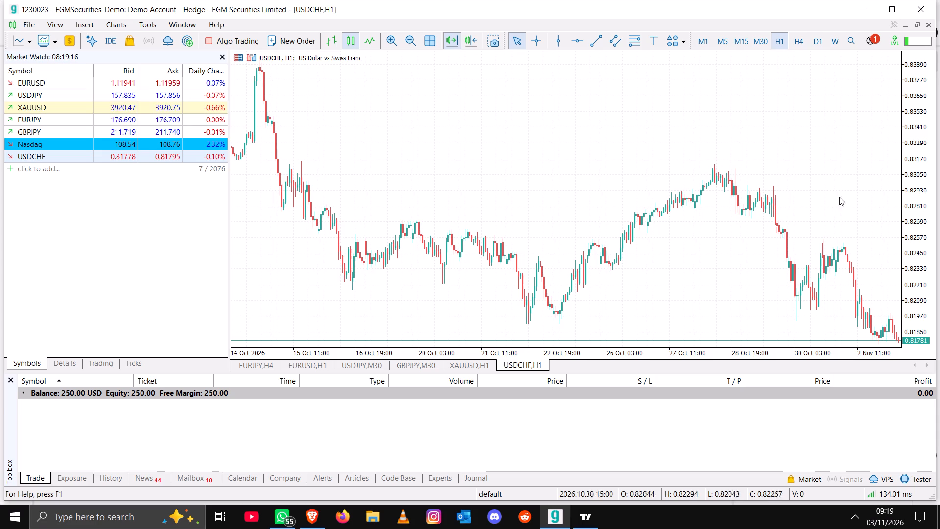
Compress the USDCHF chart's price scale and turn on chart shift to leave space after the latest candles.
drag(916, 180, 924, 224)
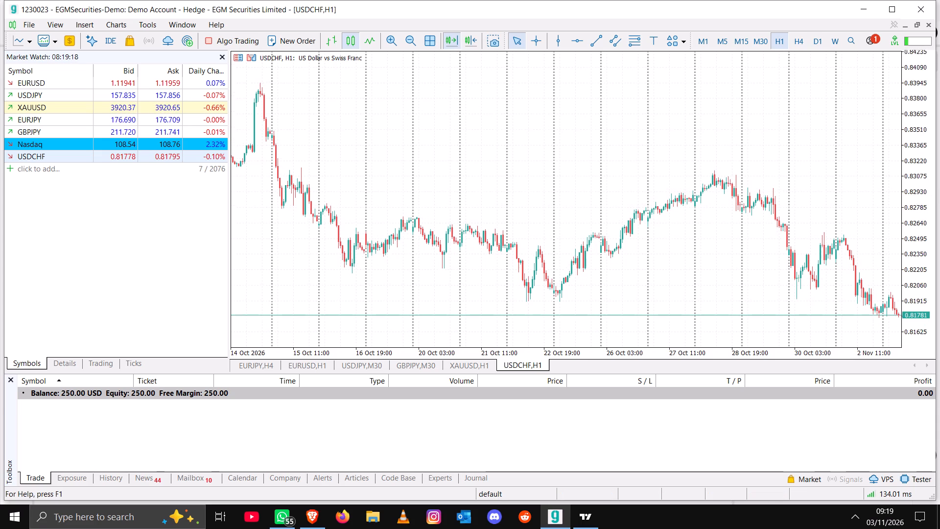
drag(924, 224, 924, 228)
drag(786, 249, 633, 259)
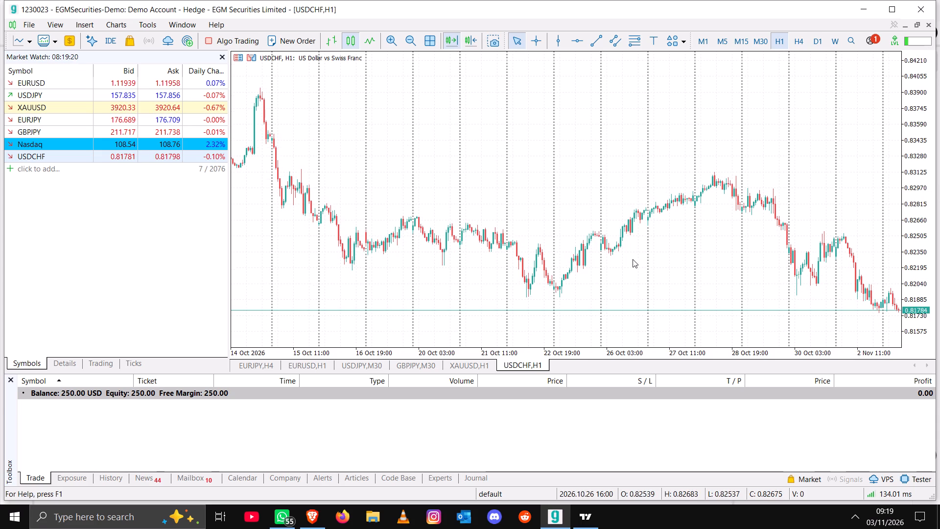
drag(565, 260, 499, 257)
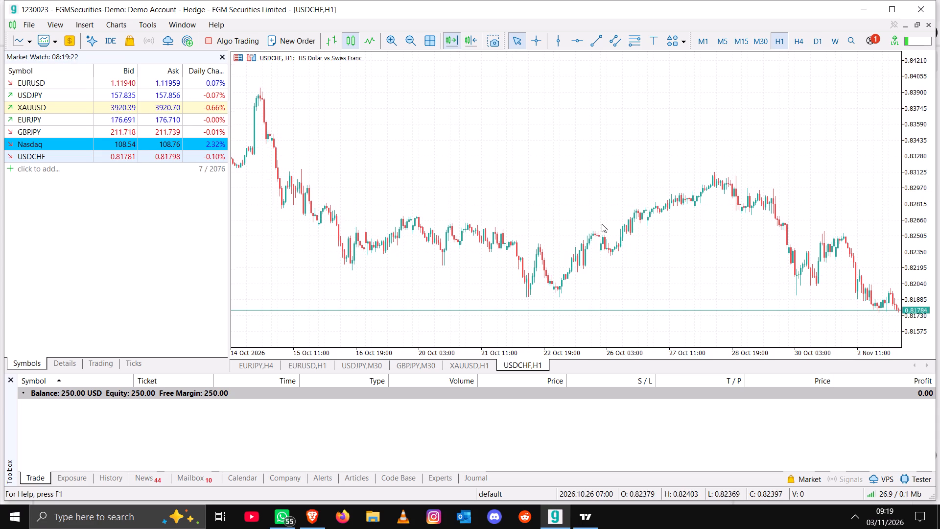
drag(569, 210, 571, 207)
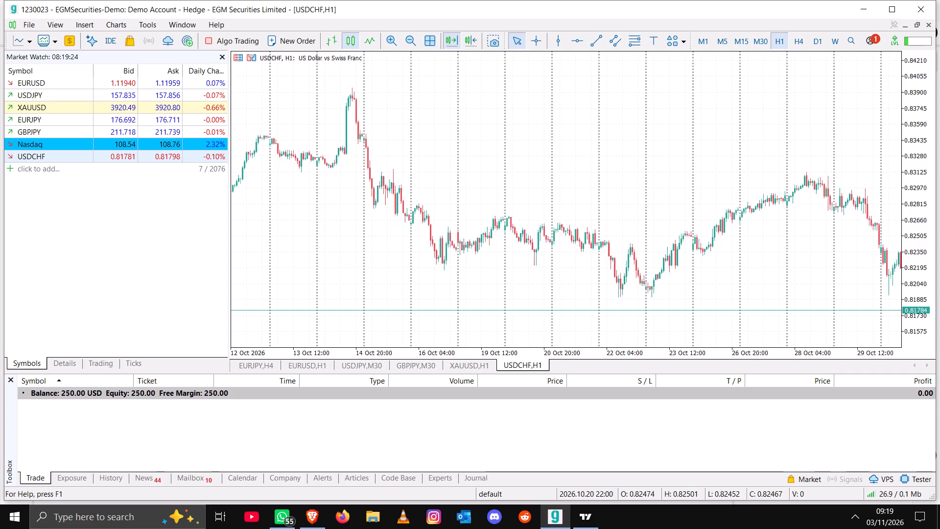
drag(571, 207, 607, 213)
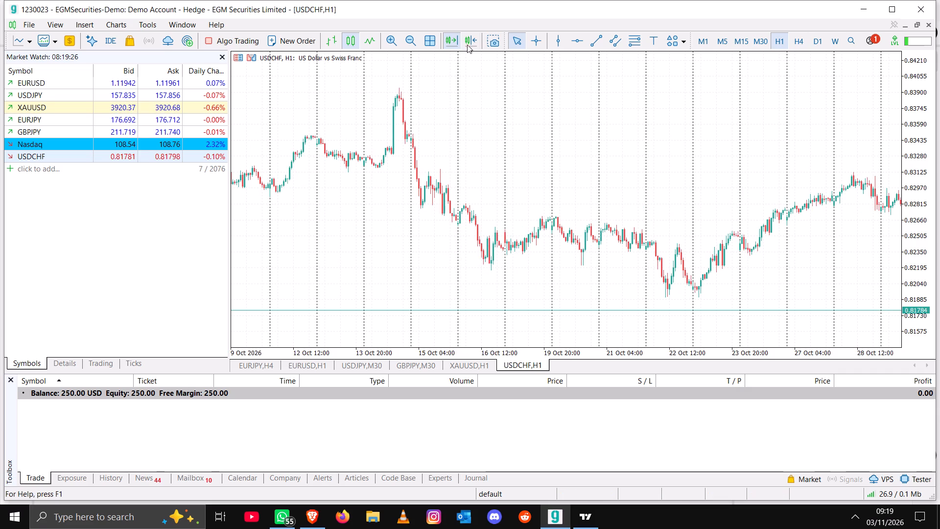
click(467, 44)
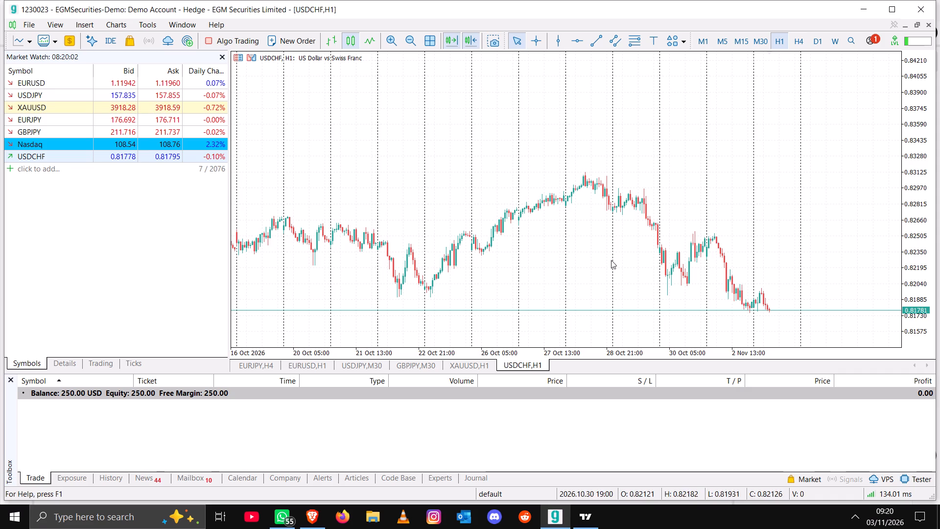
Draw a horizontal line on the USDCHF H1 chart and adjust it to about 0.82086.
click(561, 43)
click(579, 40)
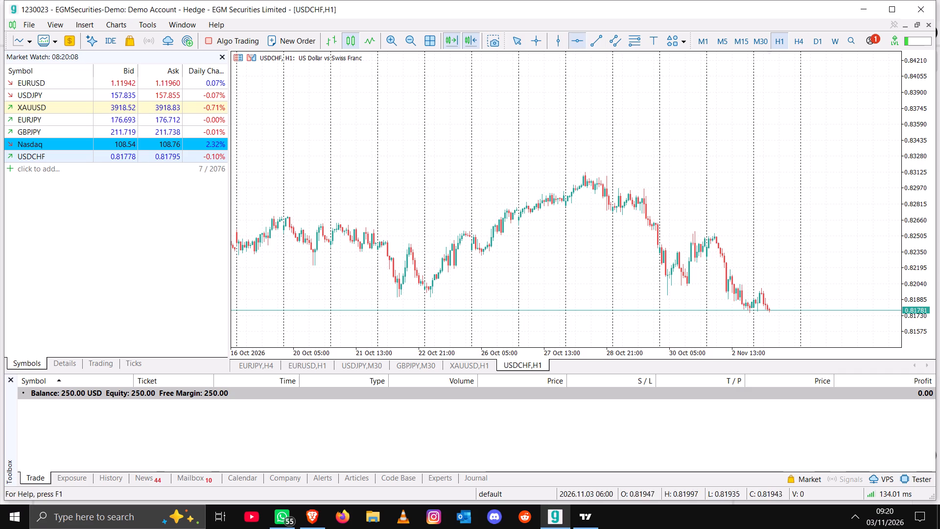
double_click(731, 280)
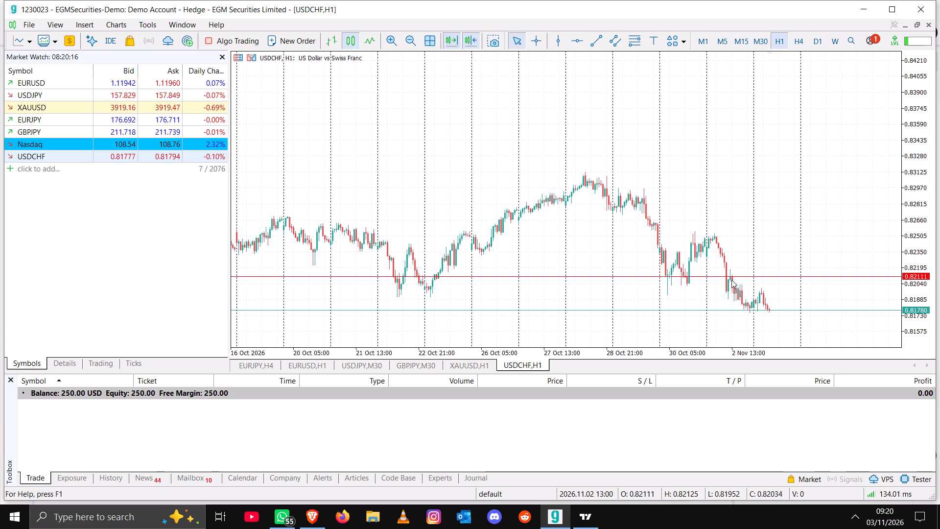
drag(754, 276, 754, 277)
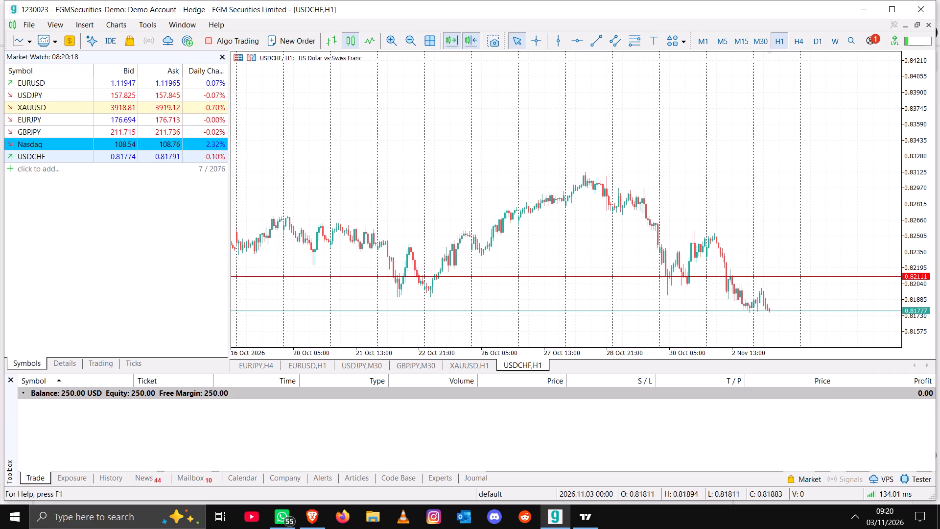
drag(754, 277, 754, 282)
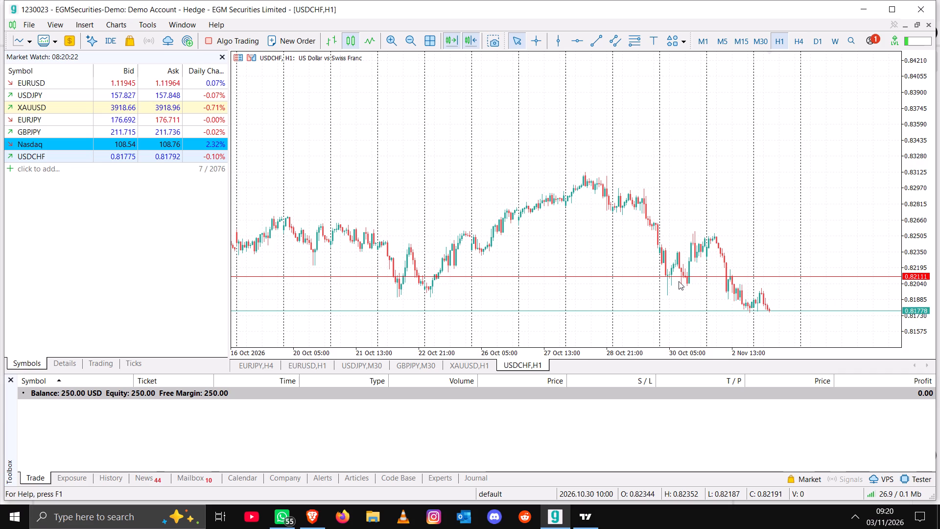
double_click(738, 274)
drag(738, 274, 739, 276)
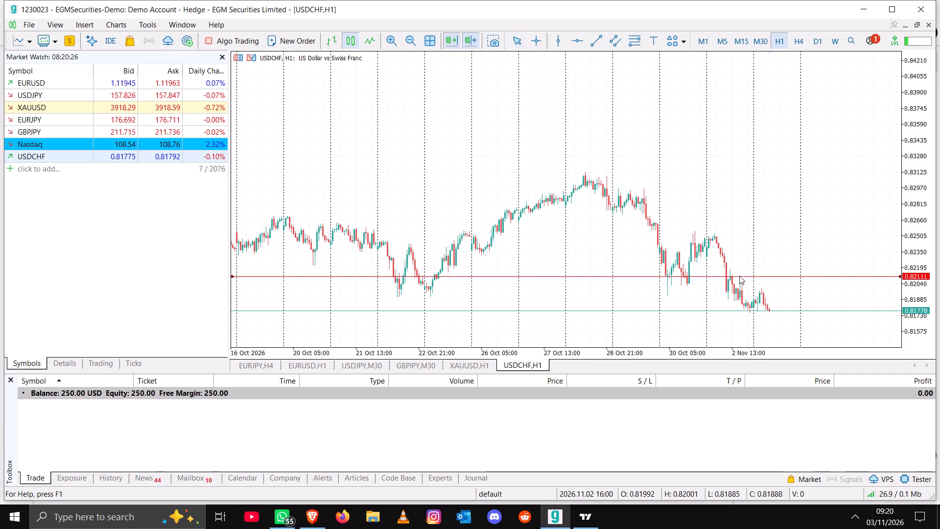
drag(739, 276, 742, 279)
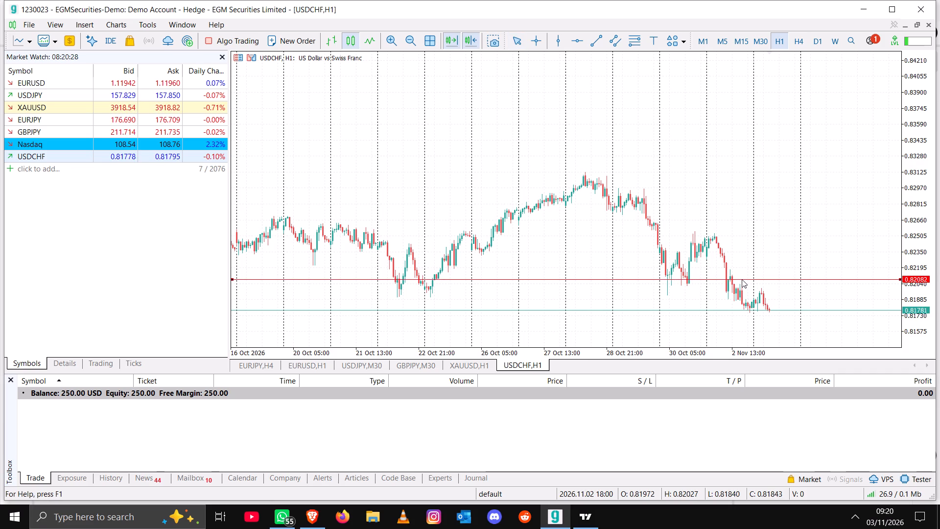
drag(742, 279, 742, 279)
click(742, 279)
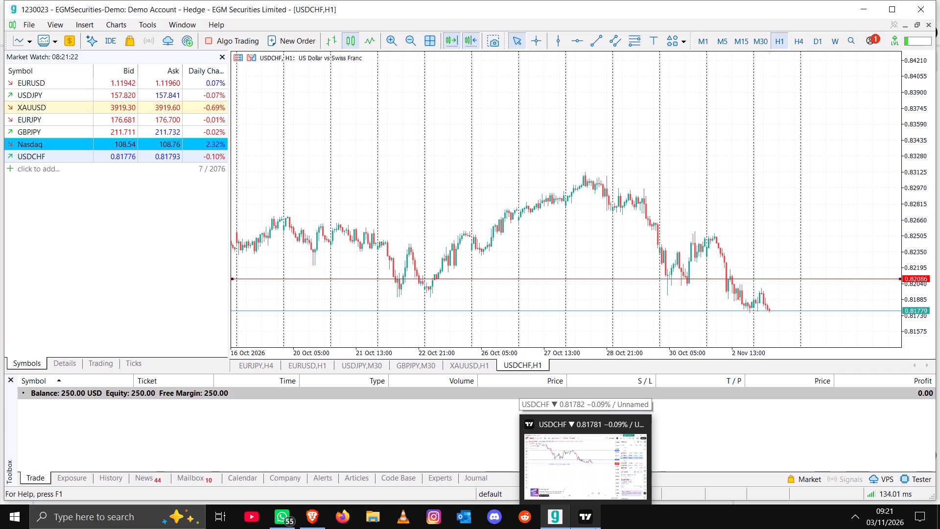
Minimize MetaTrader 5 to return to the USDCHF chart in TradingView and dismiss the upgrade advert.
click(208, 421)
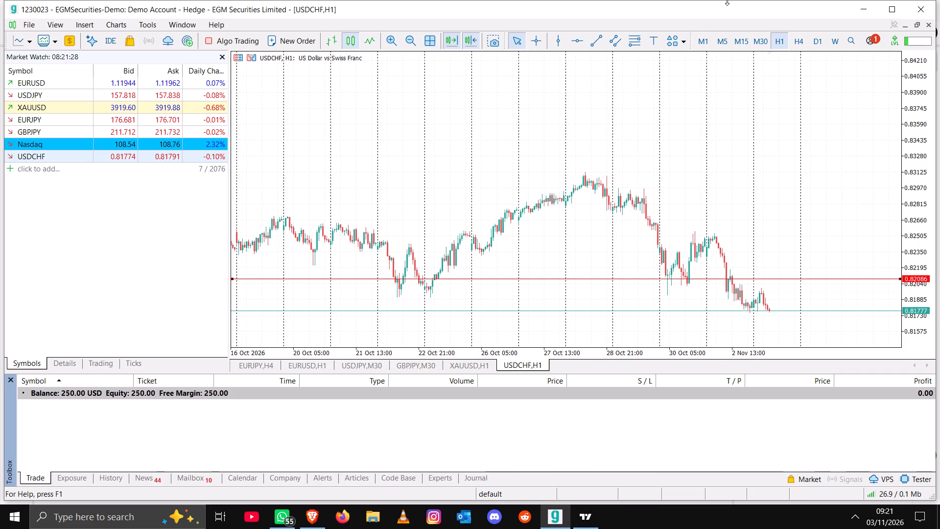
click(860, 13)
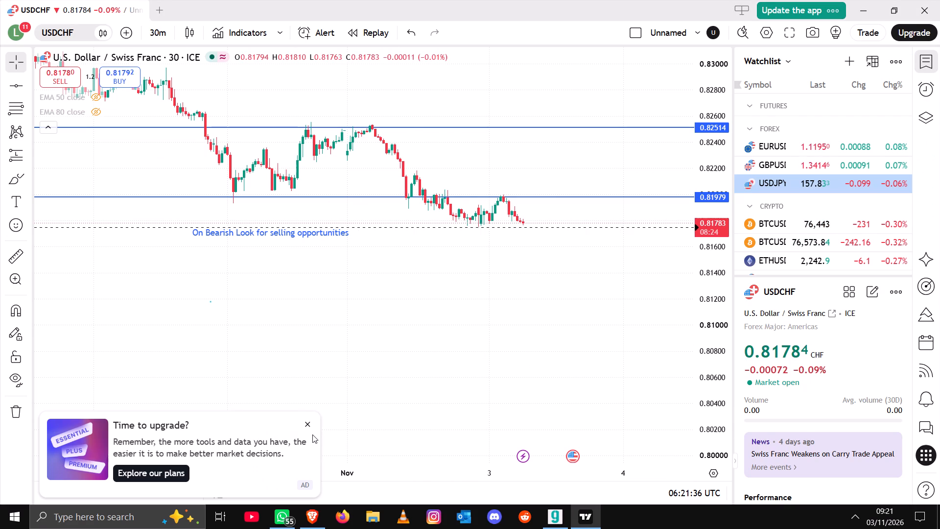
click(305, 422)
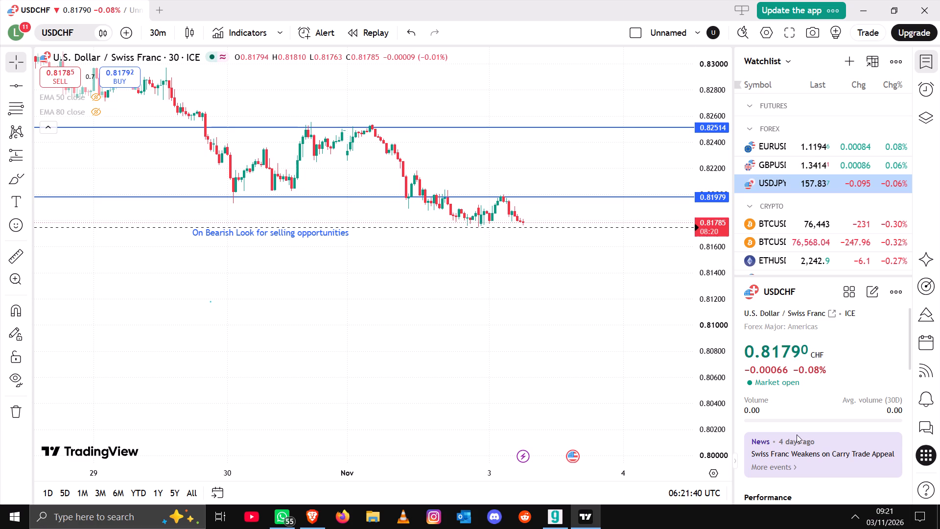
Raise the Windows screen brightness to about 49 and close the notification centre.
click(913, 520)
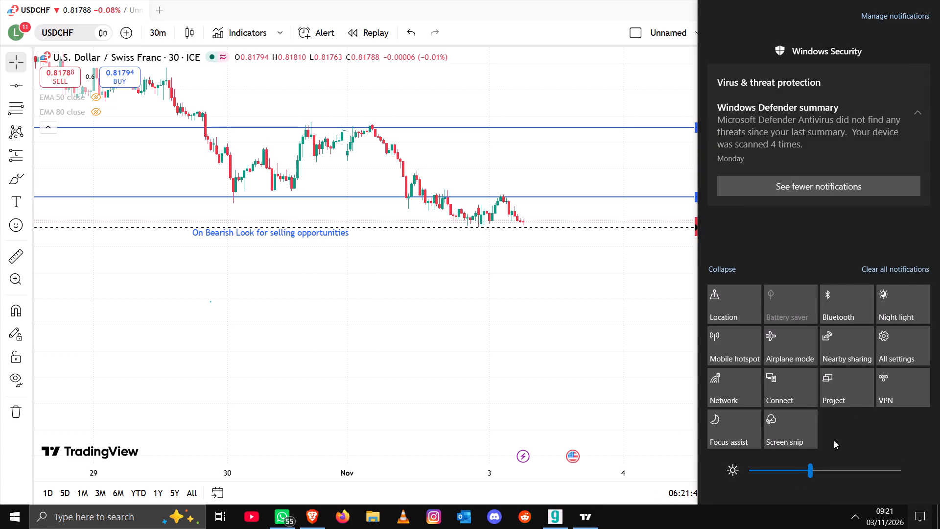
drag(812, 468, 820, 471)
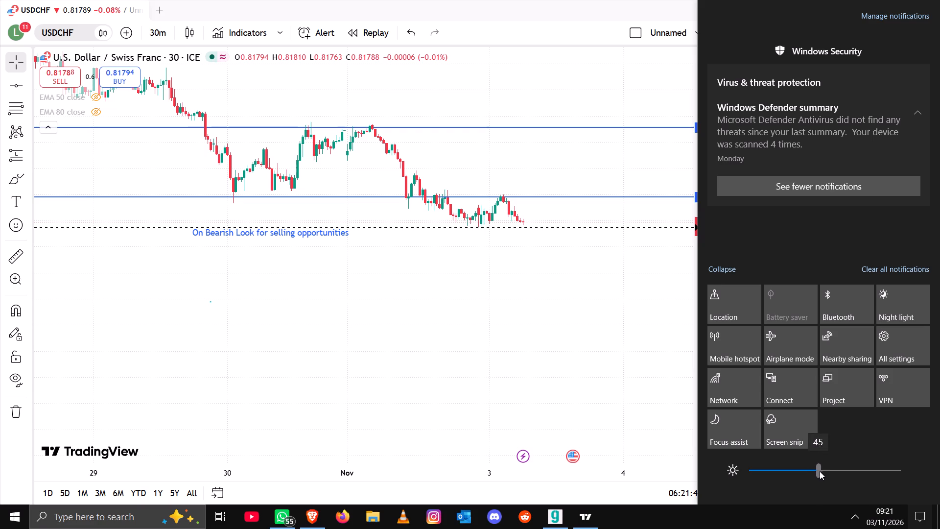
drag(820, 471, 824, 470)
drag(824, 470, 825, 472)
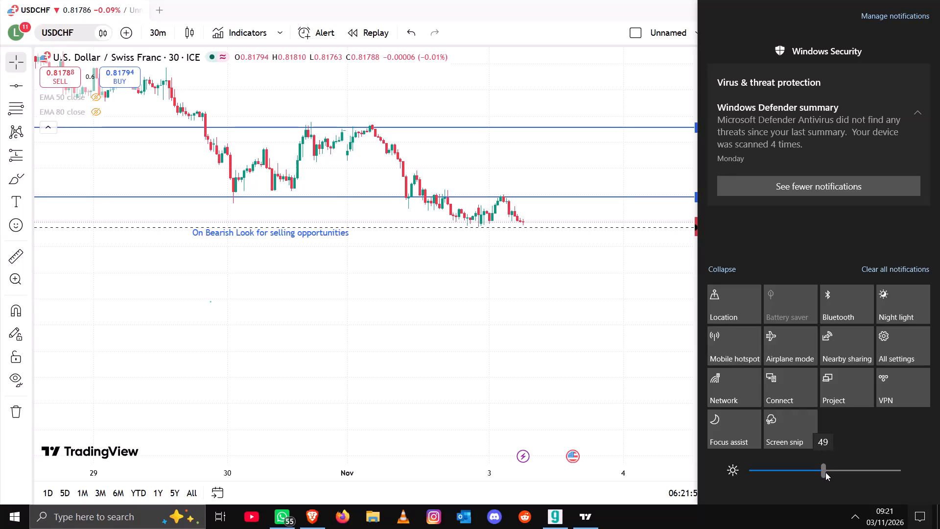
drag(825, 472, 826, 472)
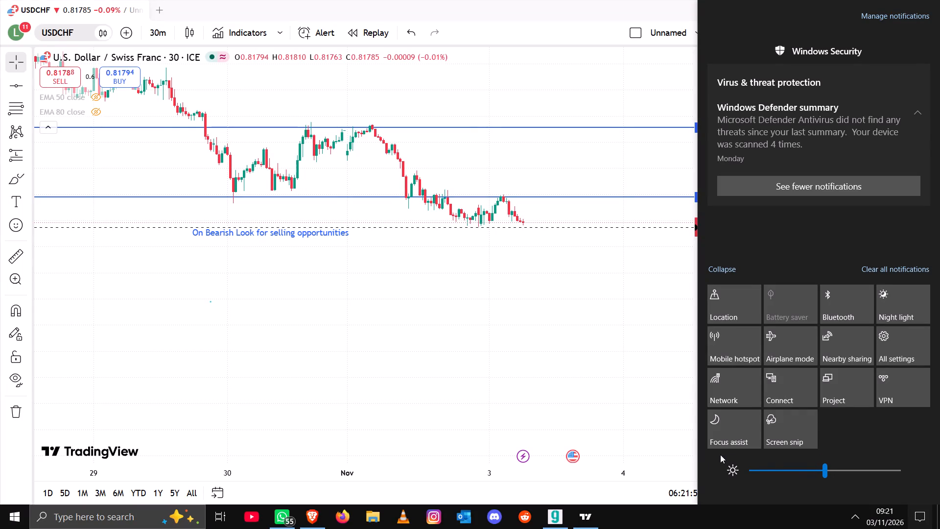
click(667, 460)
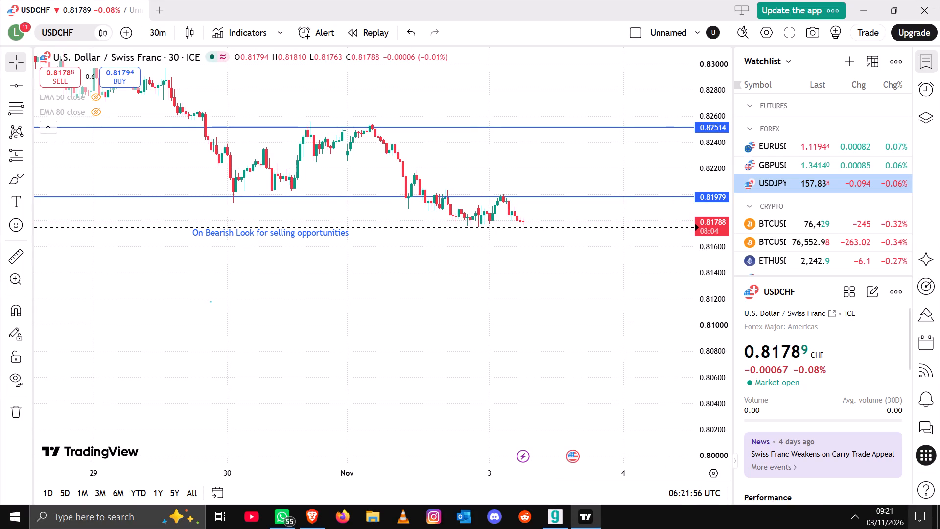
Show the Windows desktop and reveal the hidden system tray icons.
click(939, 528)
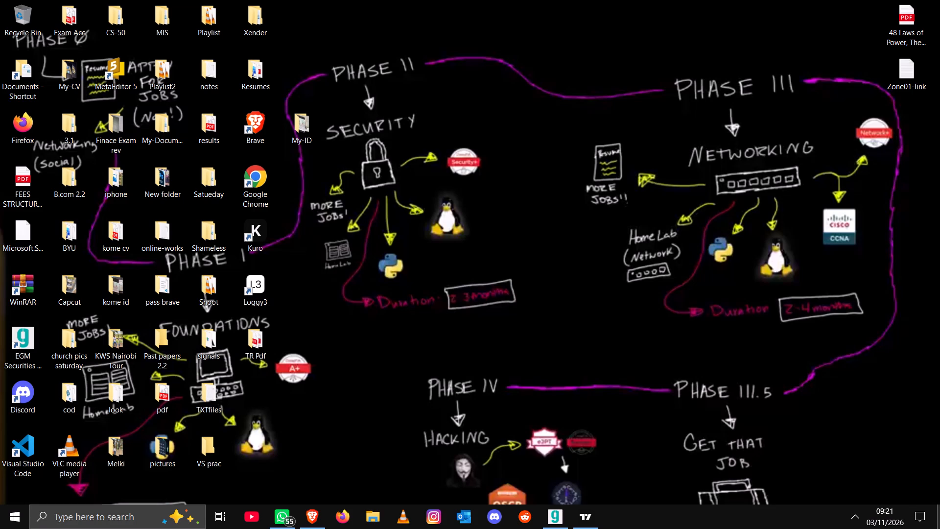
click(853, 517)
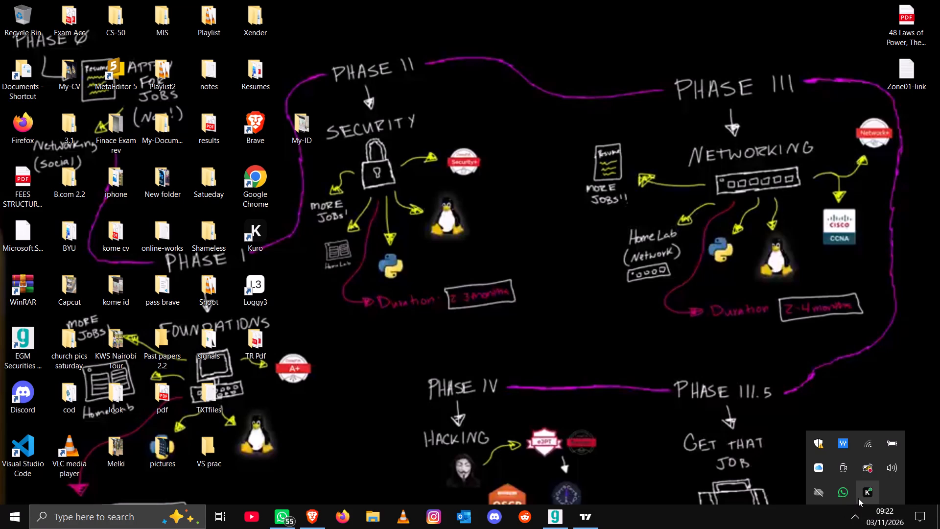
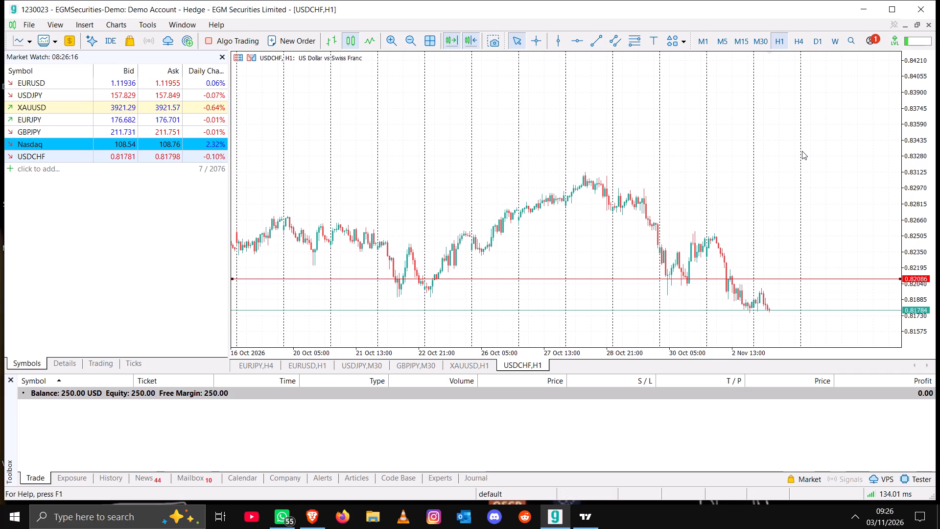
Compare the USDCHF price action on the H4, daily and H1 timeframes, finishing on H1.
click(805, 37)
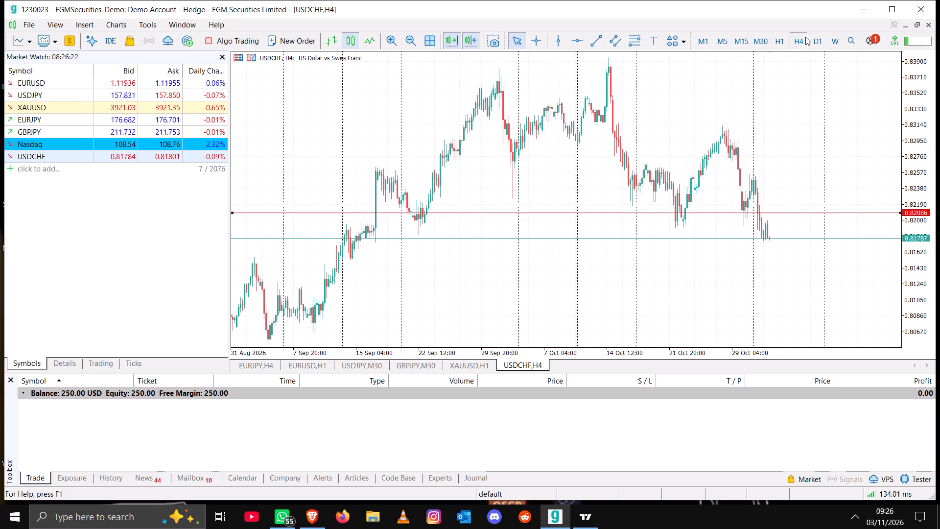
click(822, 39)
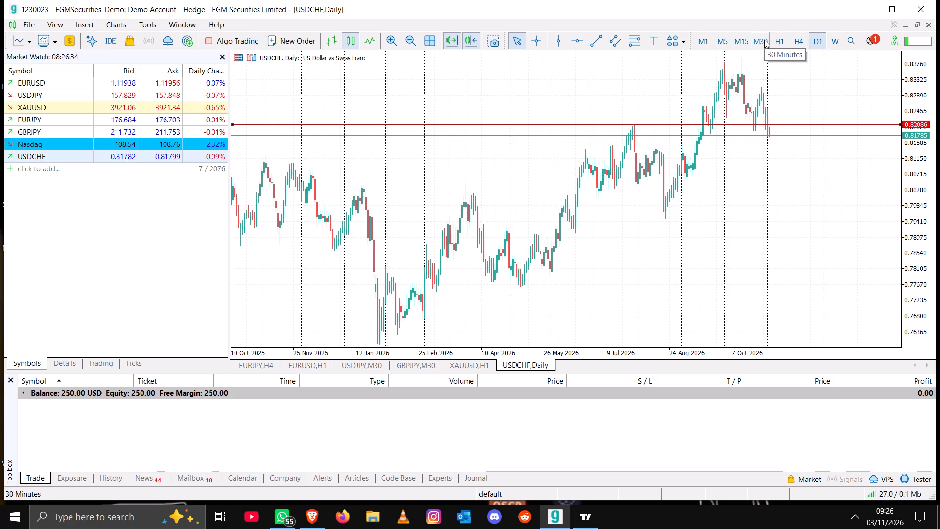
click(779, 40)
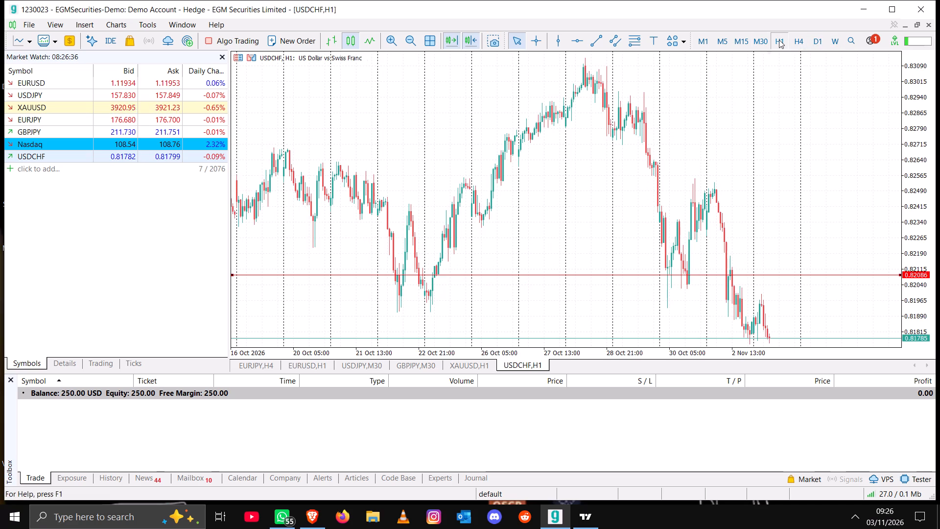
click(813, 36)
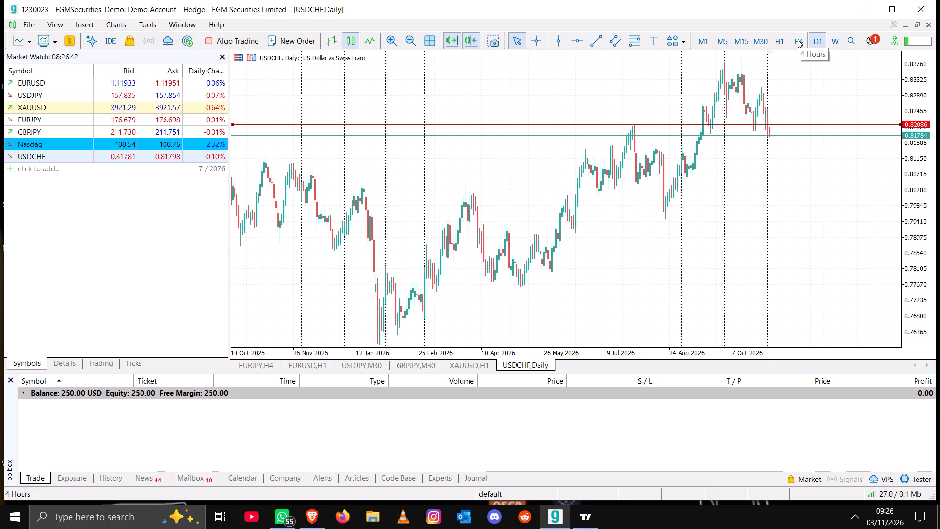
click(798, 39)
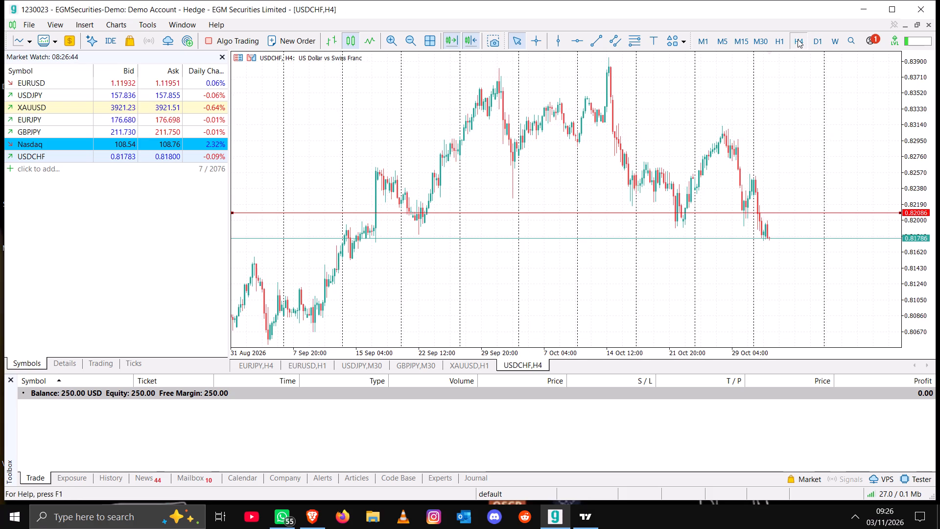
click(779, 40)
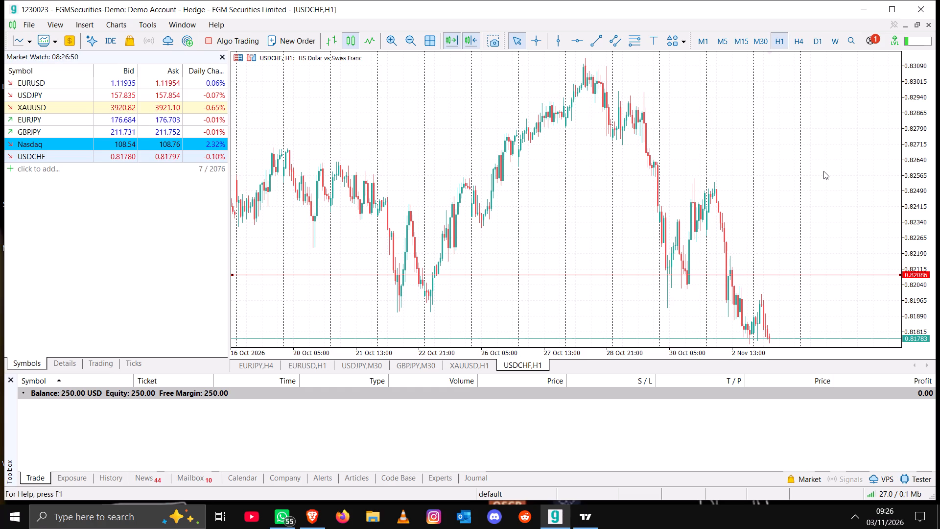
drag(823, 171, 741, 226)
drag(741, 226, 730, 186)
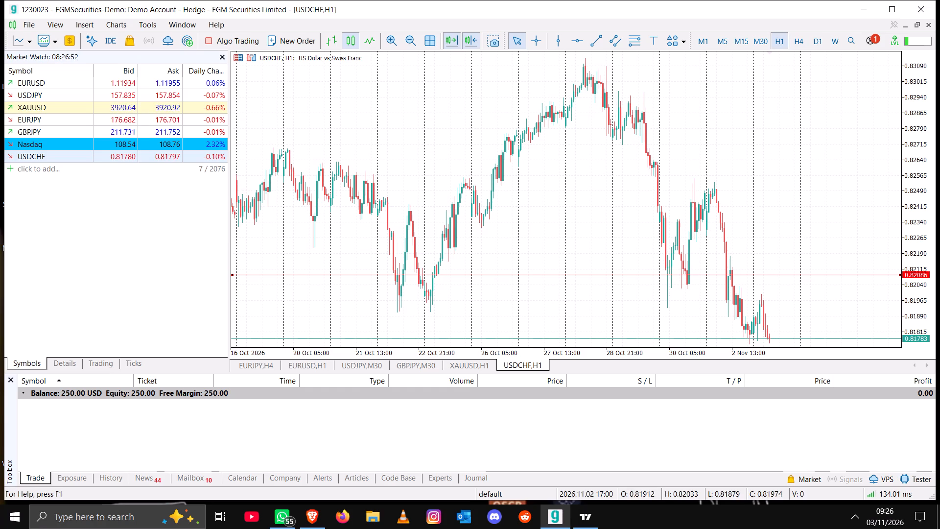
drag(730, 186, 727, 187)
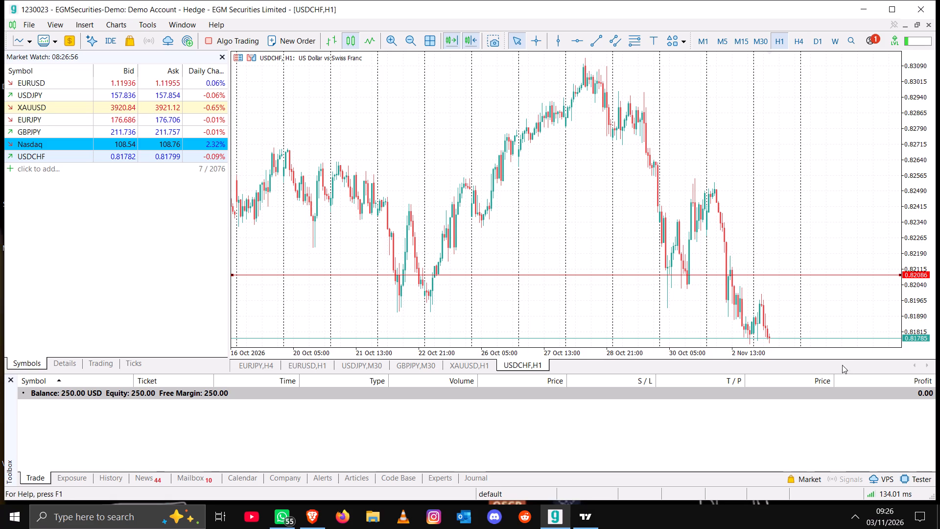
Shrink the Toolbox area to give the USDCHF chart more height.
drag(846, 373, 851, 407)
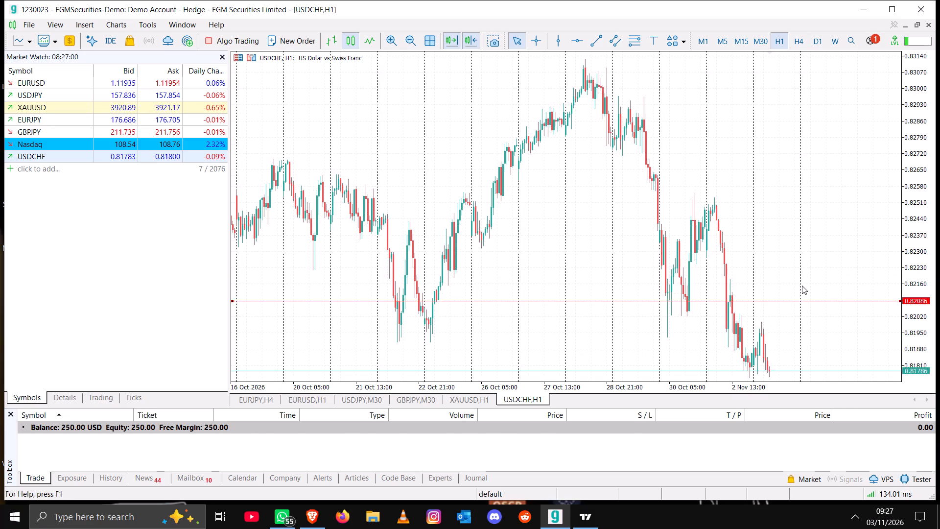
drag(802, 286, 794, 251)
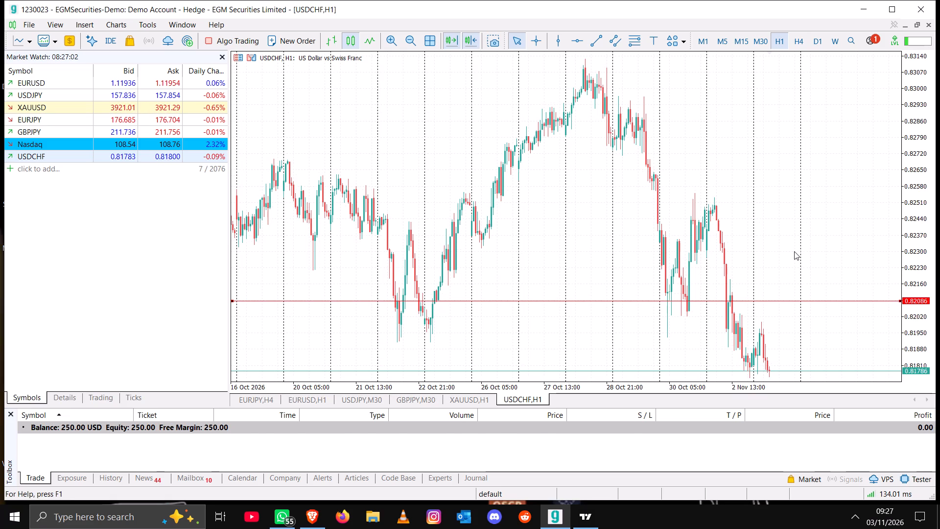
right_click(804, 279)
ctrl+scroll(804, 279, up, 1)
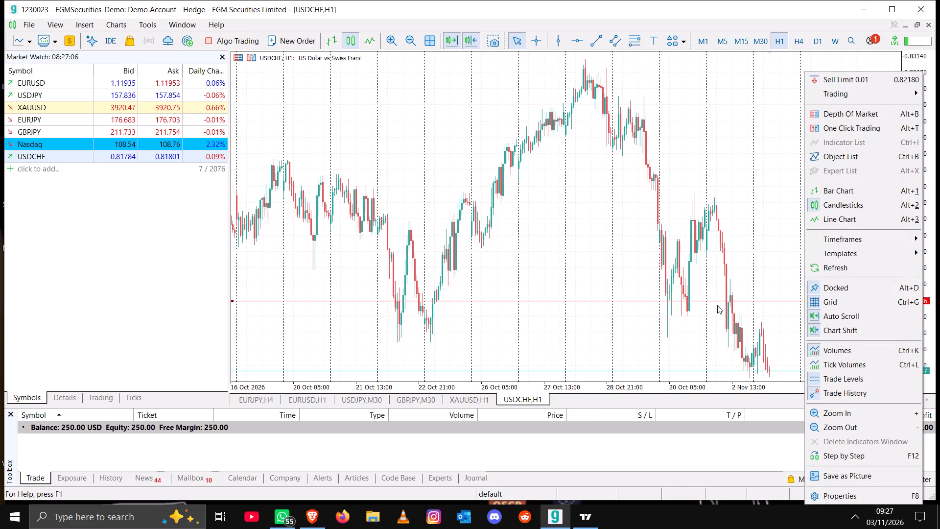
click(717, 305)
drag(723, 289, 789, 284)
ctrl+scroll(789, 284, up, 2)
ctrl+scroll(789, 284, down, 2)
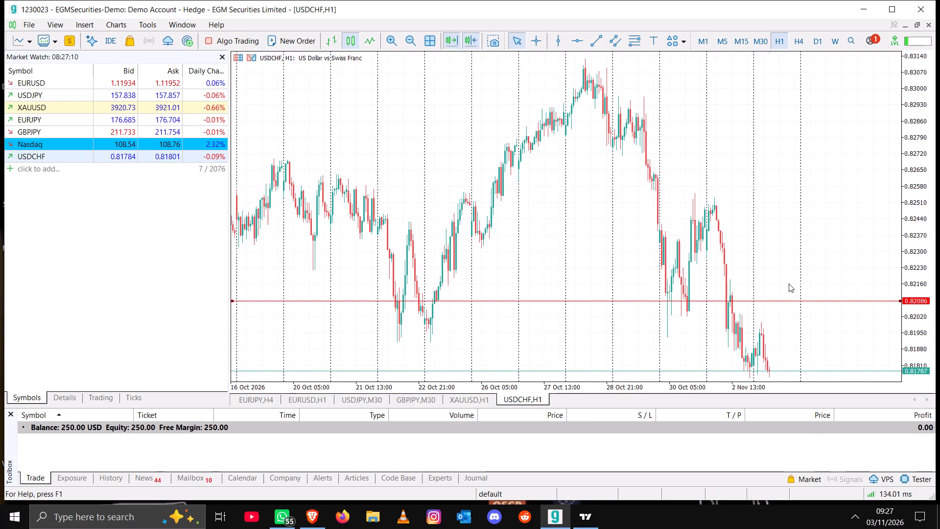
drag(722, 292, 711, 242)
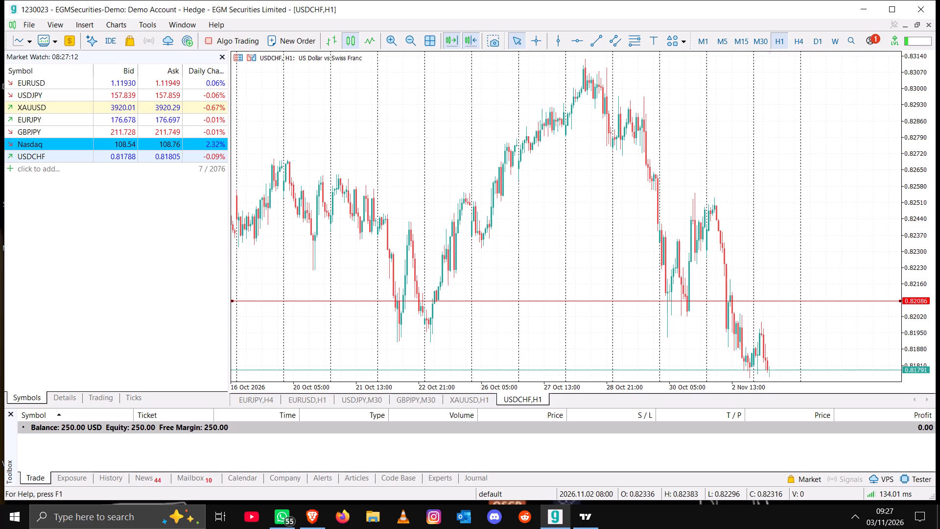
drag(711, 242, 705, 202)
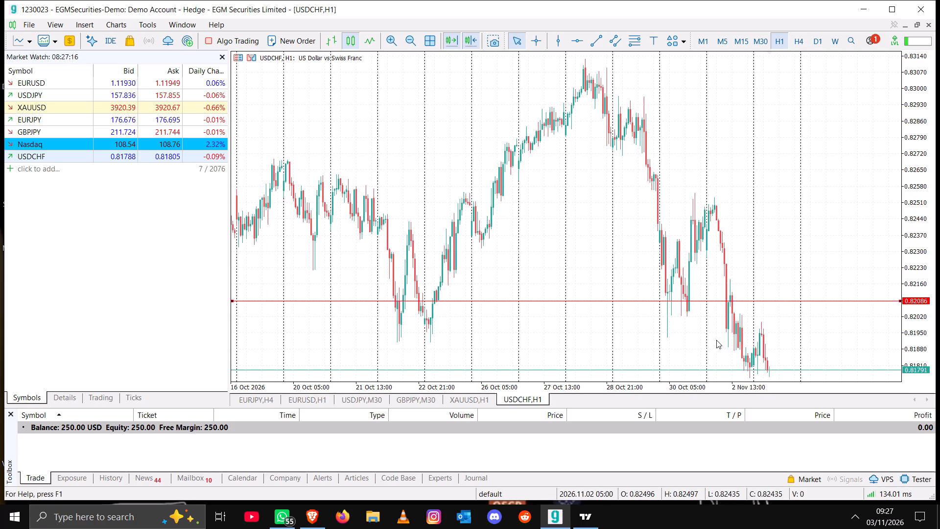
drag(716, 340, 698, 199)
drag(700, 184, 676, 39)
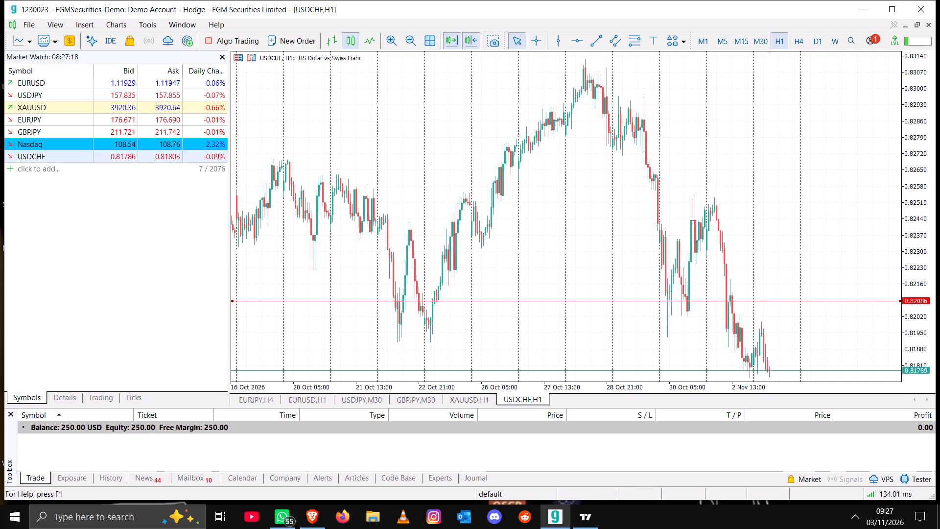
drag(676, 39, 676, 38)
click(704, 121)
Examine the recent USDCHF price action on the M30 timeframe, comparing it with H1 and finishing on M30.
drag(908, 168, 929, 221)
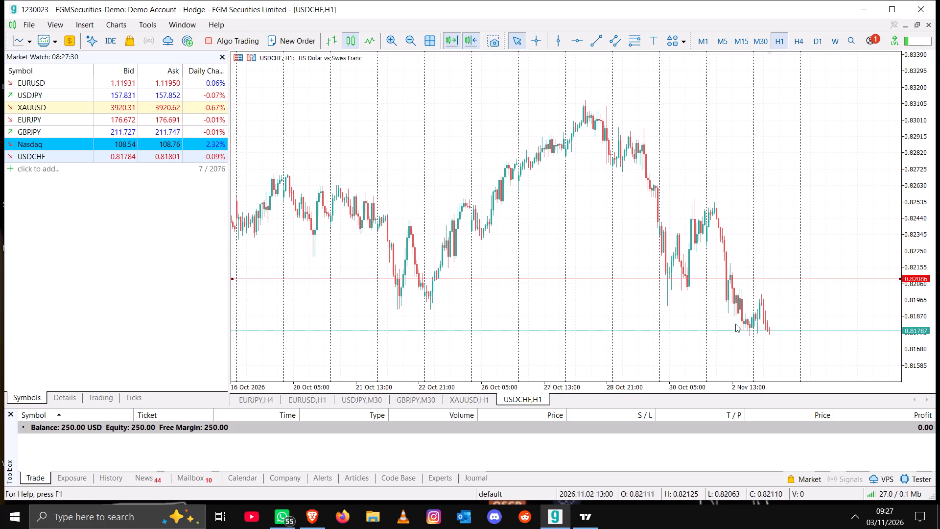
click(758, 37)
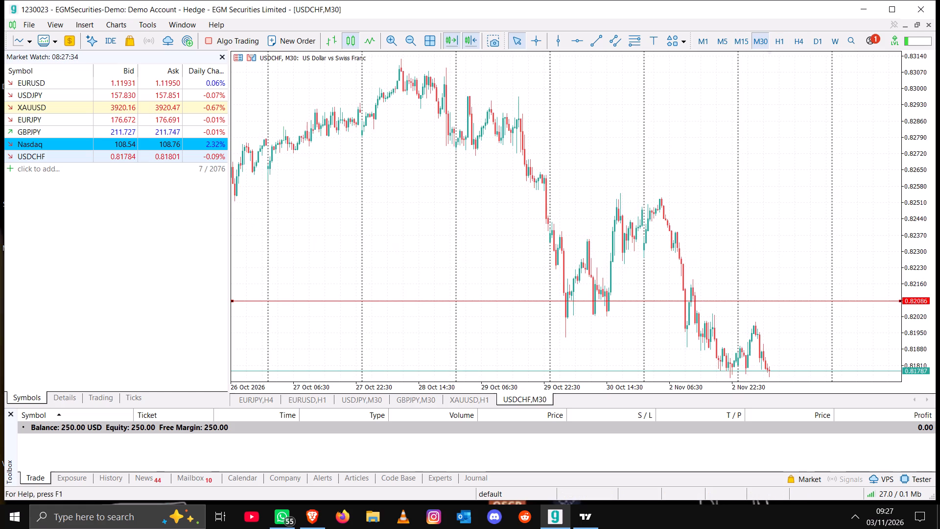
drag(923, 204, 939, 284)
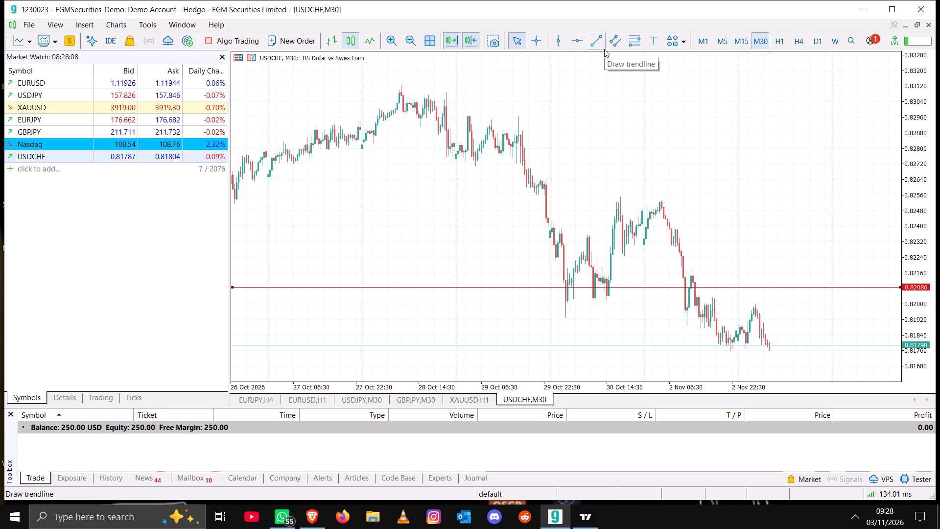
click(783, 42)
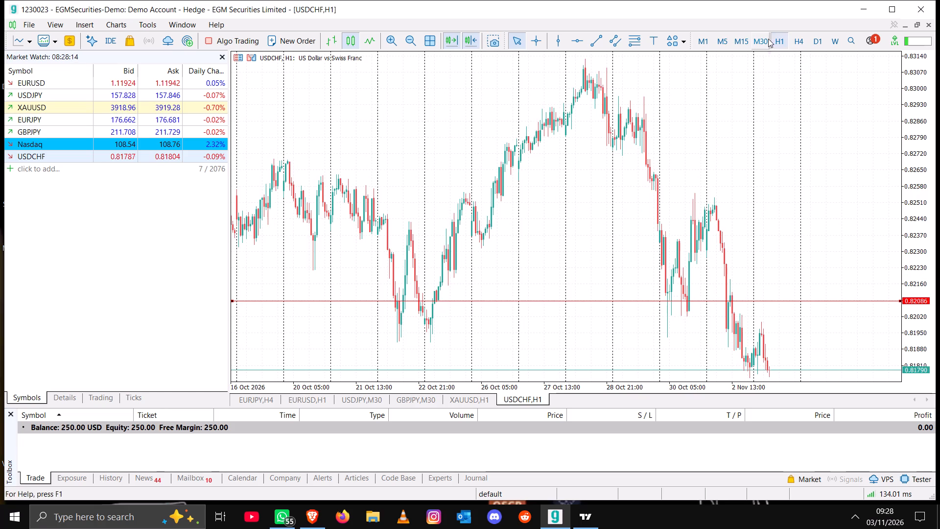
click(767, 39)
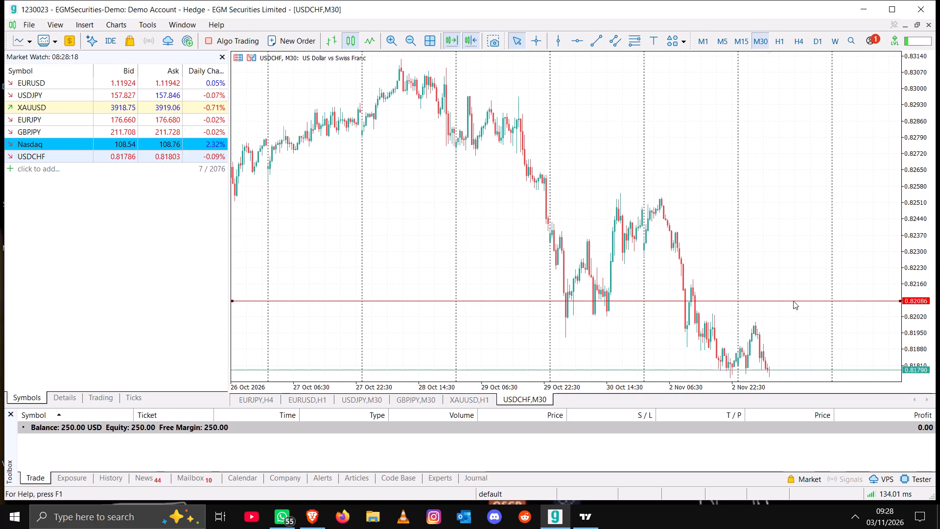
drag(788, 324, 765, 316)
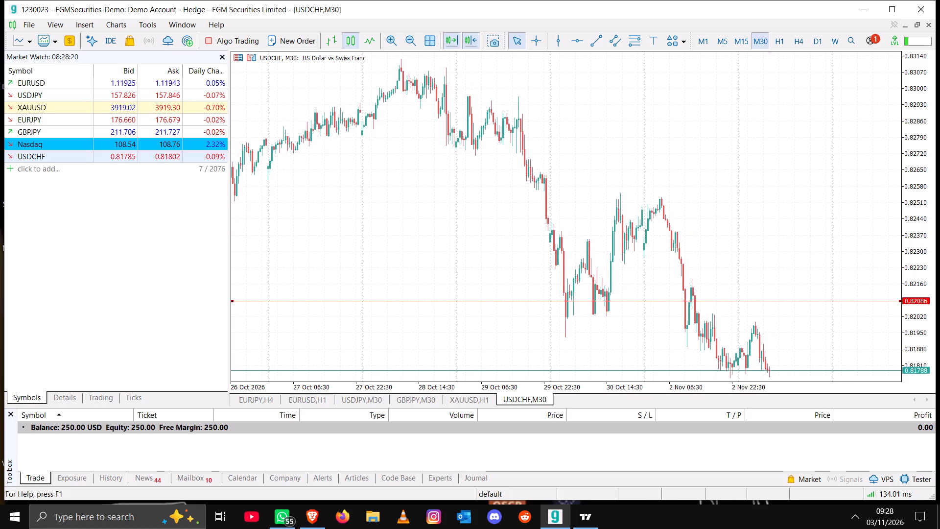
drag(765, 316, 727, 317)
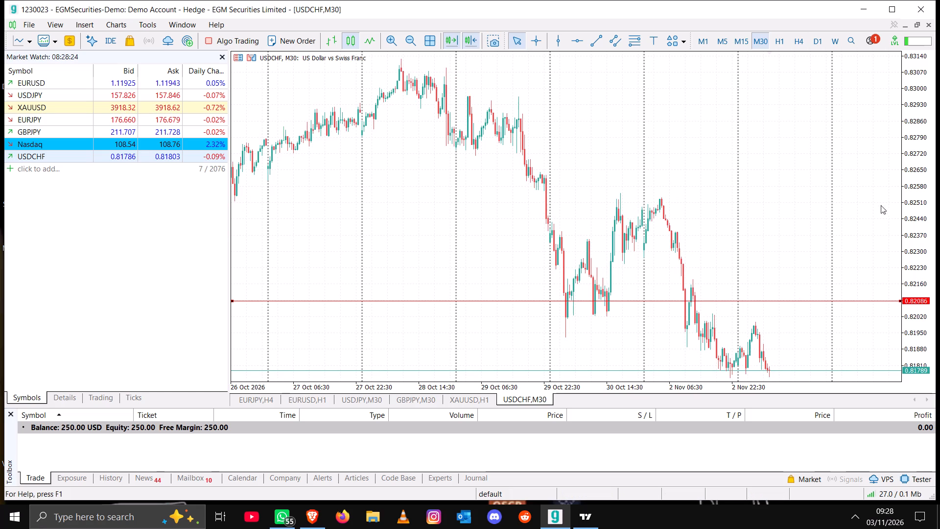
drag(905, 181, 912, 230)
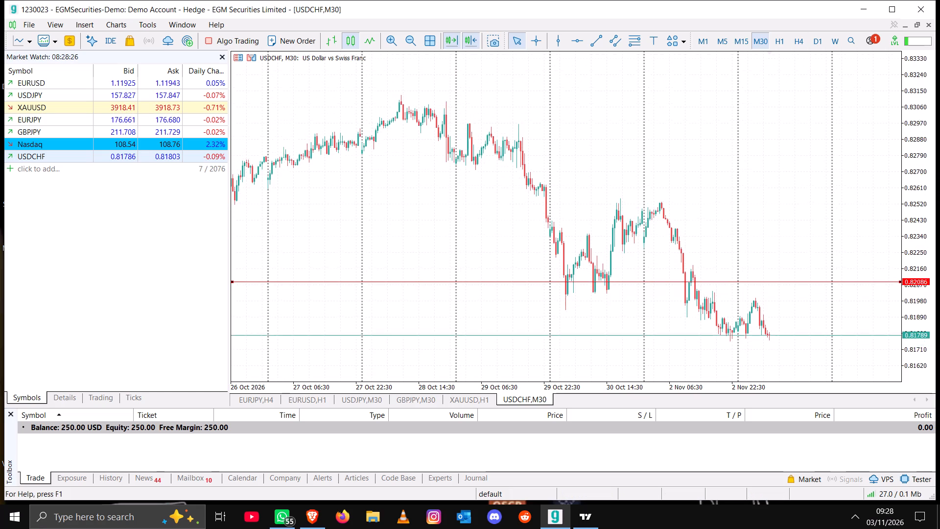
drag(912, 230, 915, 231)
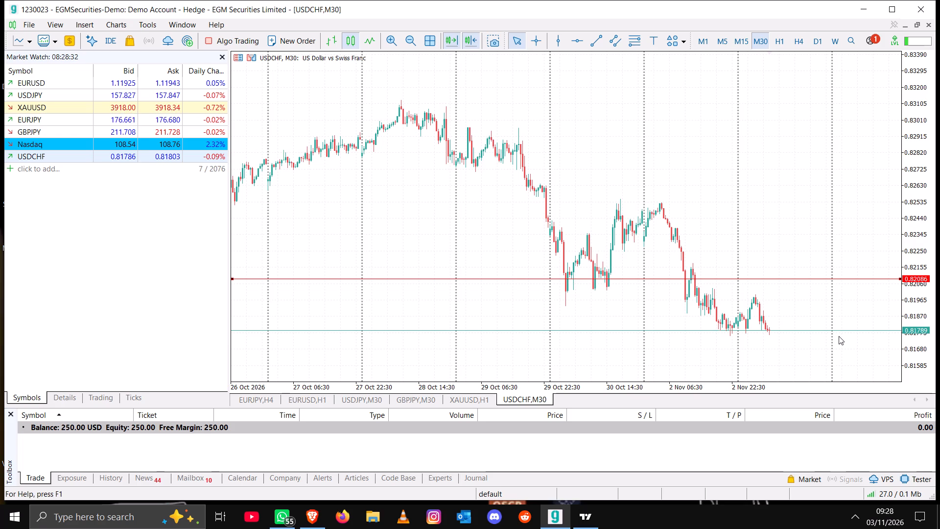
key(ctrl+equal)
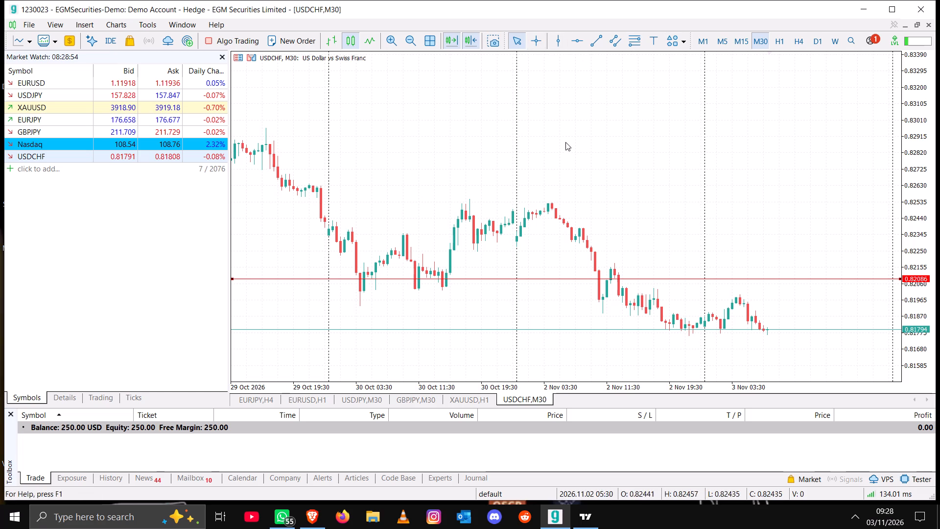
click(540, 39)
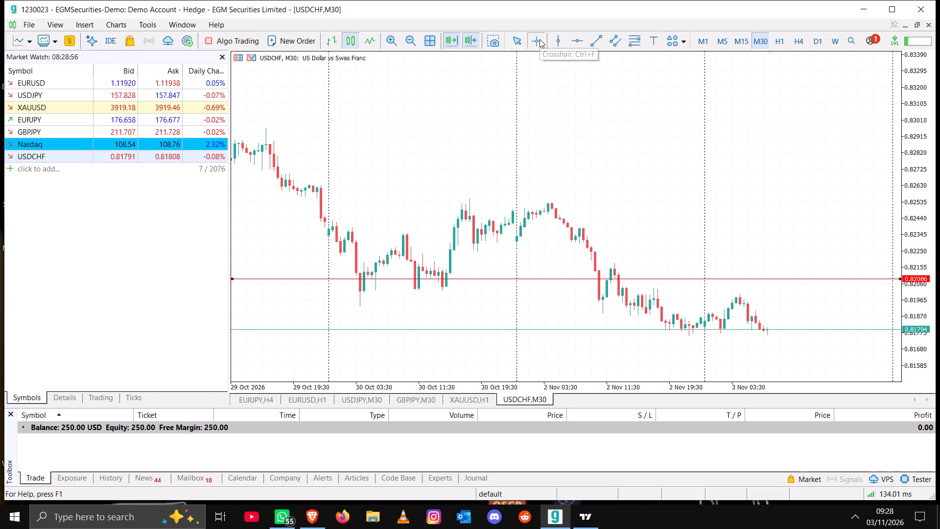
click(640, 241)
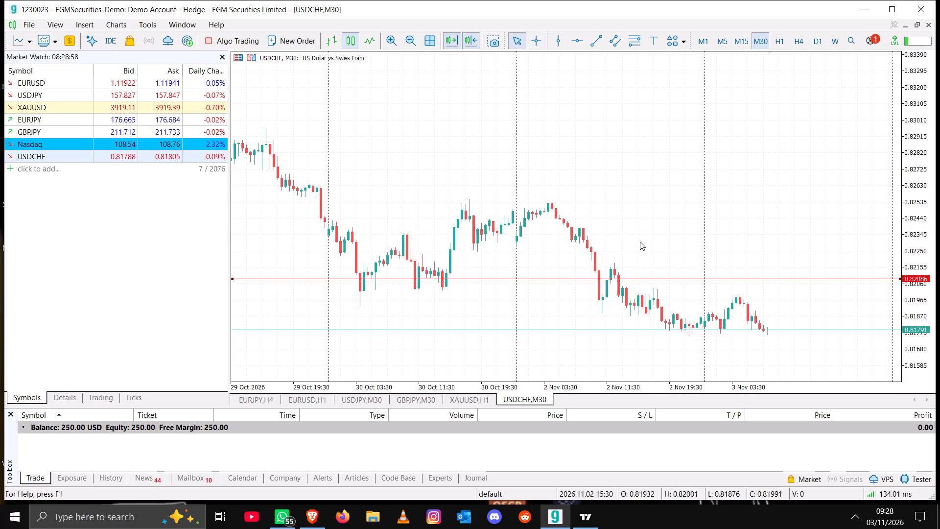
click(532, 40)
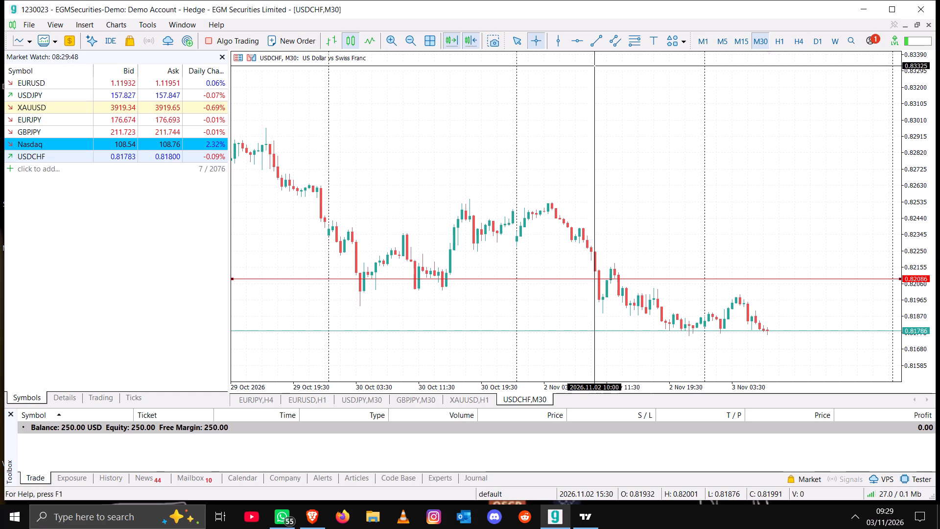
Draw a horizontal line on the USDCHF M30 chart and position it at about 0.81993, below the 0.82086 line.
click(576, 44)
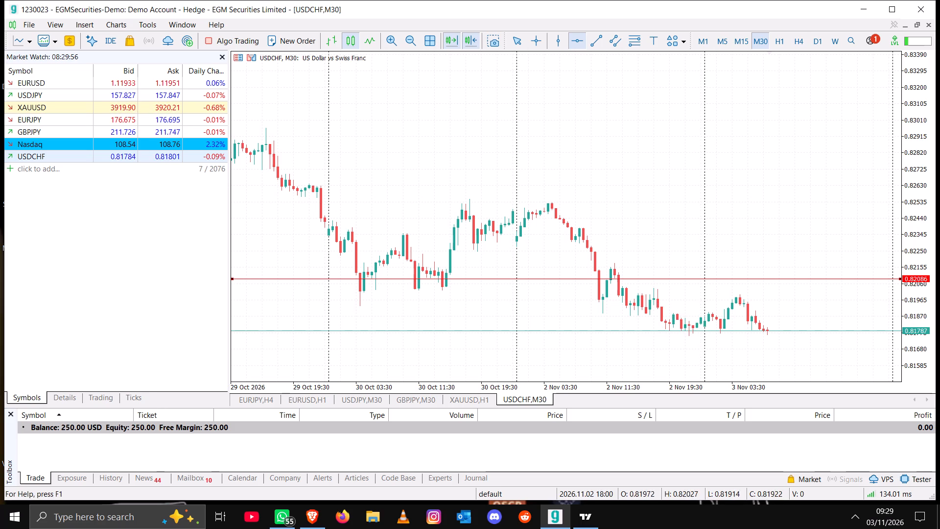
click(600, 308)
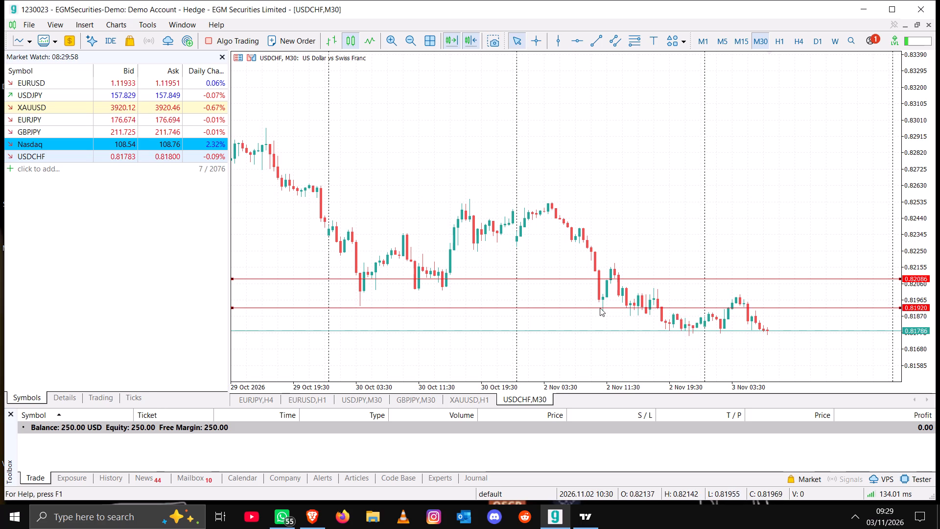
drag(603, 307, 603, 298)
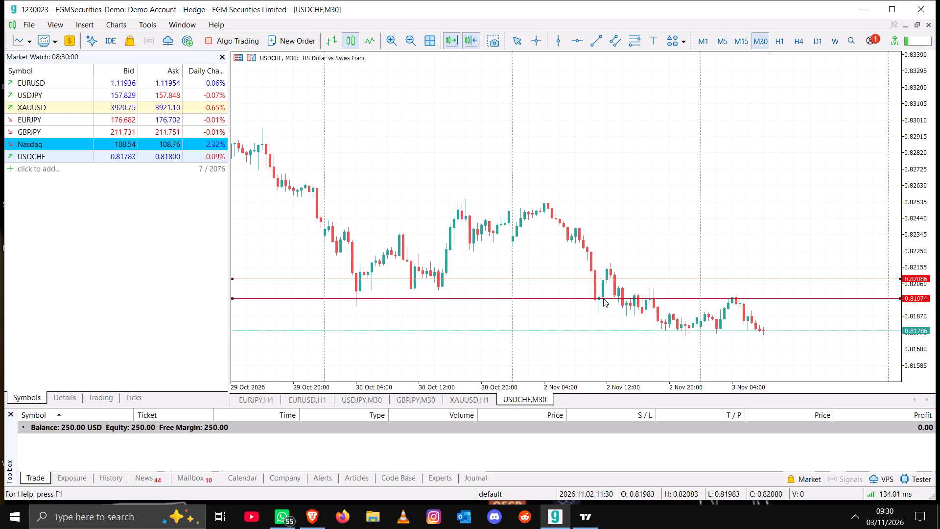
drag(603, 298, 604, 295)
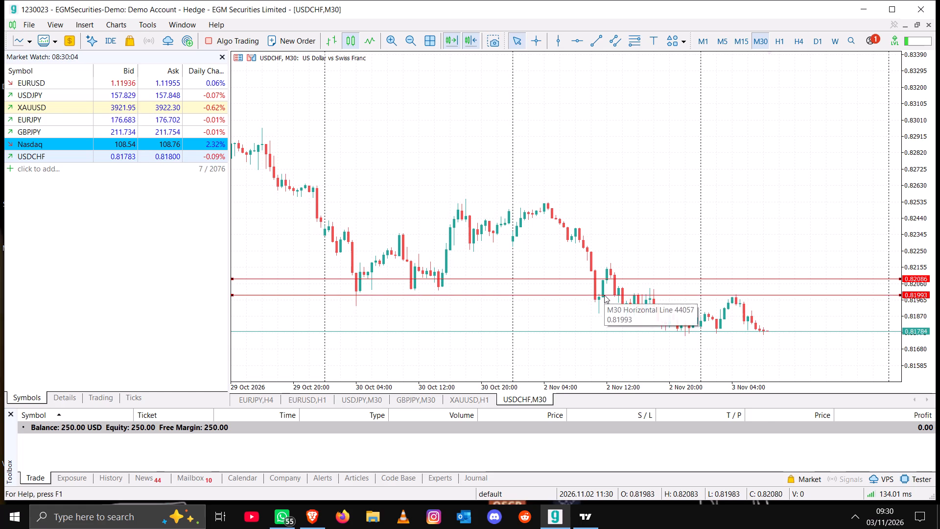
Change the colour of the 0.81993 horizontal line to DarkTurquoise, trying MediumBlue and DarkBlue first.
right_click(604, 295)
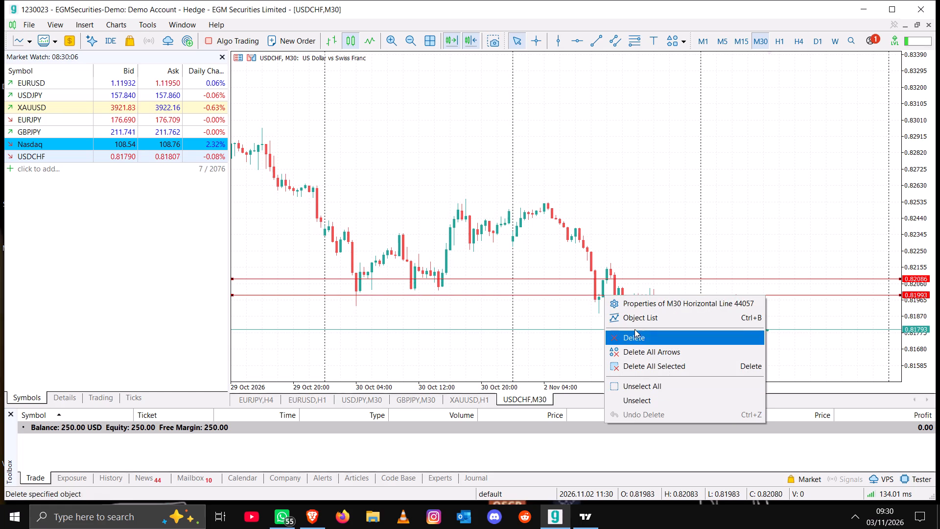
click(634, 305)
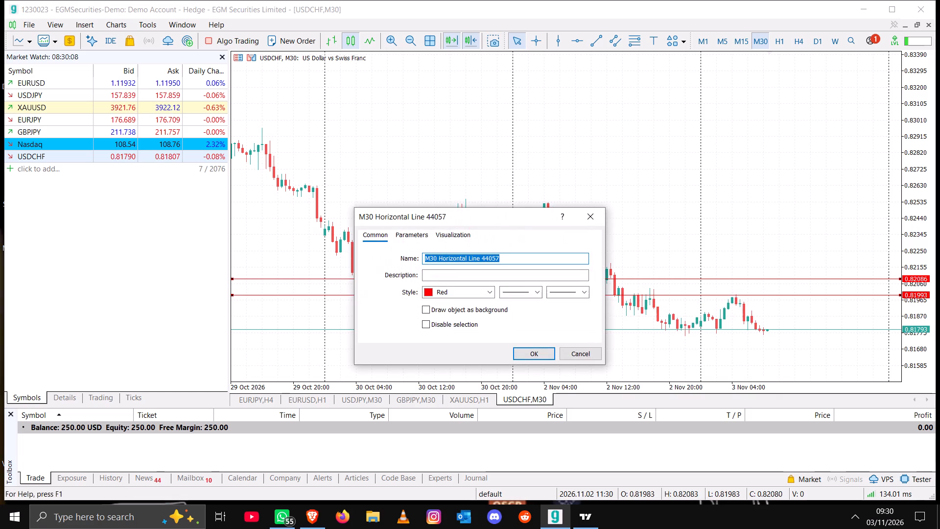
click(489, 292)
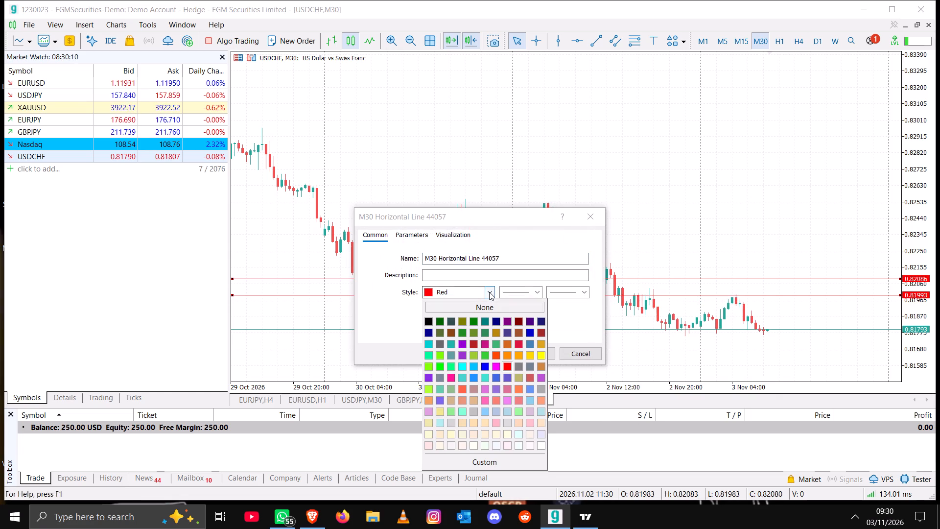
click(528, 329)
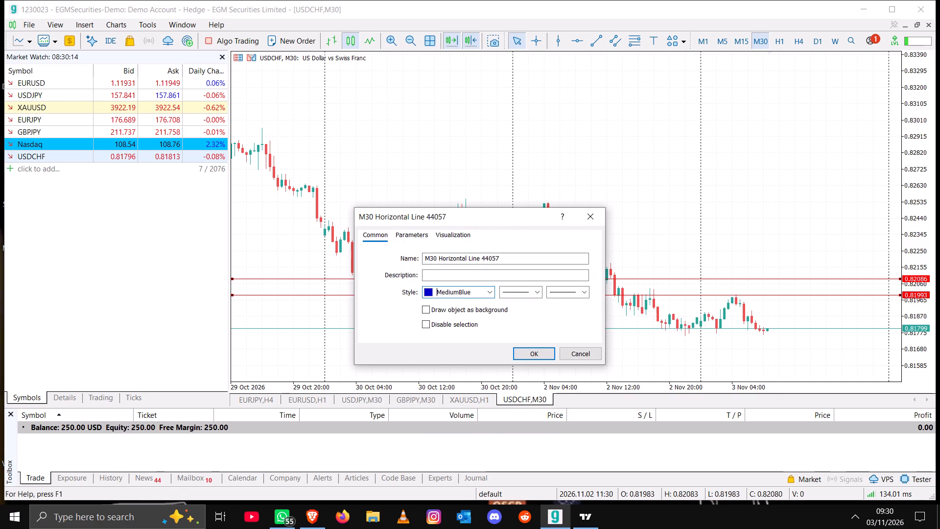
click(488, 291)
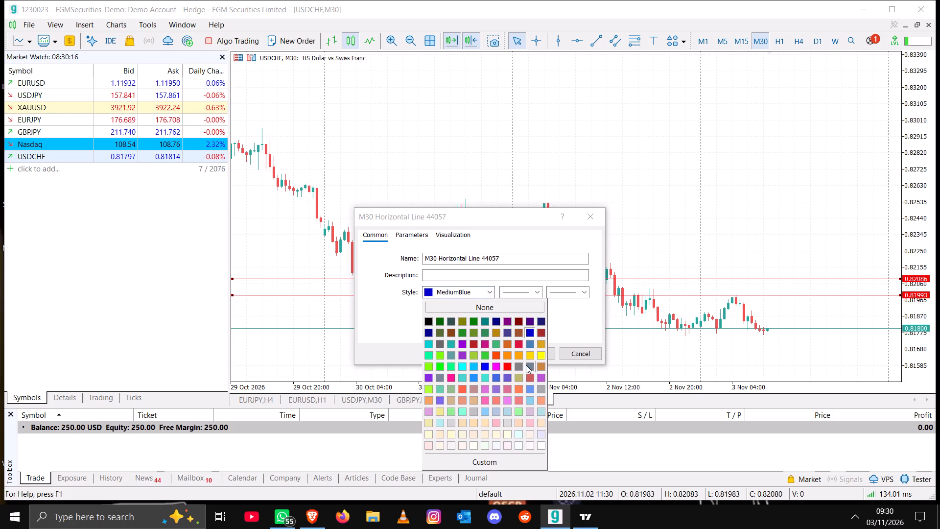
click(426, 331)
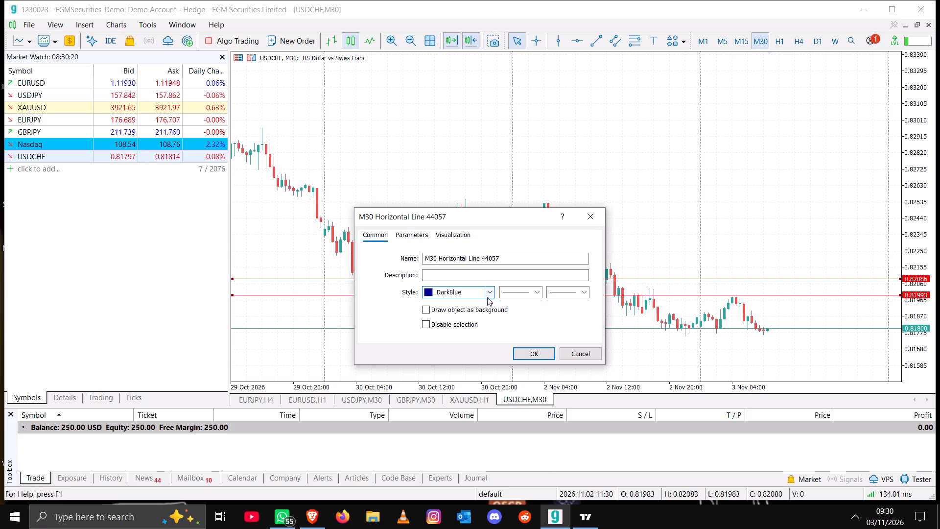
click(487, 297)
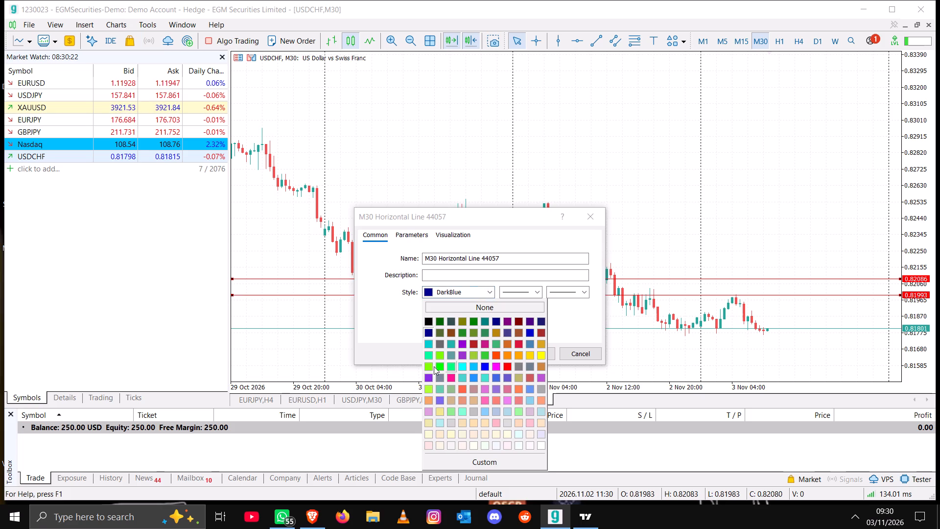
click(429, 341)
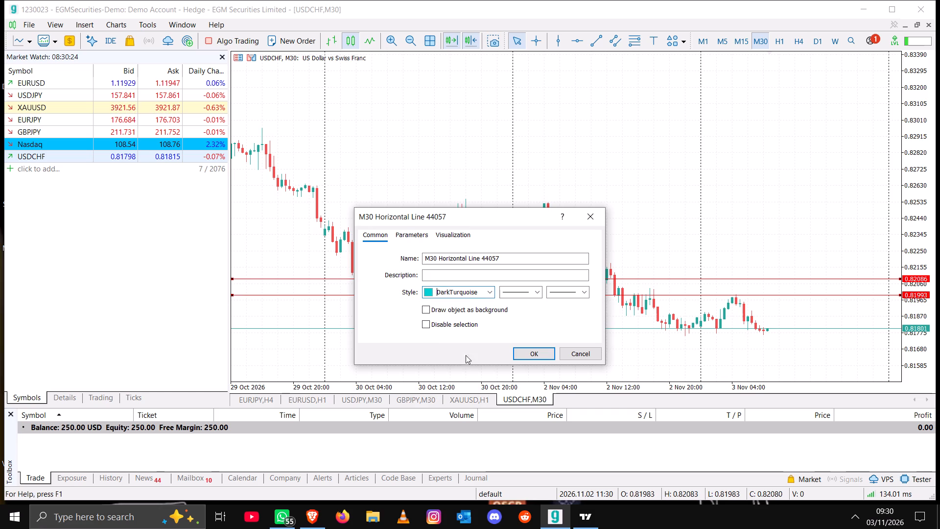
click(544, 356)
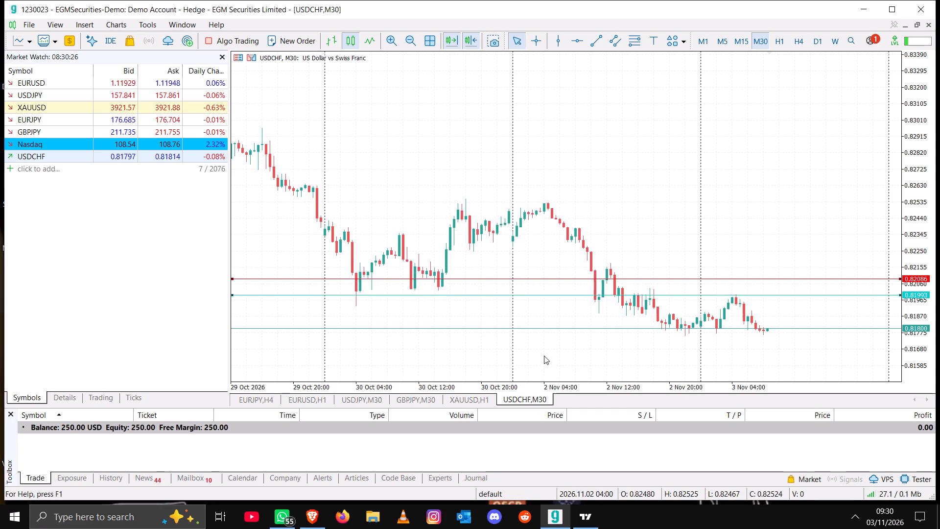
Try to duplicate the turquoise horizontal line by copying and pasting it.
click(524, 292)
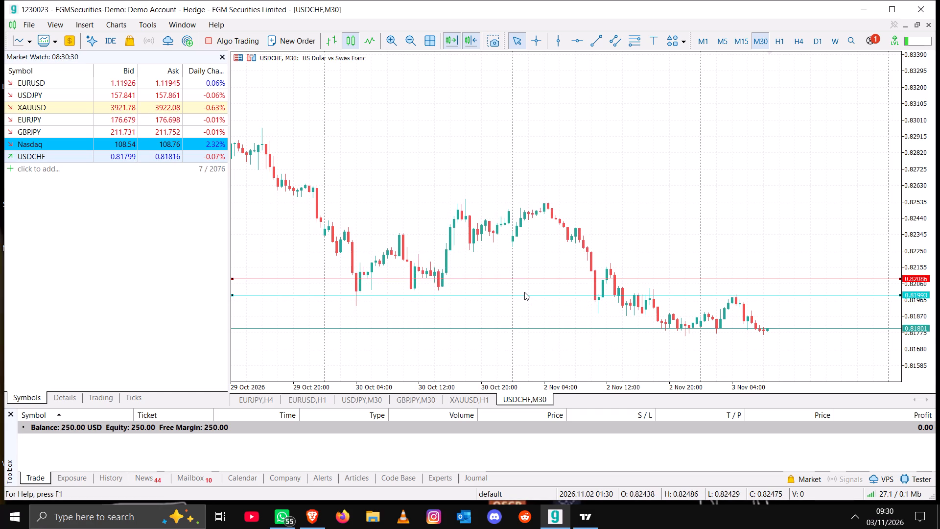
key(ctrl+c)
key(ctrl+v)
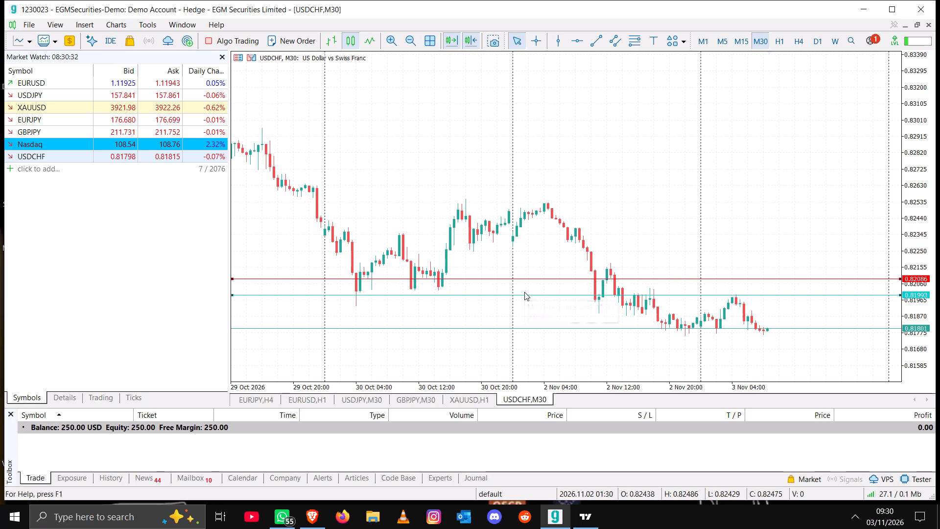
Reposition the turquoise horizontal line at about 0.81991 on the USDCHF M30 chart.
drag(525, 292, 529, 304)
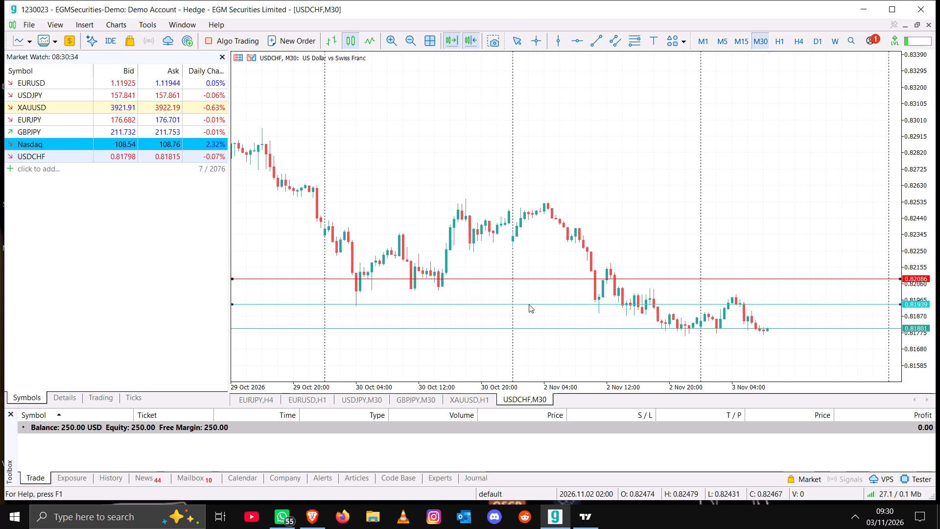
drag(529, 304, 529, 297)
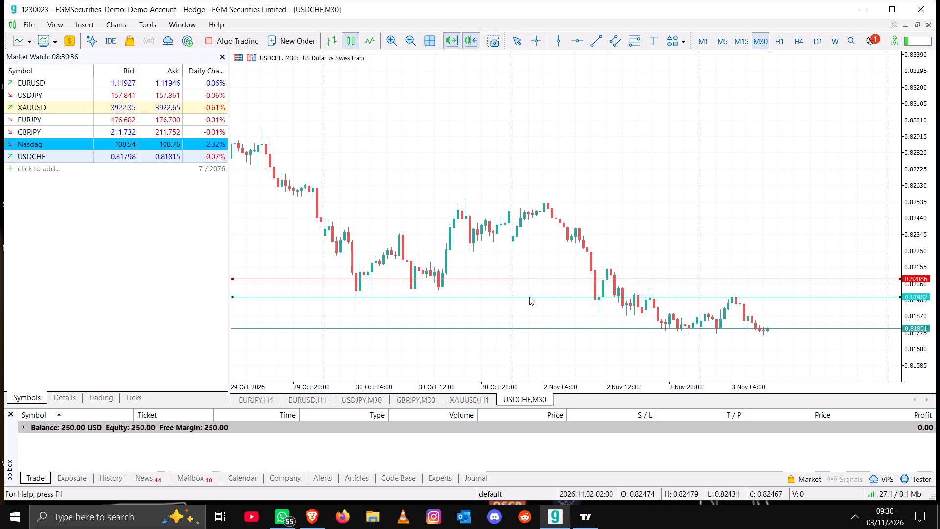
drag(529, 297, 529, 295)
click(529, 295)
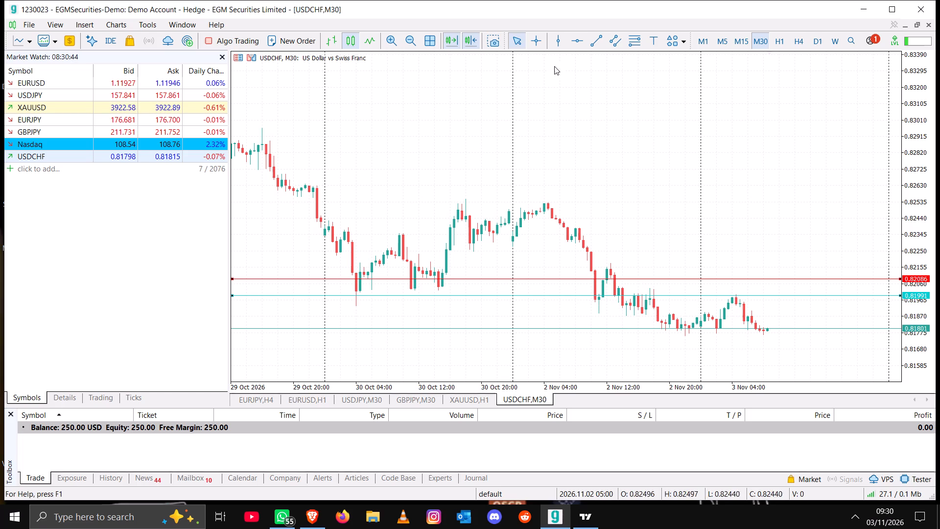
Draw another horizontal line along the recent lows on the USDCHF M30 chart, at about 0.81772.
click(572, 42)
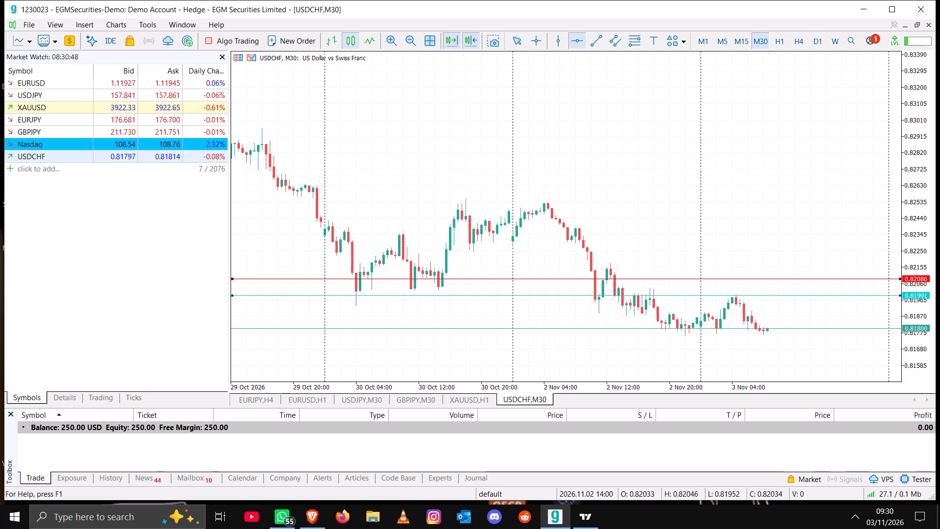
click(634, 338)
drag(634, 338, 634, 335)
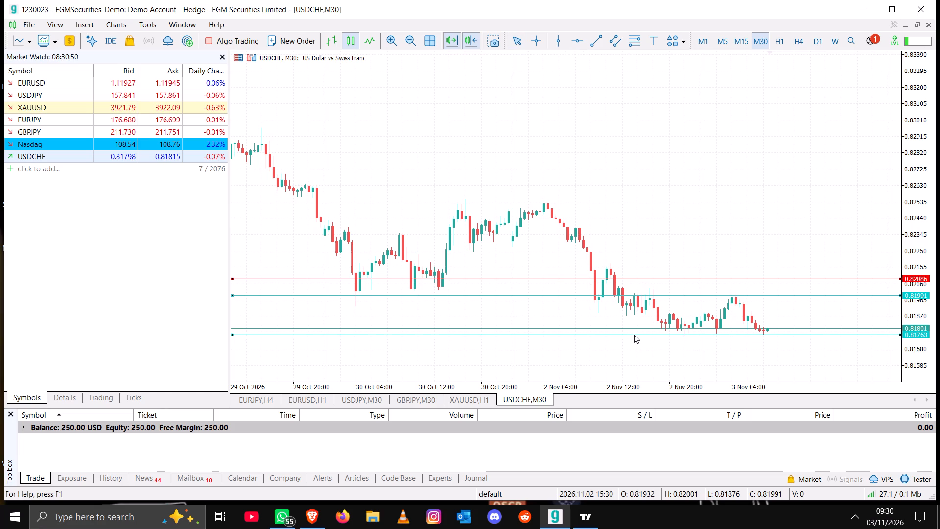
drag(634, 335, 634, 333)
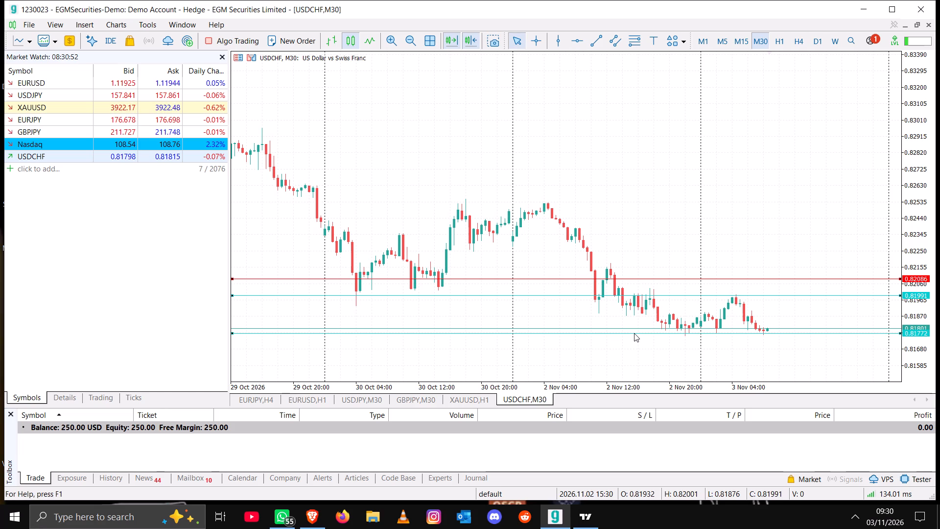
Change the colour of the 0.81991 horizontal line to MediumBlue.
click(580, 295)
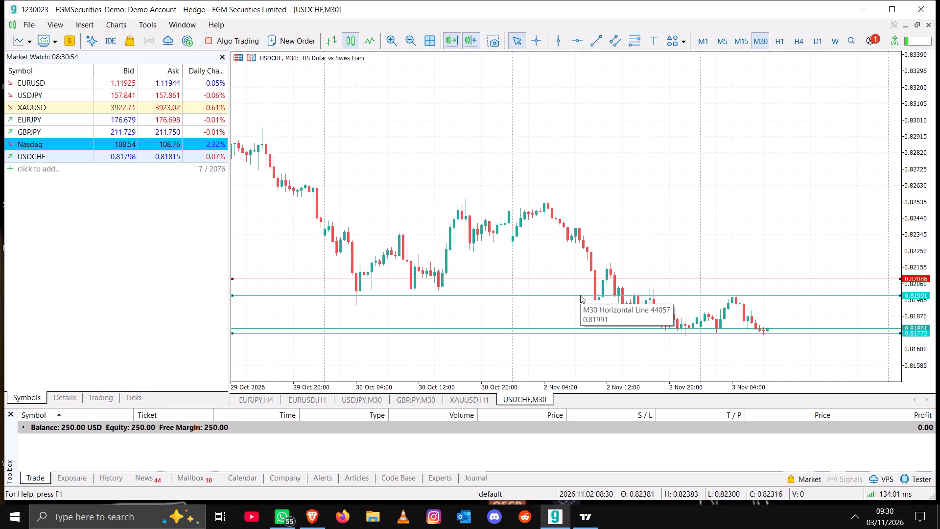
right_click(580, 295)
click(593, 303)
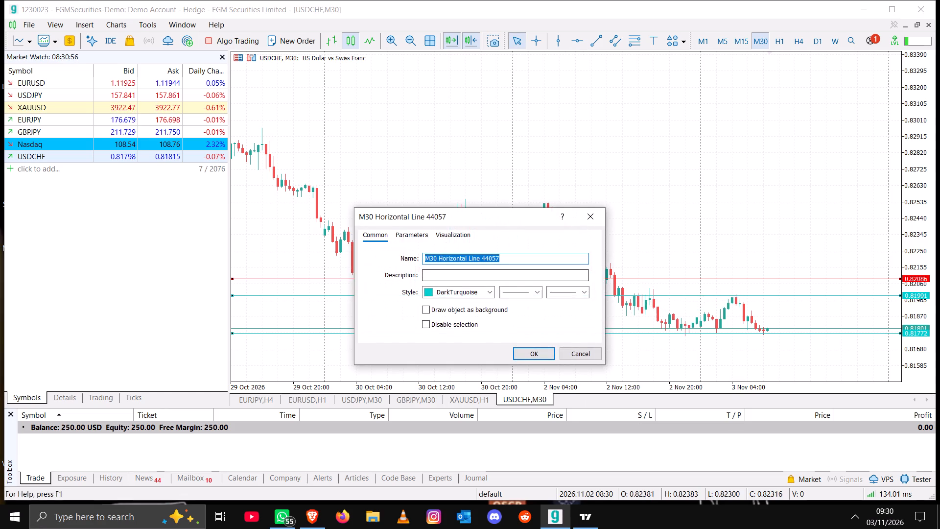
click(489, 292)
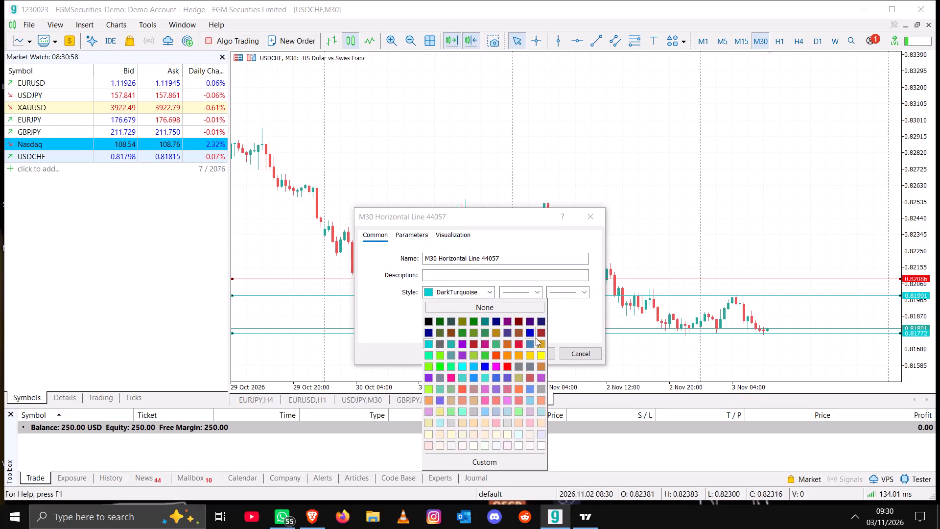
click(531, 334)
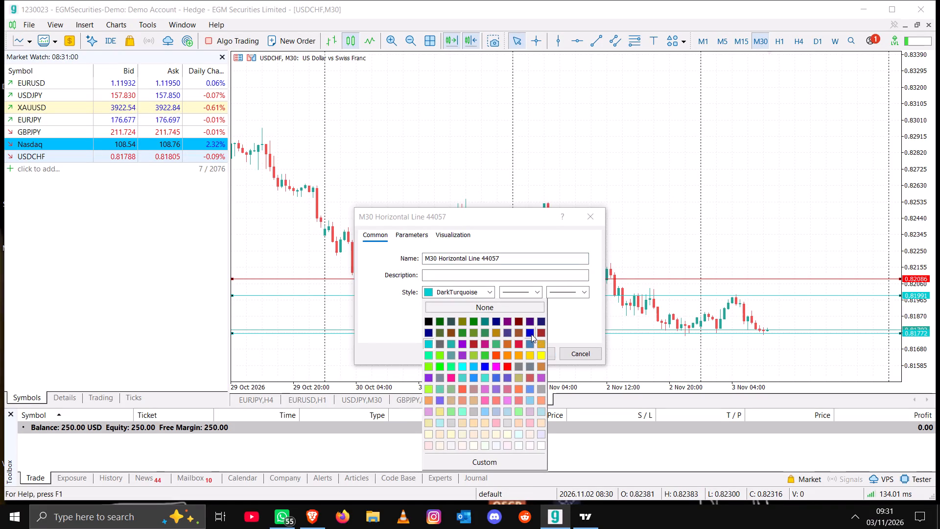
click(532, 355)
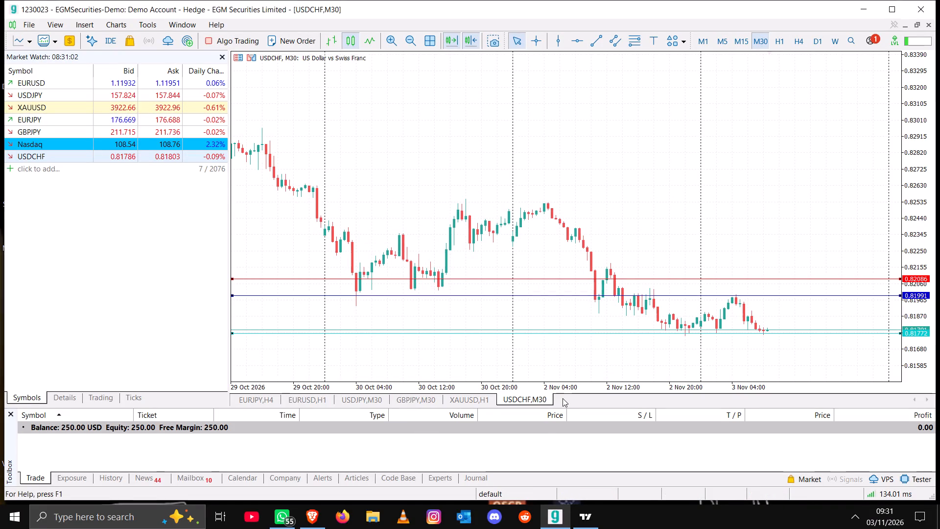
Change the colour of the 0.81772 horizontal line to MediumBlue.
click(568, 332)
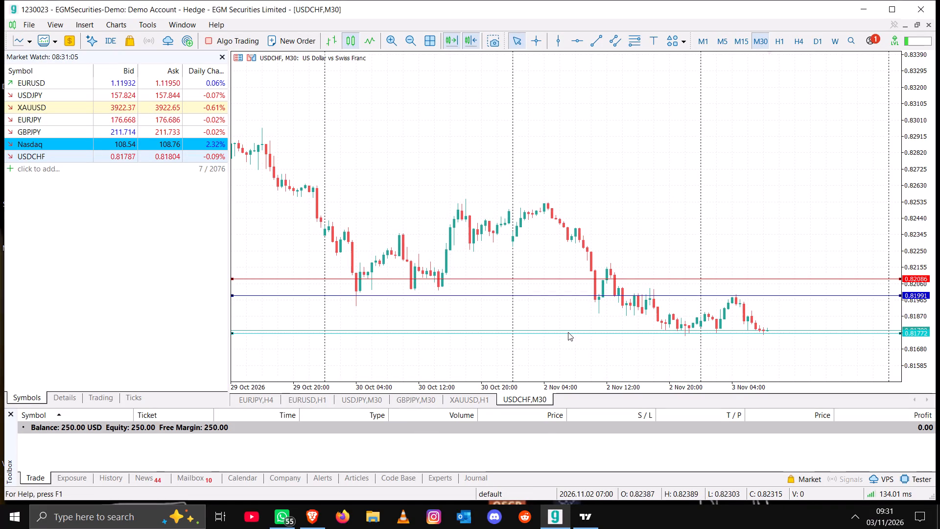
right_click(568, 332)
click(576, 335)
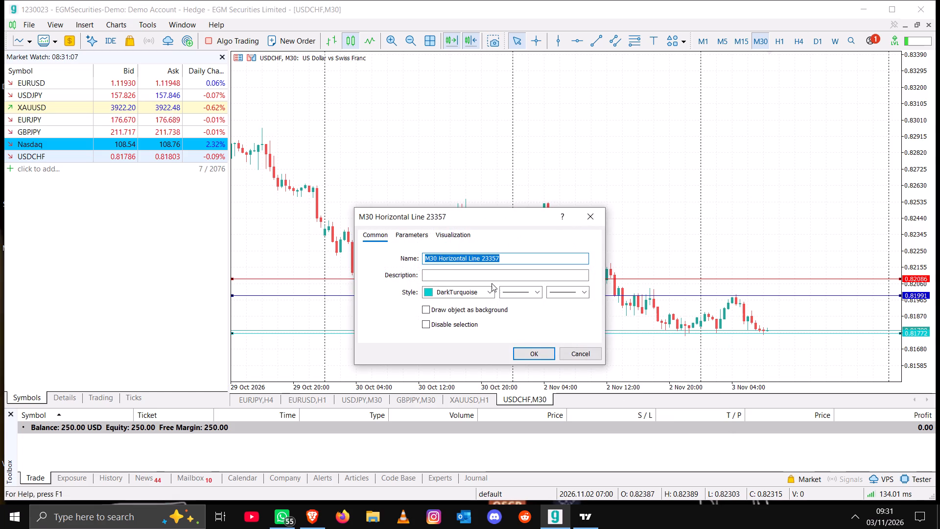
click(432, 297)
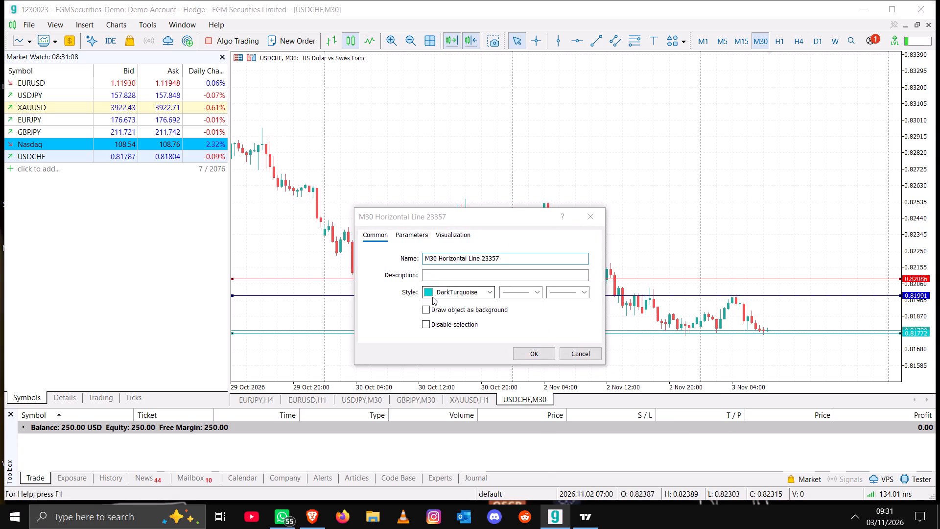
click(532, 334)
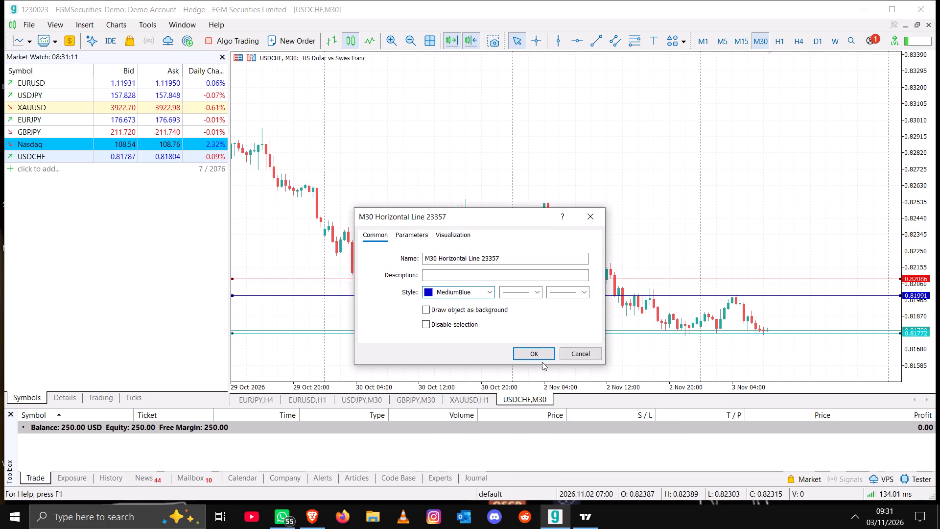
click(541, 361)
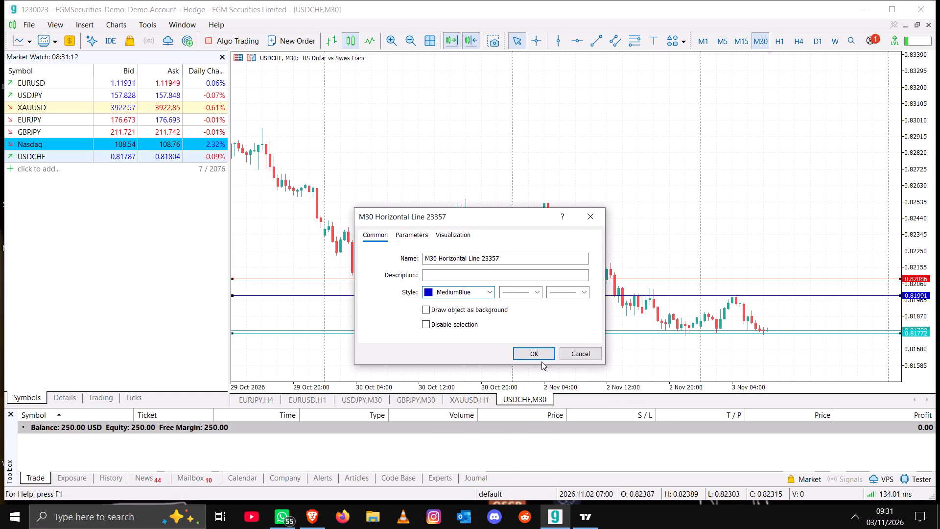
click(541, 357)
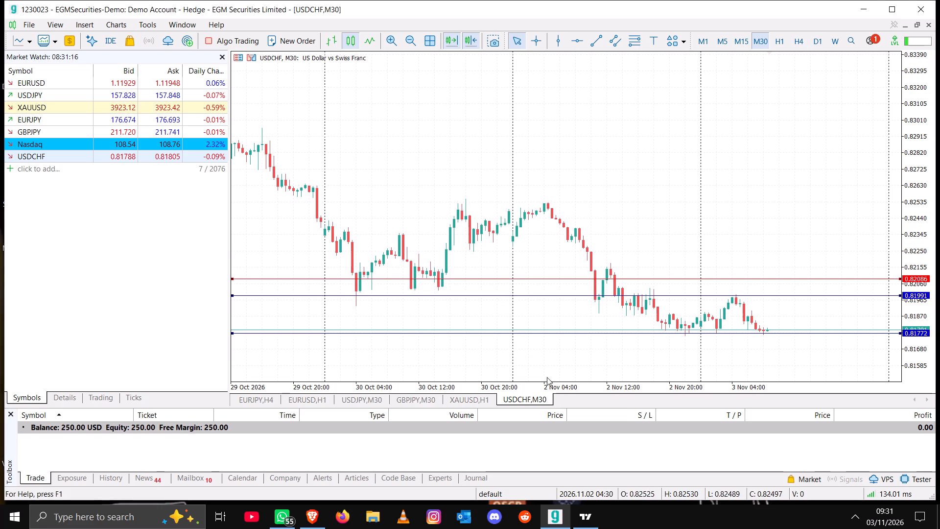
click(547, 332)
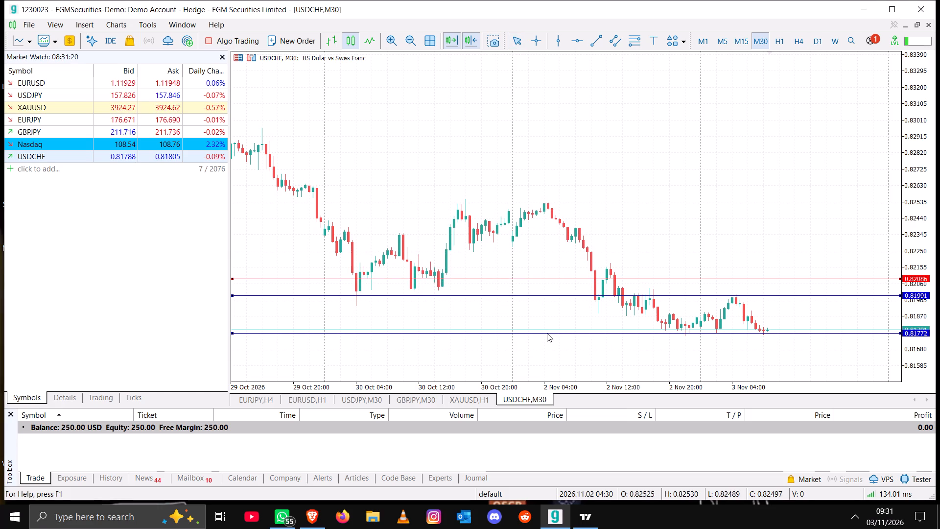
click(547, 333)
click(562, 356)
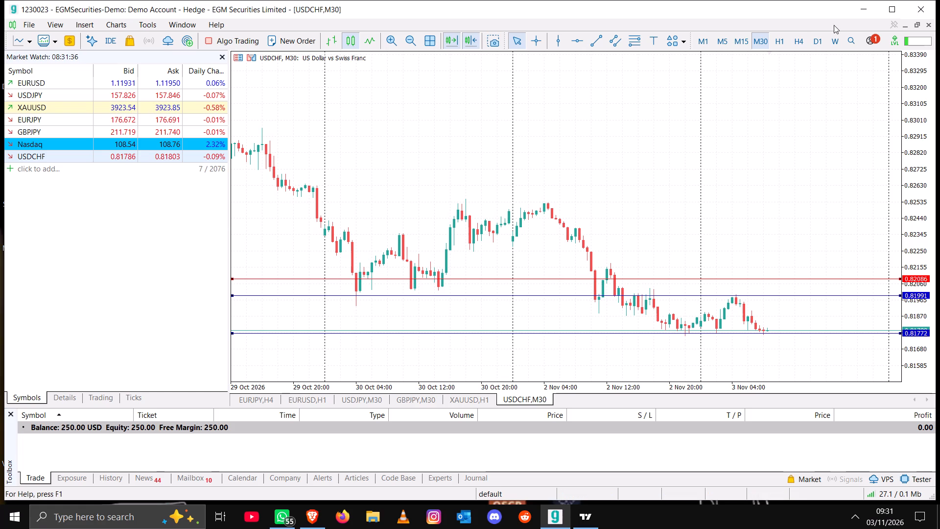
Minimize the trading terminal to the desktop and show the hidden system tray icons.
click(867, 10)
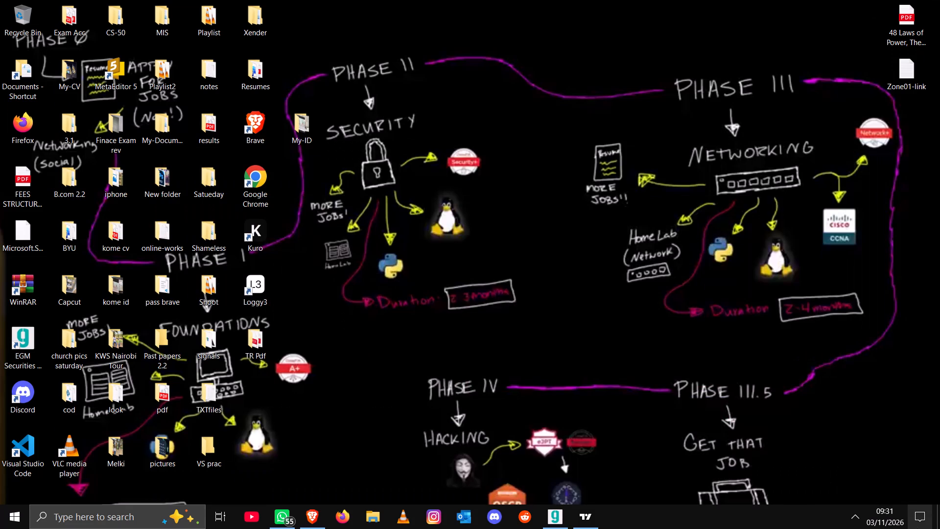
click(860, 517)
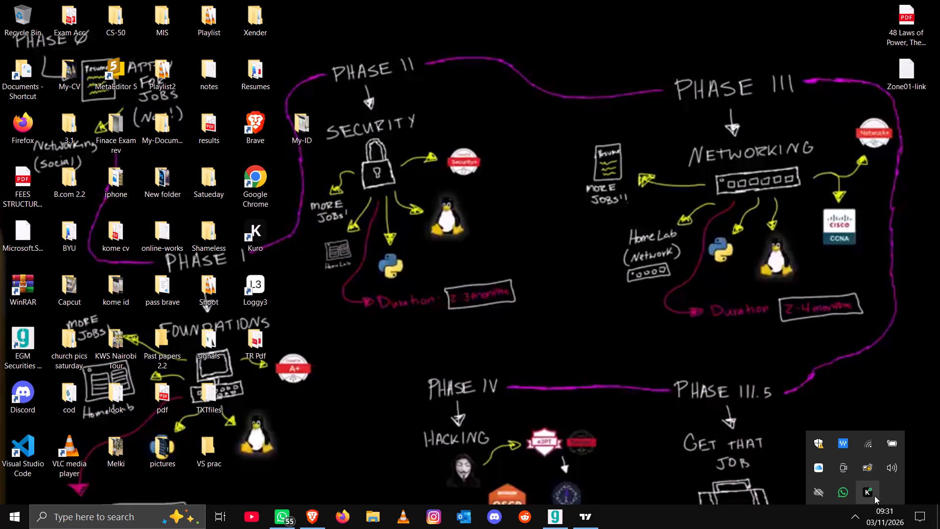